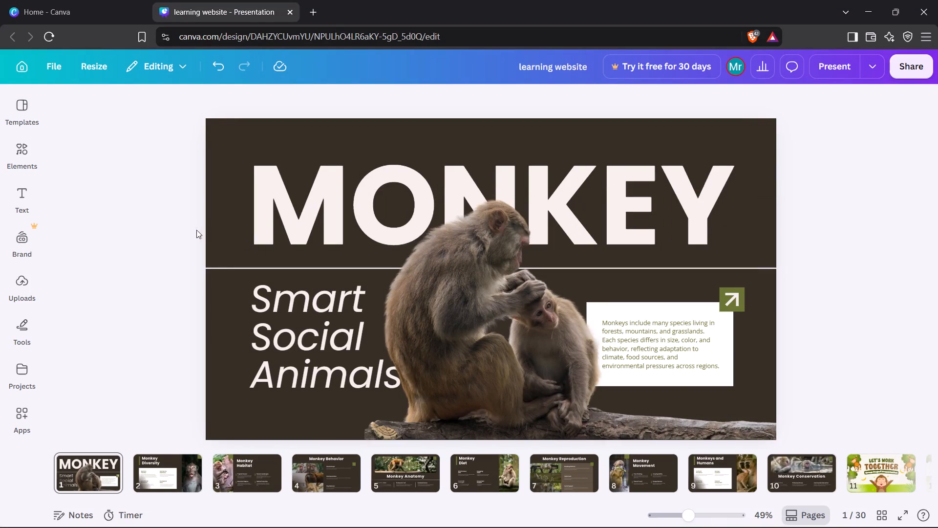
Move the MONKEY title straight up, close to the top edge of slide 1, keeping it horizontally centred.
click(171, 212)
click(343, 221)
click(335, 215)
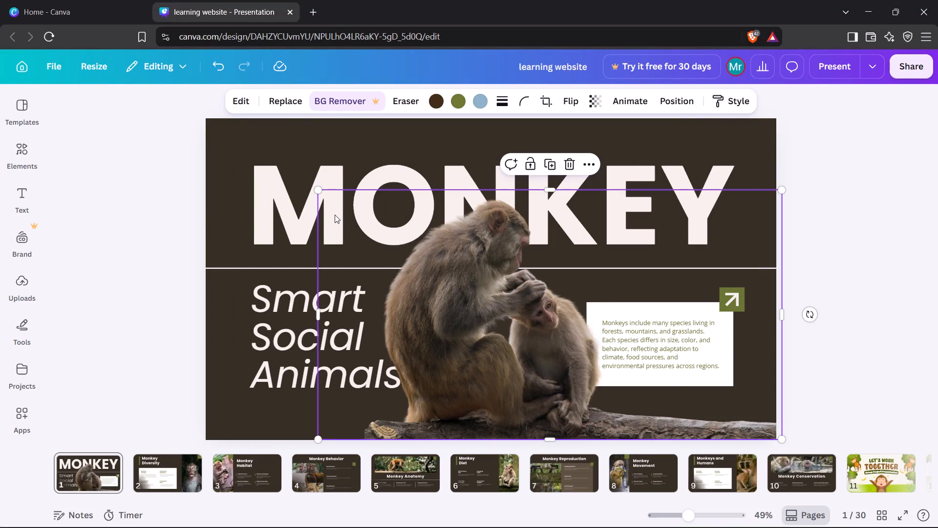
click(298, 196)
drag(298, 196, 298, 167)
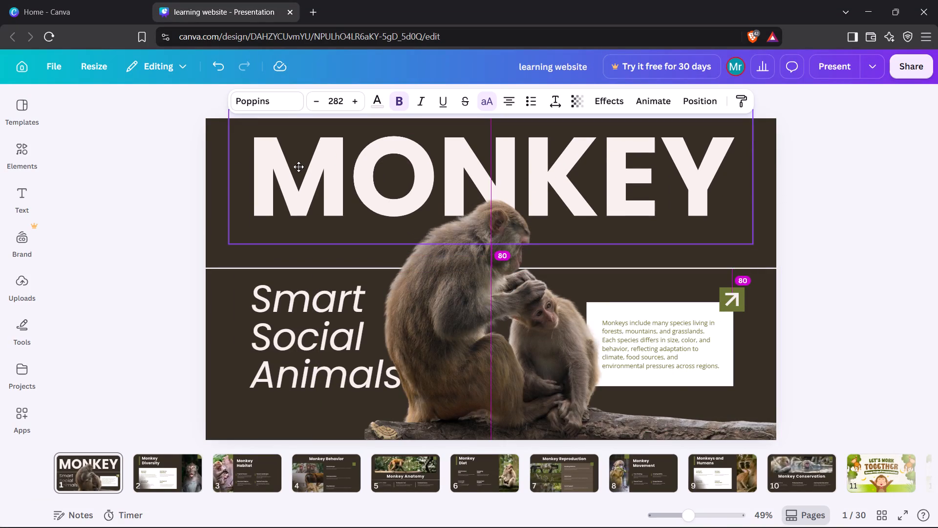
drag(298, 167, 299, 163)
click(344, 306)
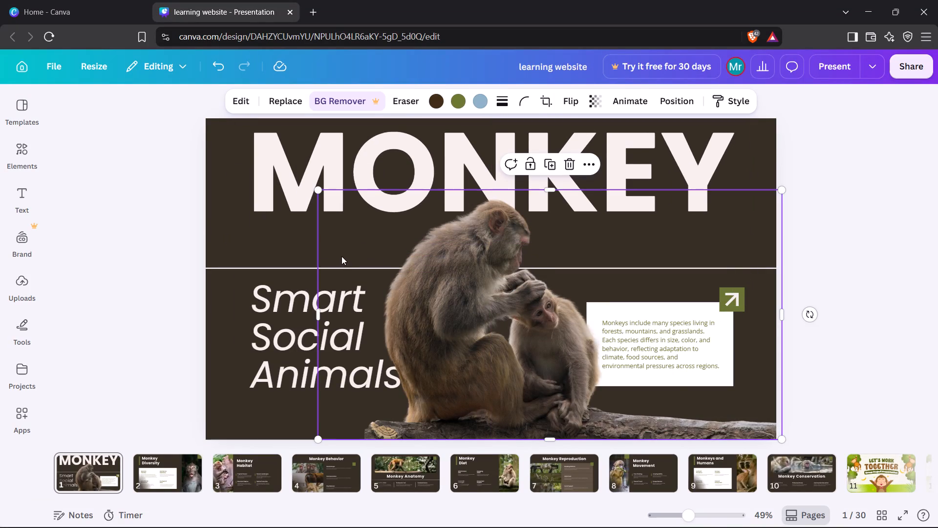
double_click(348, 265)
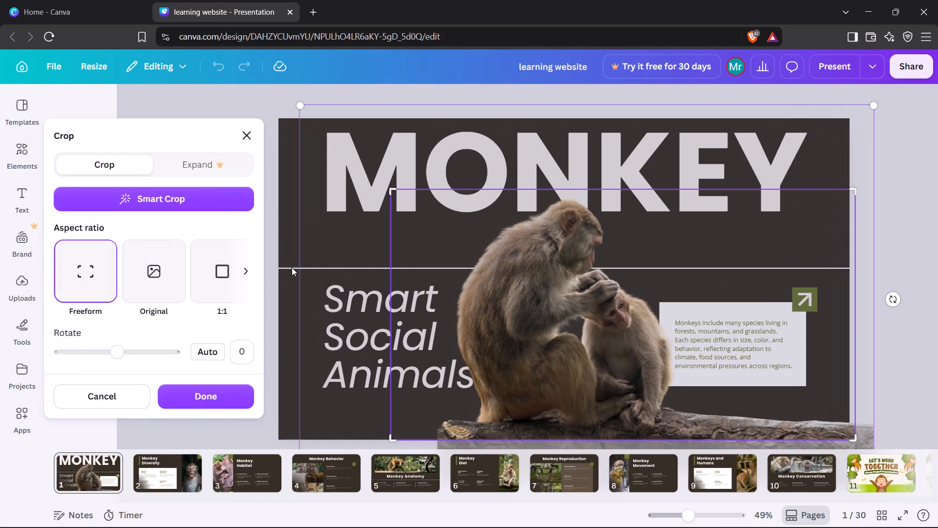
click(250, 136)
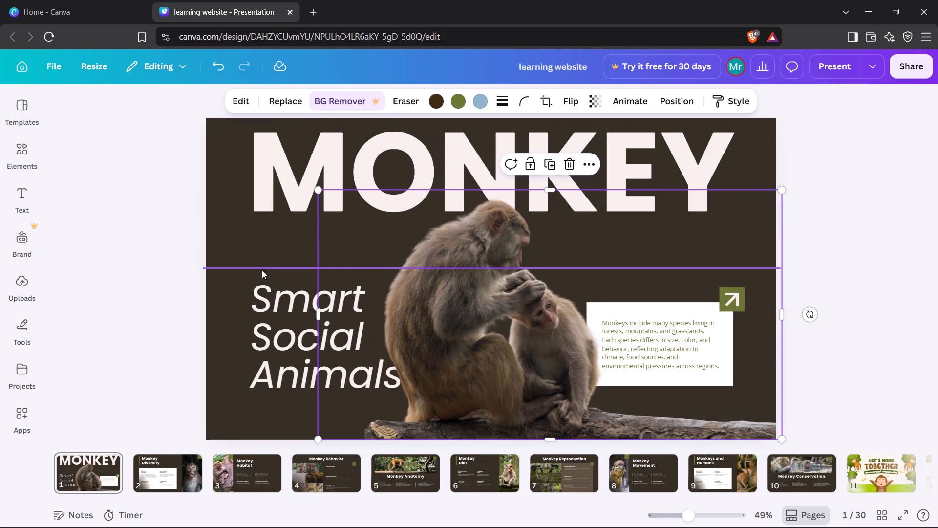
Raise the white divider line, together with the attached monkey photo, to just below the MONKEY title.
click(259, 266)
drag(259, 266, 267, 240)
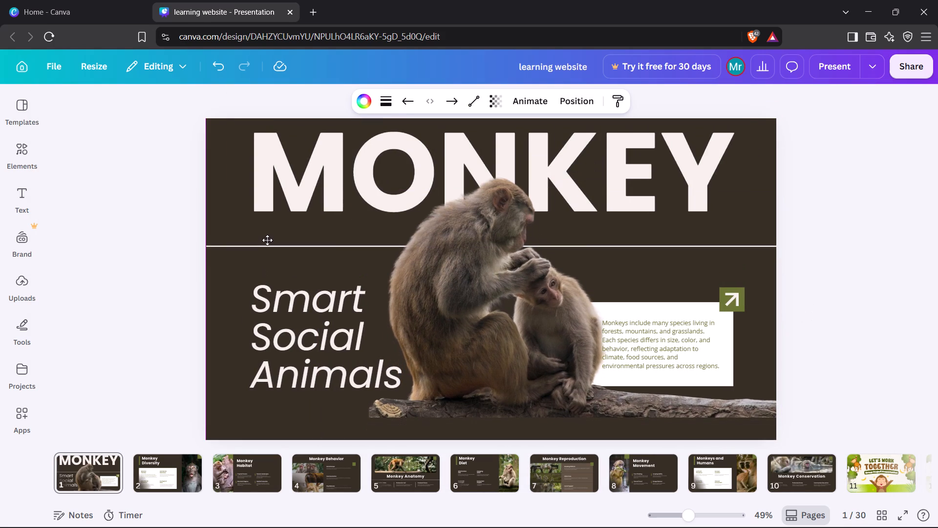
drag(267, 240, 268, 229)
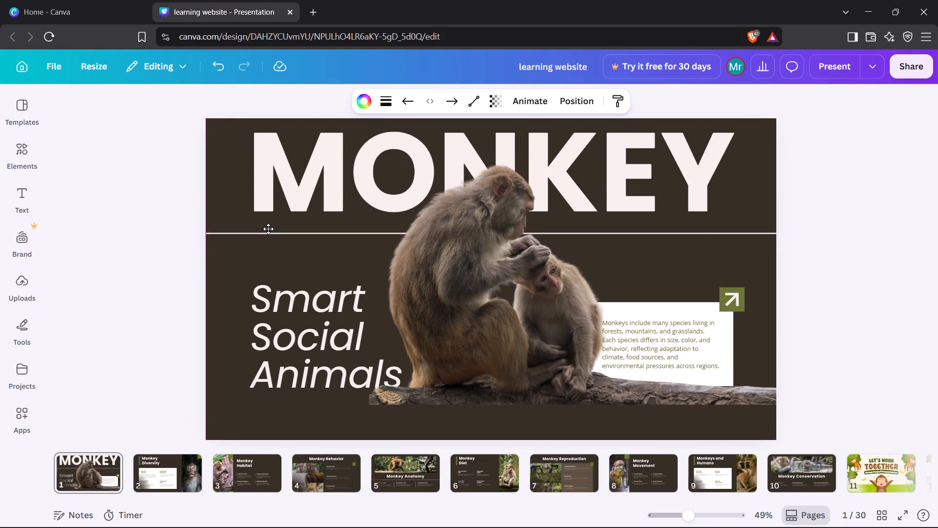
drag(268, 229, 264, 228)
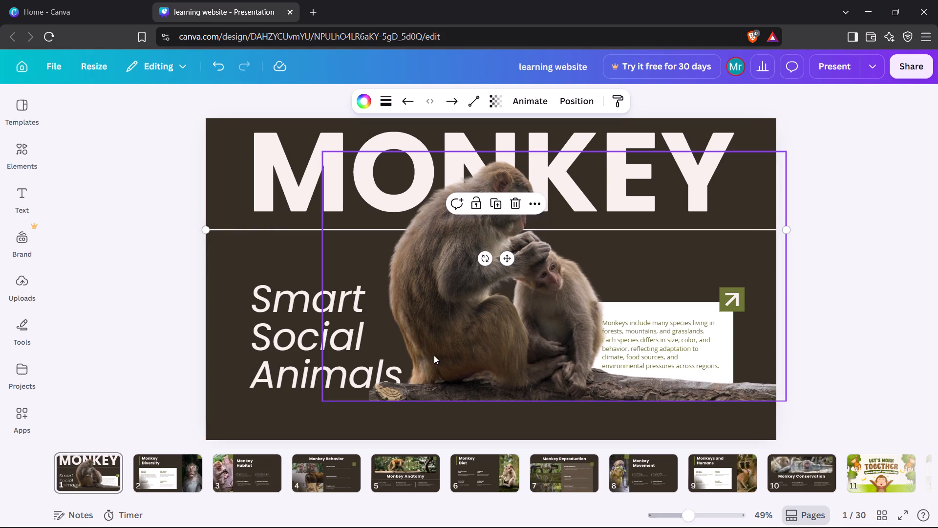
Enlarge the monkey photo proportionally until the log reaches the slide's bottom edge.
click(457, 351)
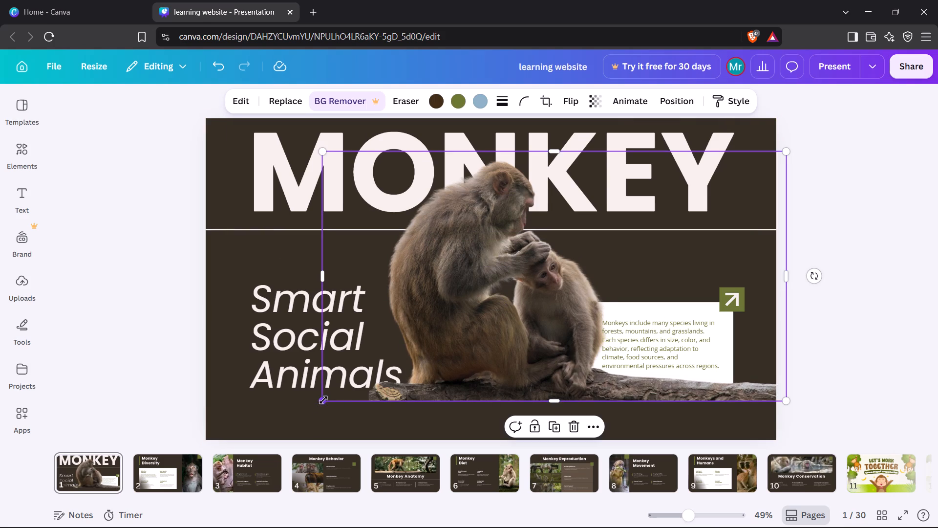
drag(323, 400, 268, 451)
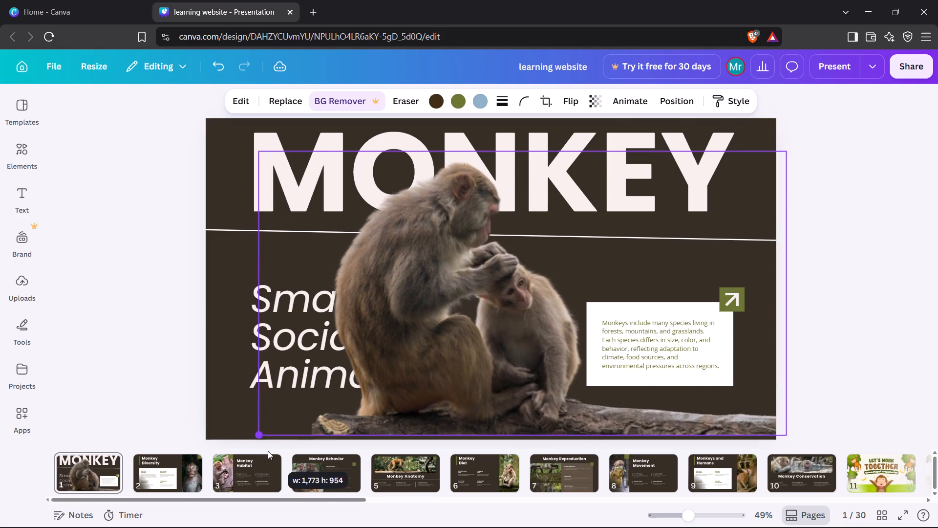
drag(268, 451, 263, 454)
click(287, 349)
click(290, 336)
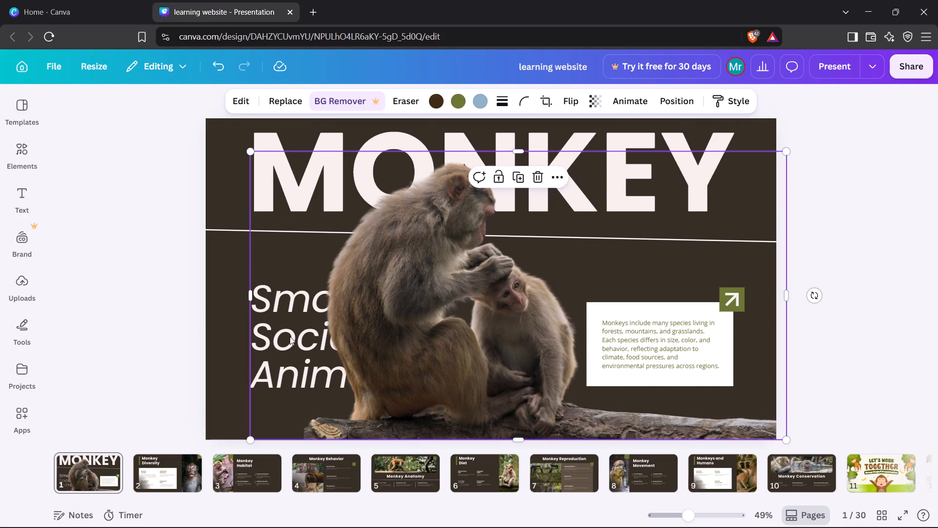
click(263, 290)
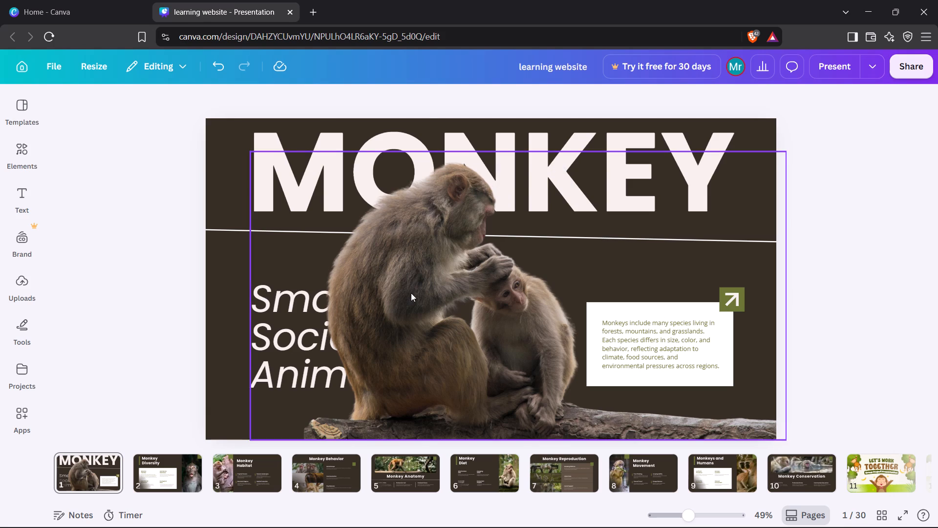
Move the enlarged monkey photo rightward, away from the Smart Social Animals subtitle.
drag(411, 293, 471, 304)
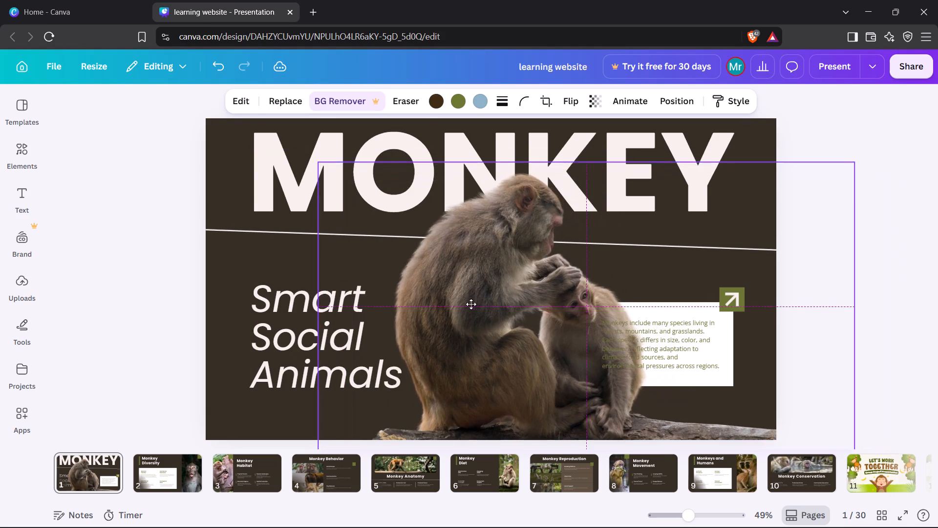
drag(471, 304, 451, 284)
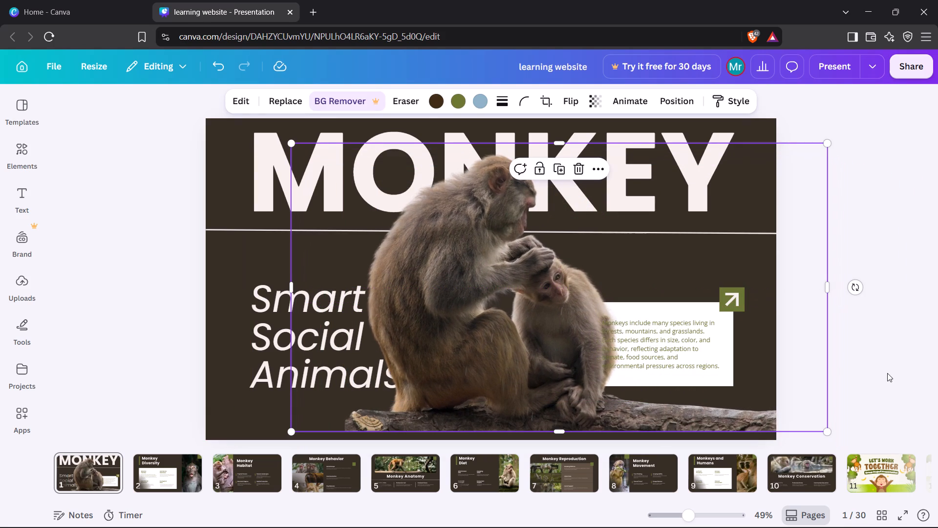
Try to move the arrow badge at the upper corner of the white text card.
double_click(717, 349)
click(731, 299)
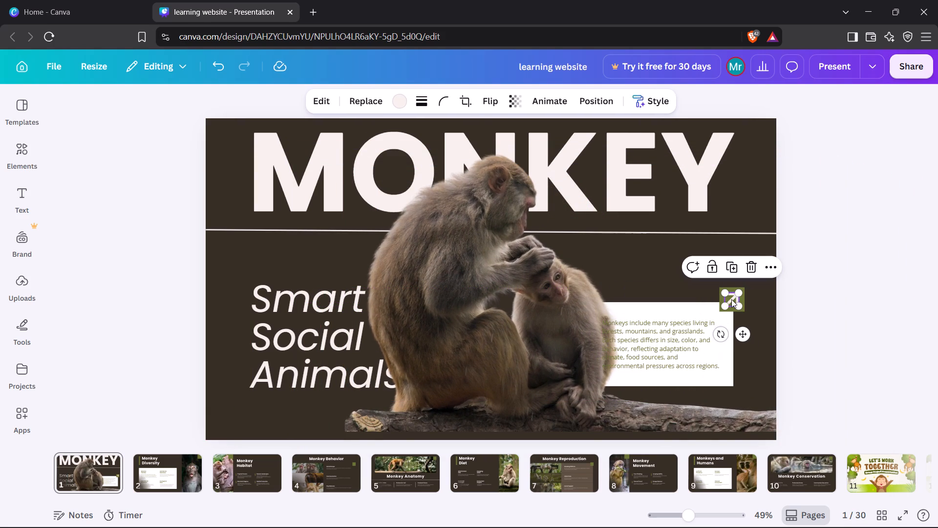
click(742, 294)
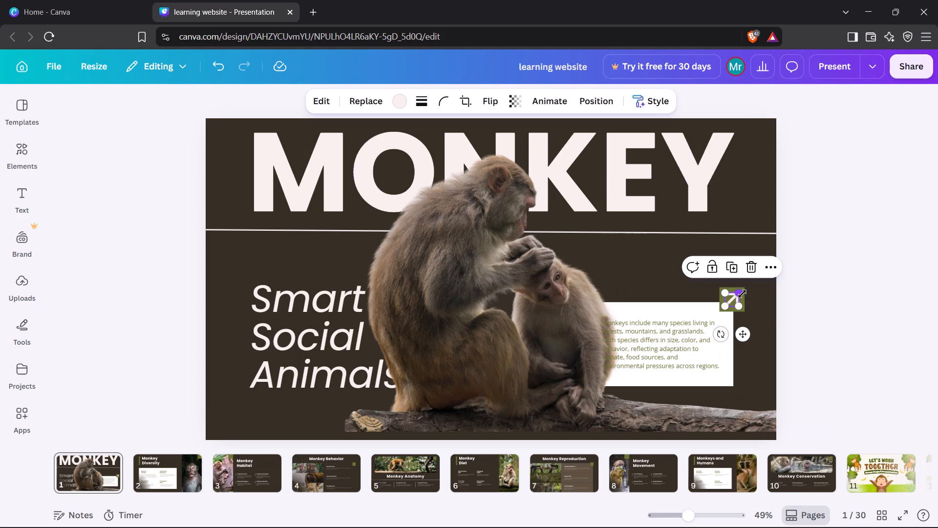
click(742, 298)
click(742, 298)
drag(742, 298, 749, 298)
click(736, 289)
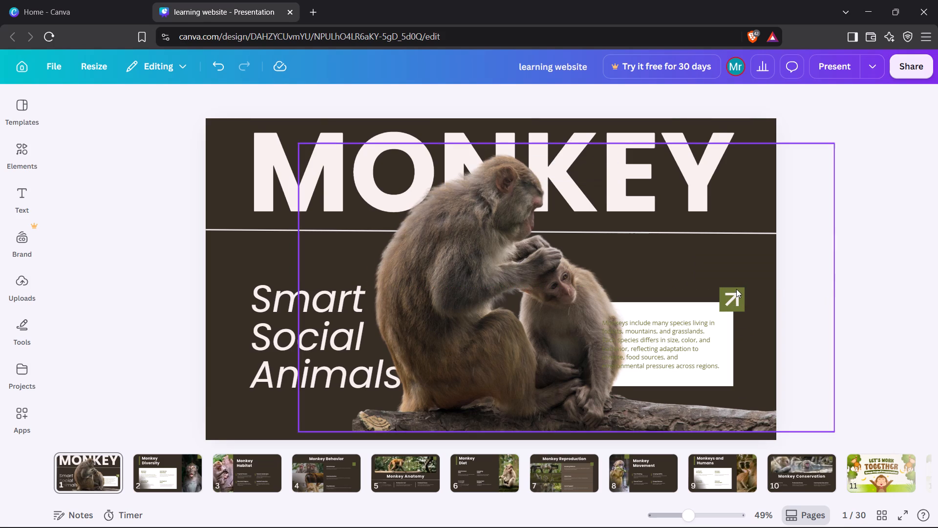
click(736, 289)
Move the monkey photo down to the slide's lower-left area so it clears the text card and arrow badge.
drag(408, 299, 848, 440)
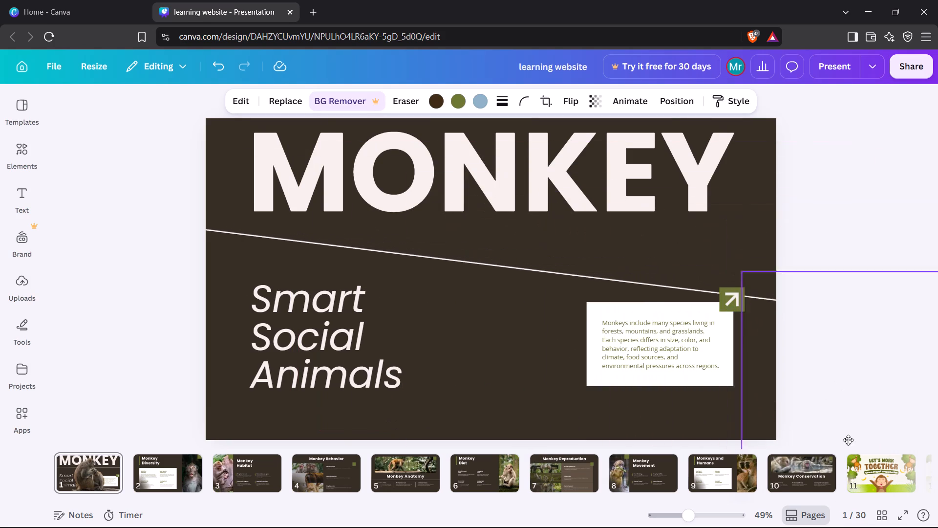
drag(848, 440, 359, 415)
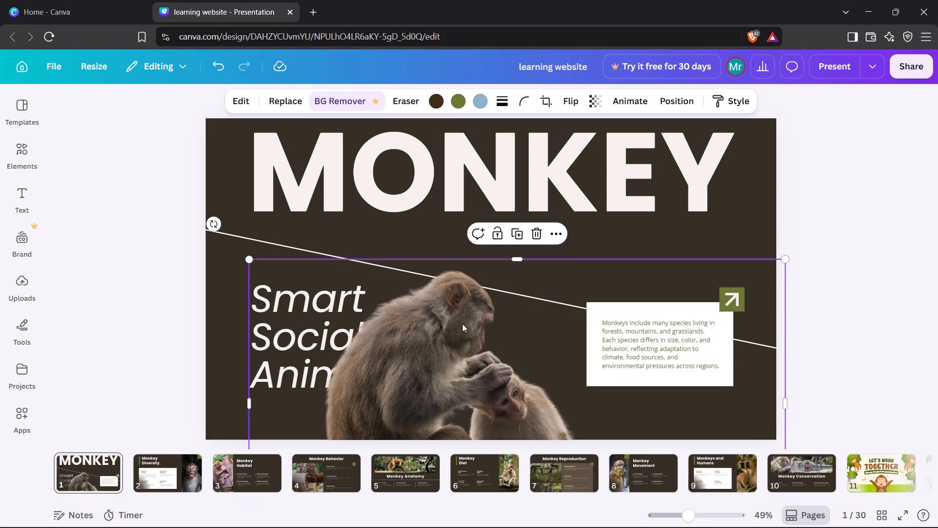
drag(458, 323, 349, 335)
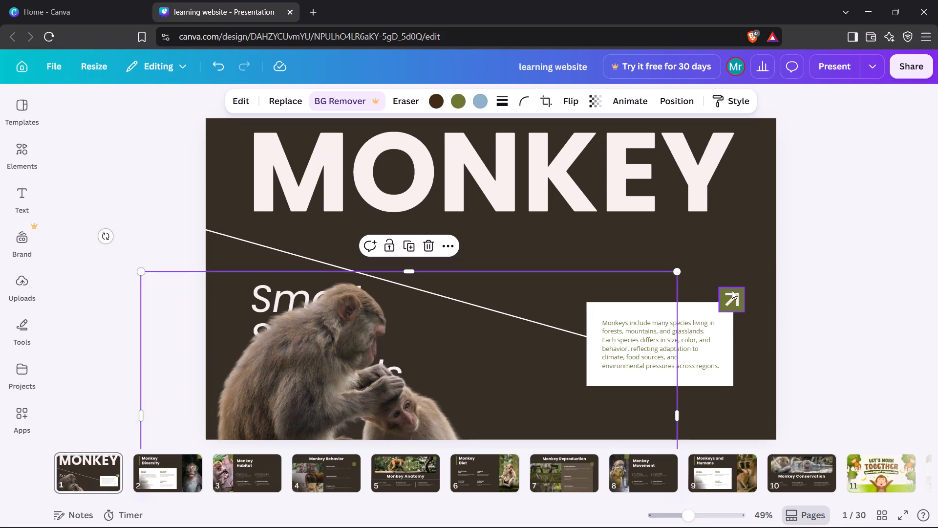
Move the green square and its white arrow diagonally up and right of the text card, keeping the arrow centred on the square.
drag(741, 287, 752, 284)
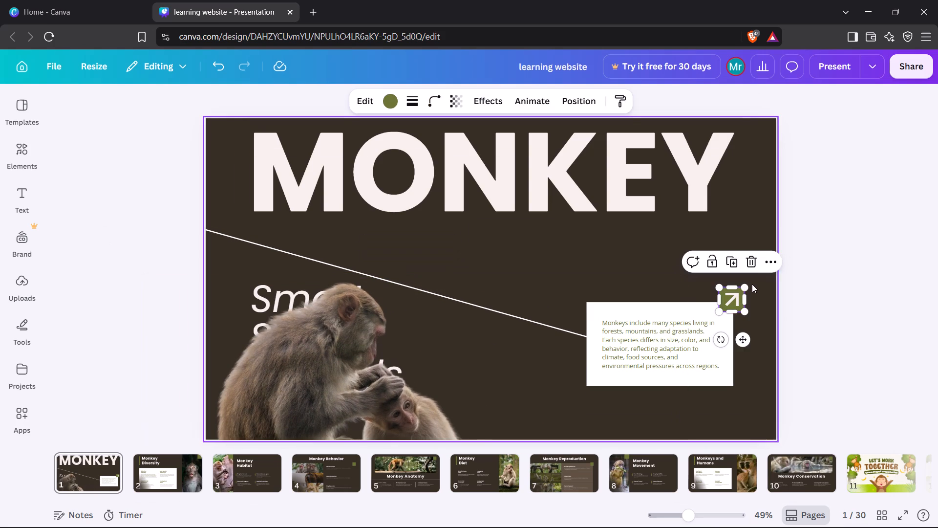
drag(752, 284, 751, 284)
click(754, 293)
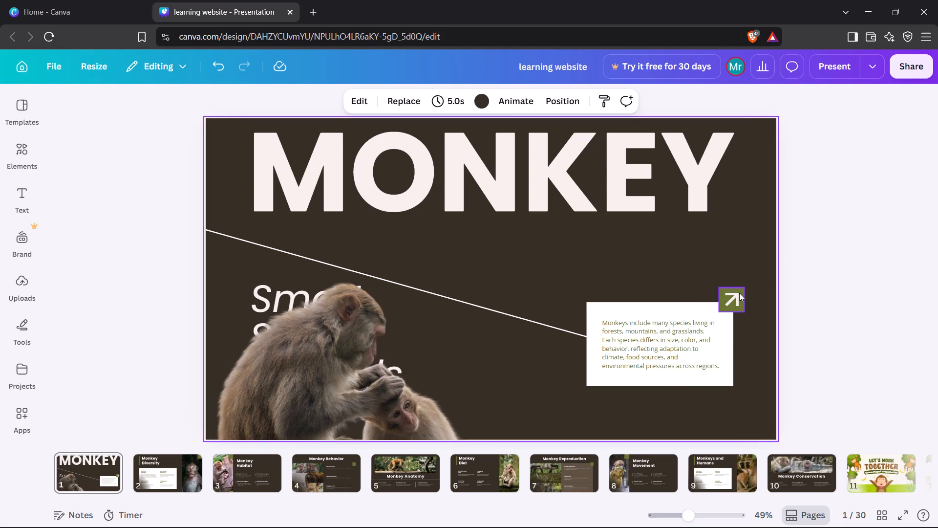
drag(739, 293, 763, 270)
click(734, 297)
drag(733, 297, 748, 293)
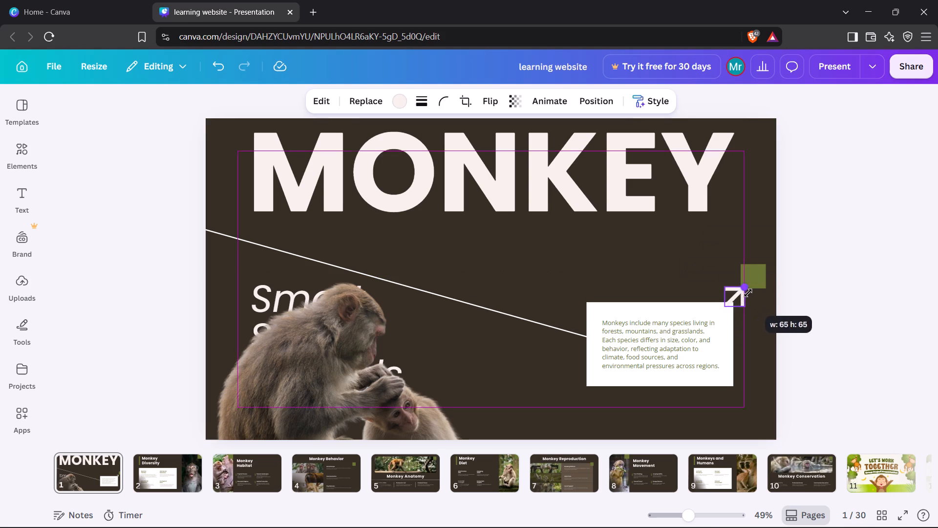
drag(748, 293, 734, 293)
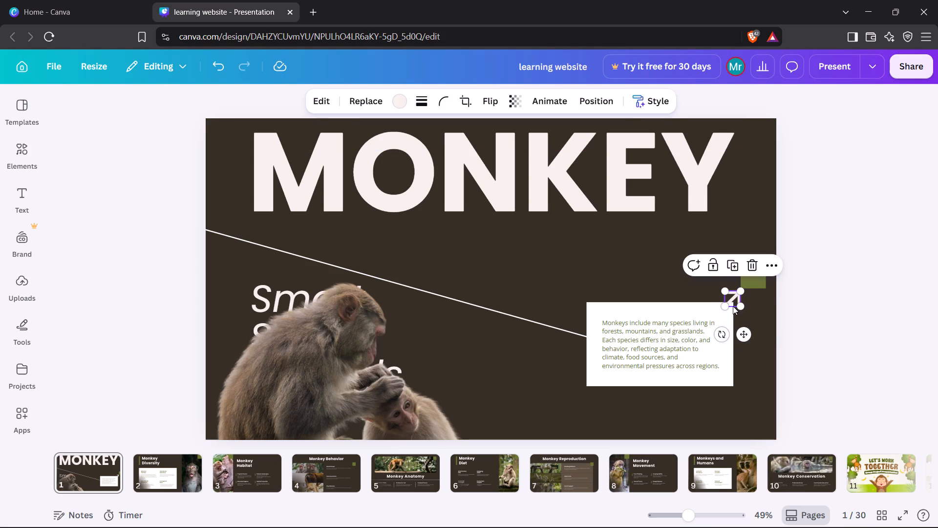
drag(733, 306, 754, 283)
Move the white card up and right so its upper-right corner sits under the green arrow badge.
drag(726, 308, 736, 297)
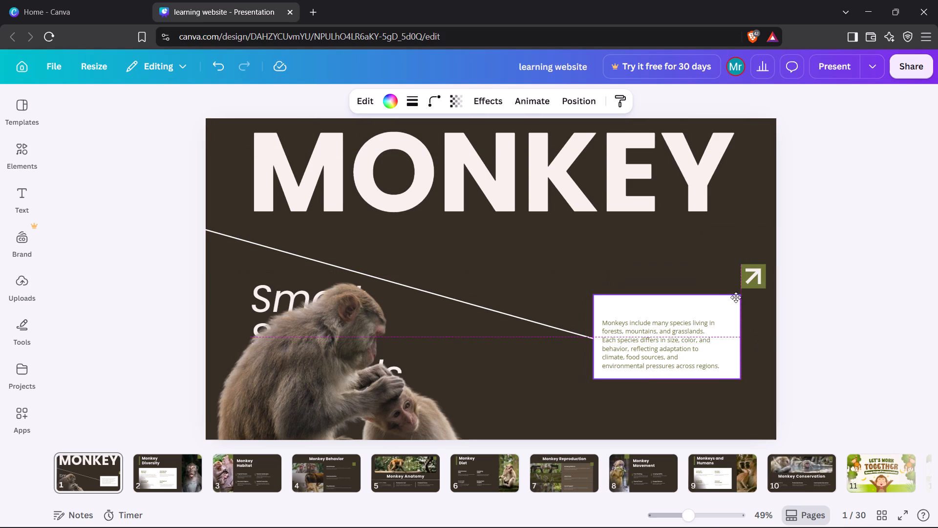
drag(736, 297, 744, 286)
Move the monkey species paragraph onto the repositioned white card, enlarge it to font size 17.8, and centre it there.
click(688, 337)
drag(687, 337, 708, 313)
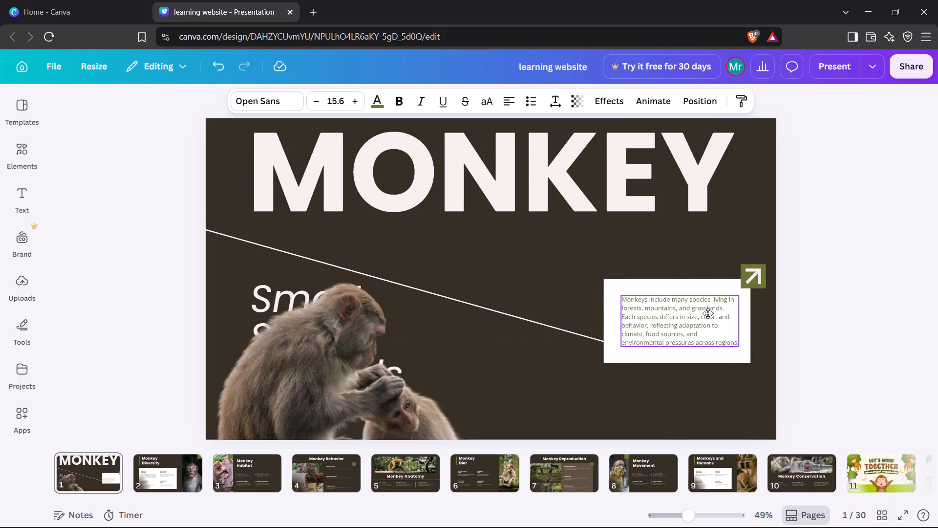
drag(708, 313, 697, 304)
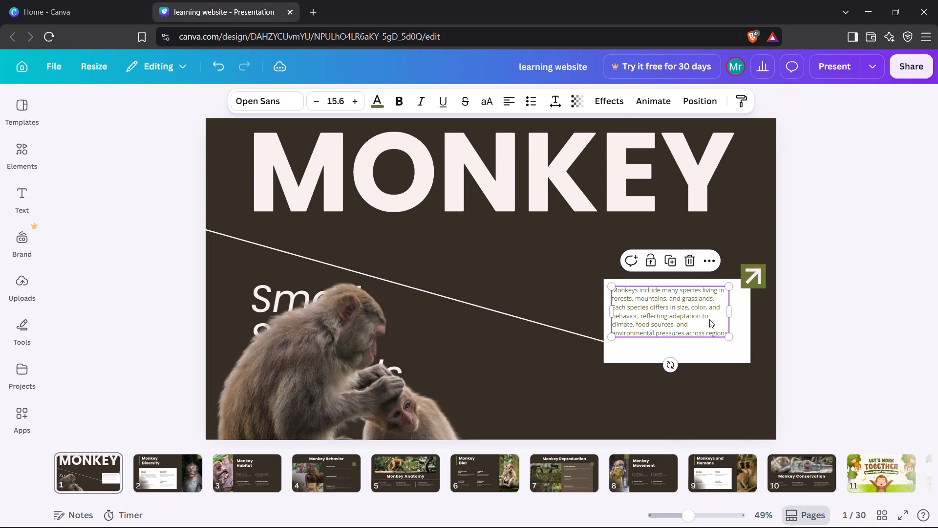
drag(731, 336, 737, 338)
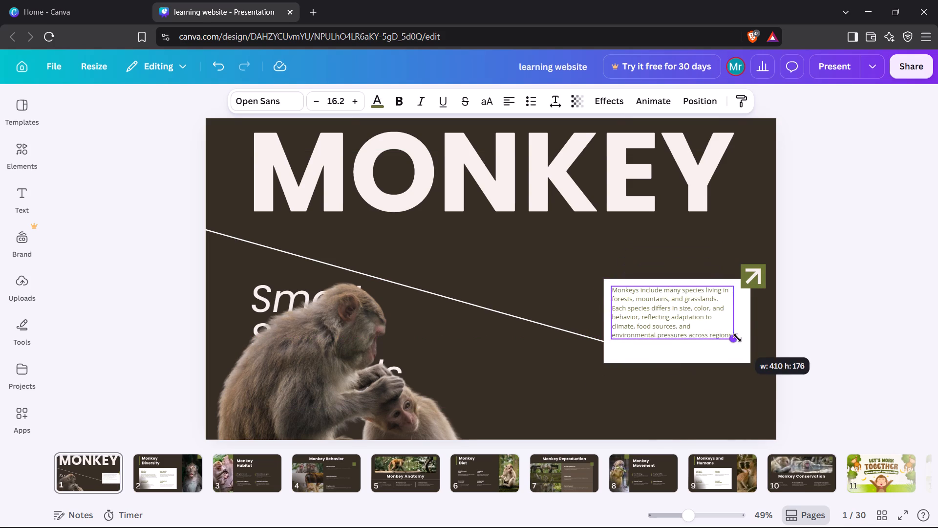
drag(737, 338, 741, 357)
drag(703, 324, 703, 324)
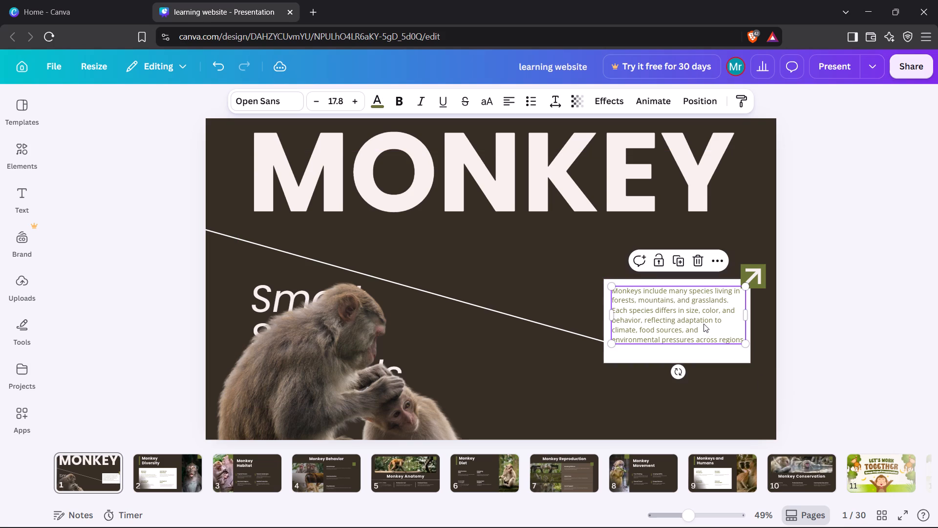
drag(703, 324, 703, 332)
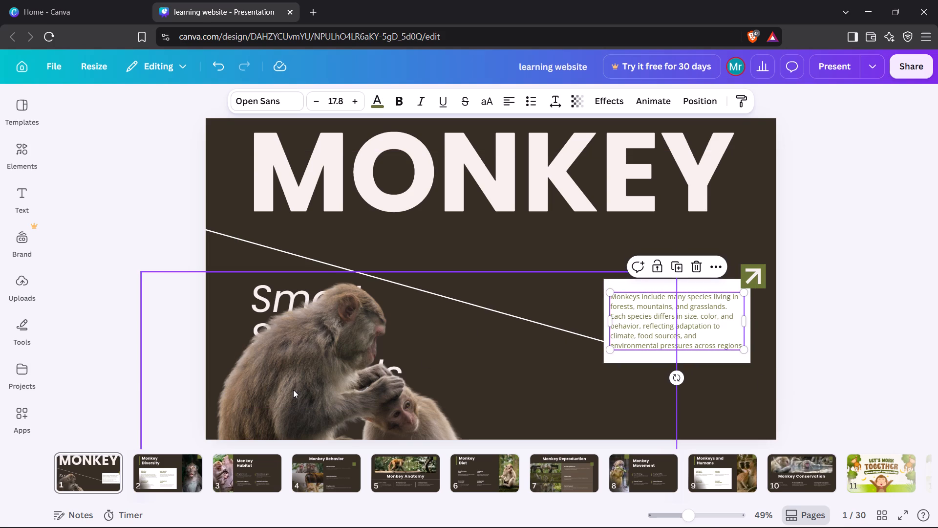
Place the monkey photo back in the slide's centre, overlapping the title, with the log resting on the bottom edge.
drag(293, 390, 446, 294)
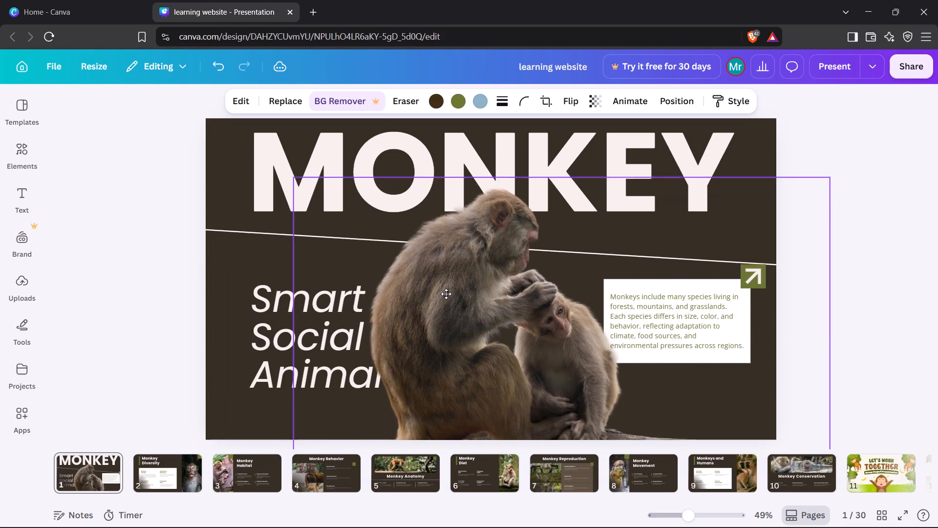
drag(446, 294, 437, 270)
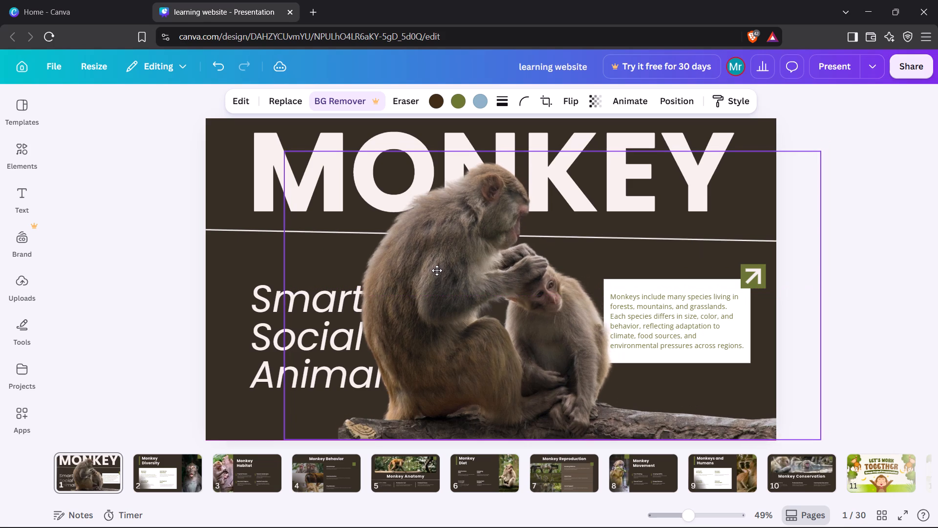
drag(437, 270, 423, 273)
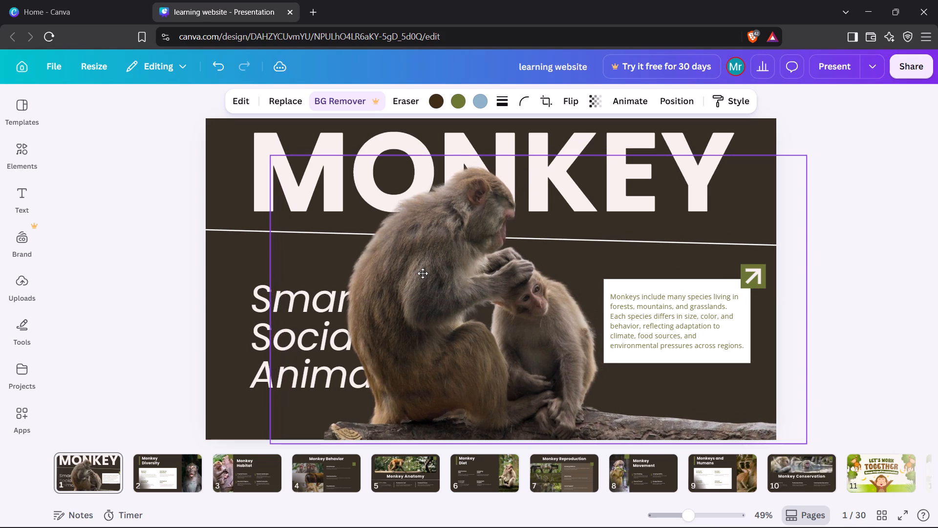
drag(423, 273, 431, 272)
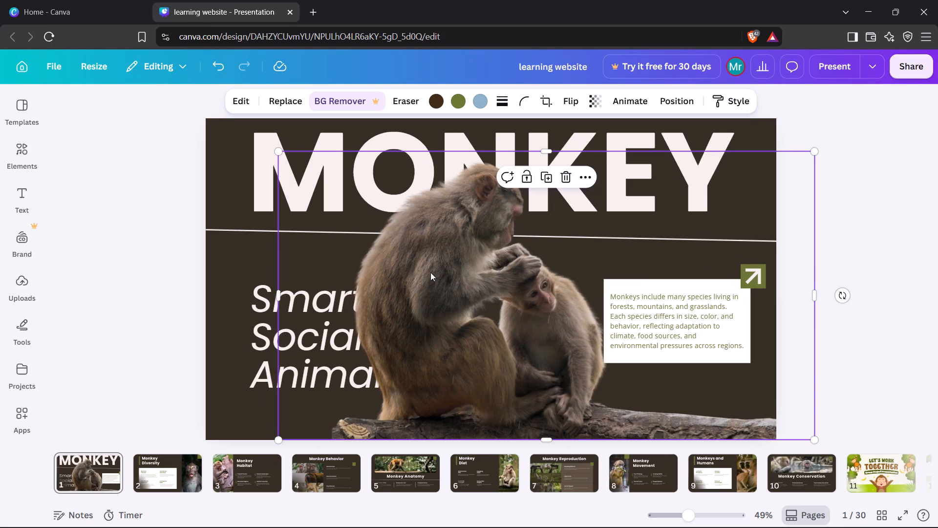
Move the Smart Social Animals subtitle up and left, just below the divider line near the slide's left edge.
click(268, 331)
drag(268, 331, 229, 299)
click(175, 314)
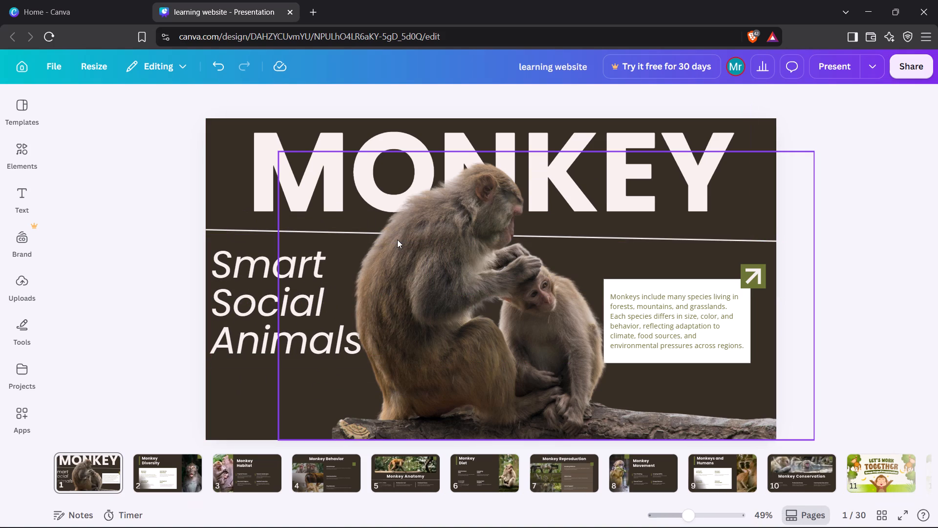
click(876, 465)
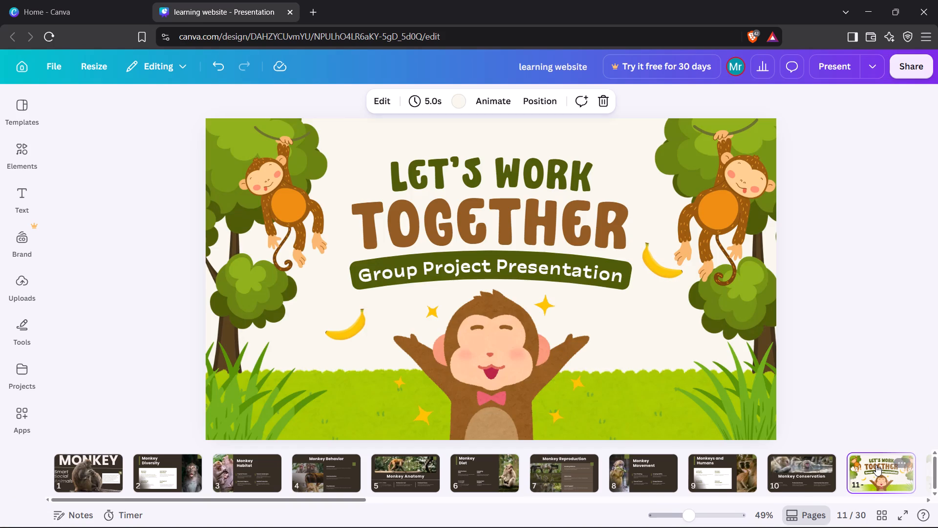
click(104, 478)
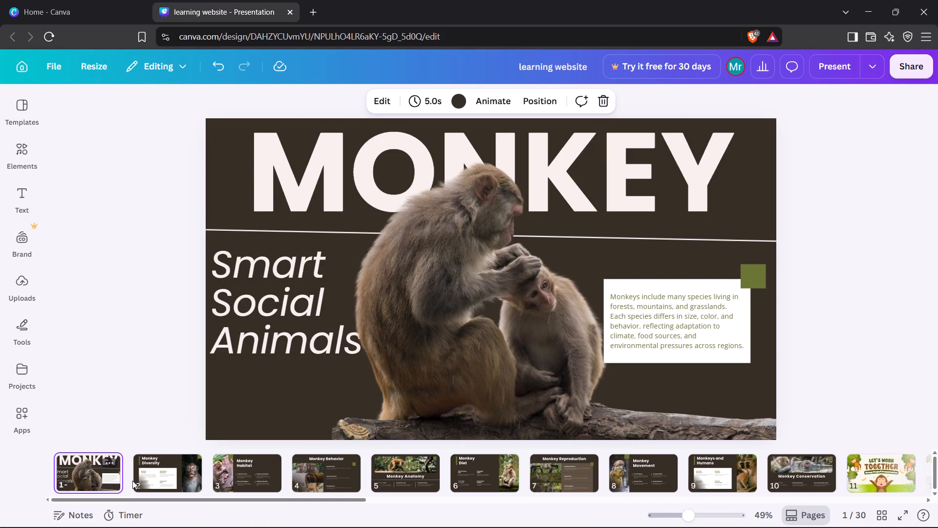
Delete the green square over the upper-right corner of the monkey photo on the Monkey Diversity slide.
click(154, 485)
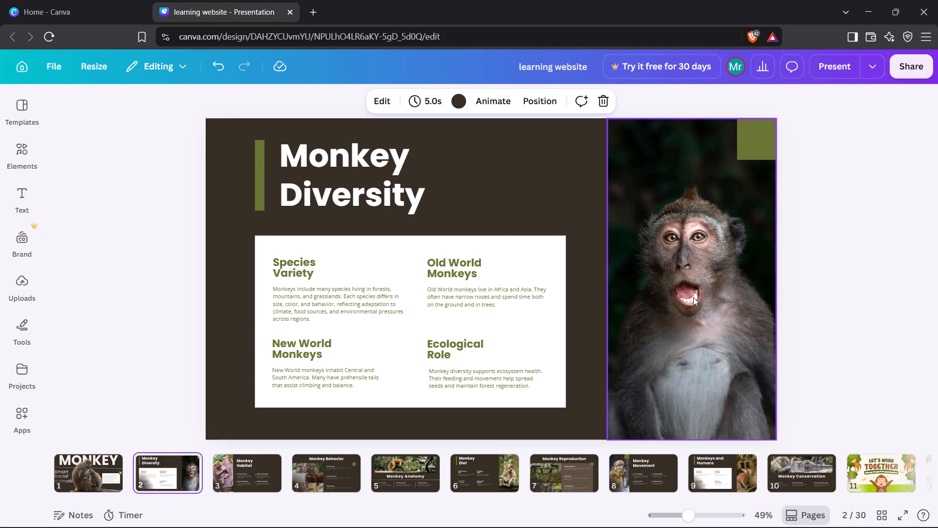
click(738, 137)
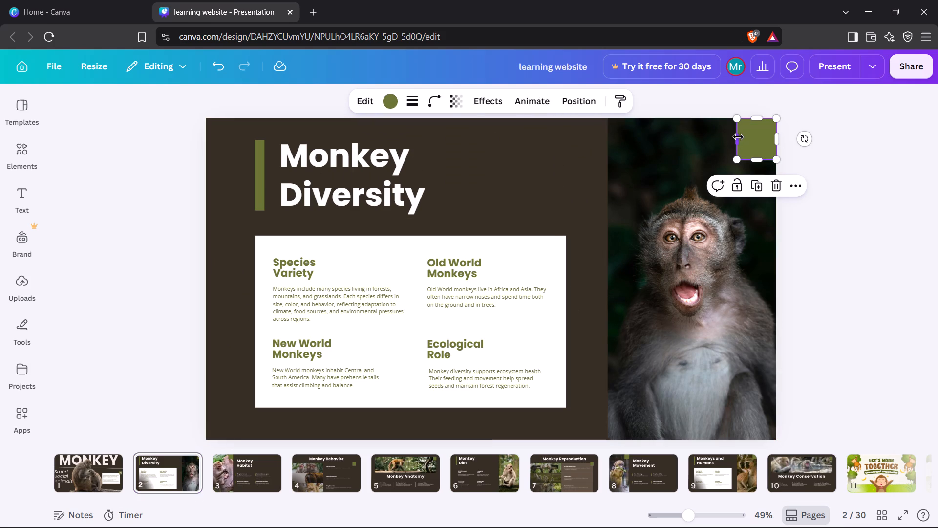
click(770, 186)
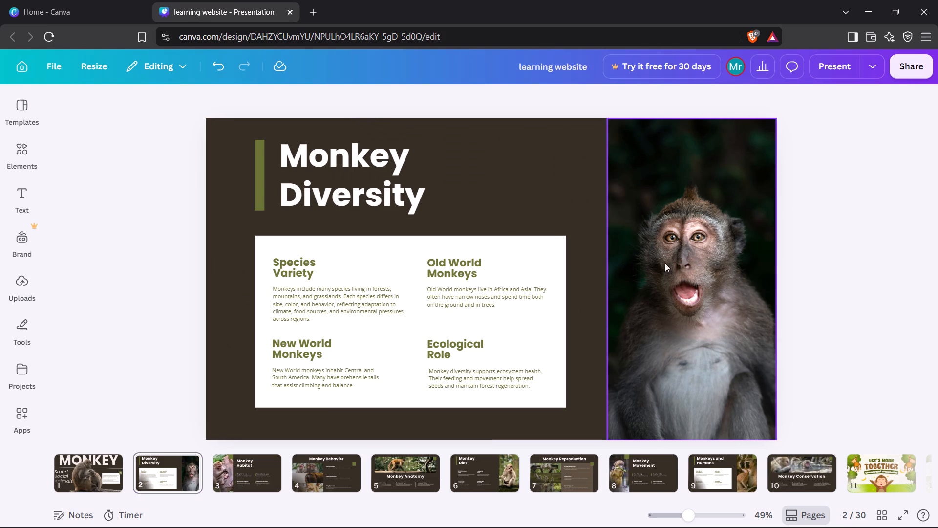
click(619, 268)
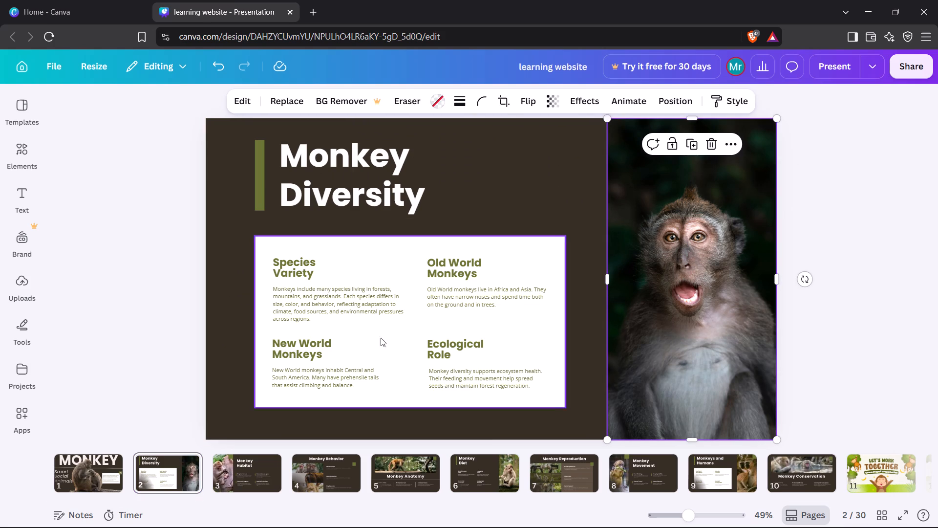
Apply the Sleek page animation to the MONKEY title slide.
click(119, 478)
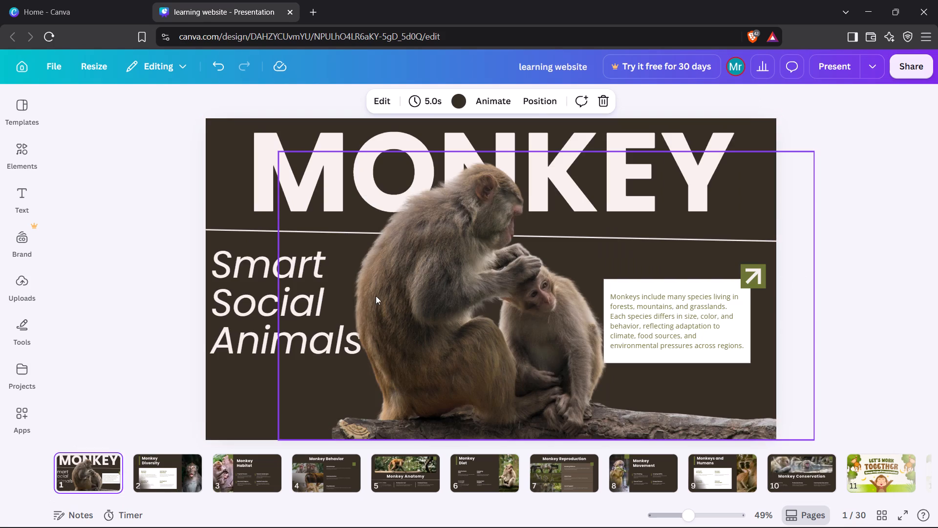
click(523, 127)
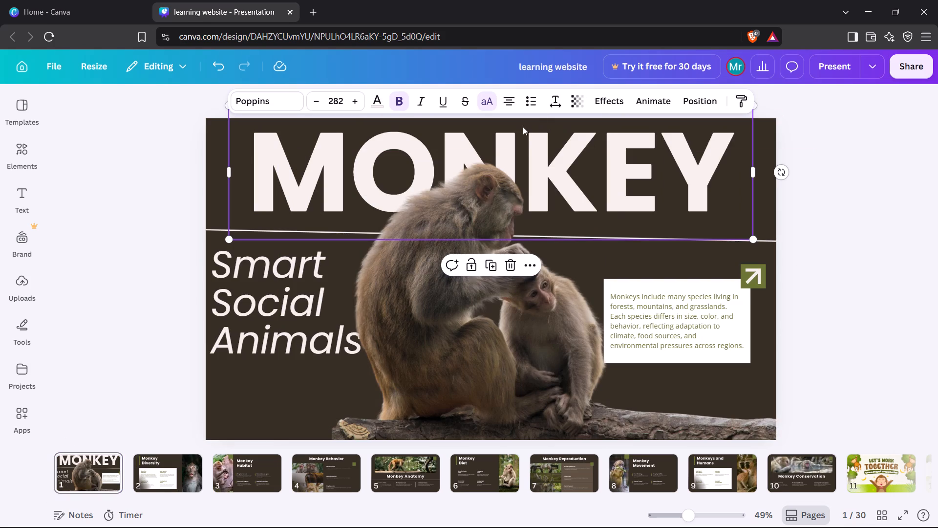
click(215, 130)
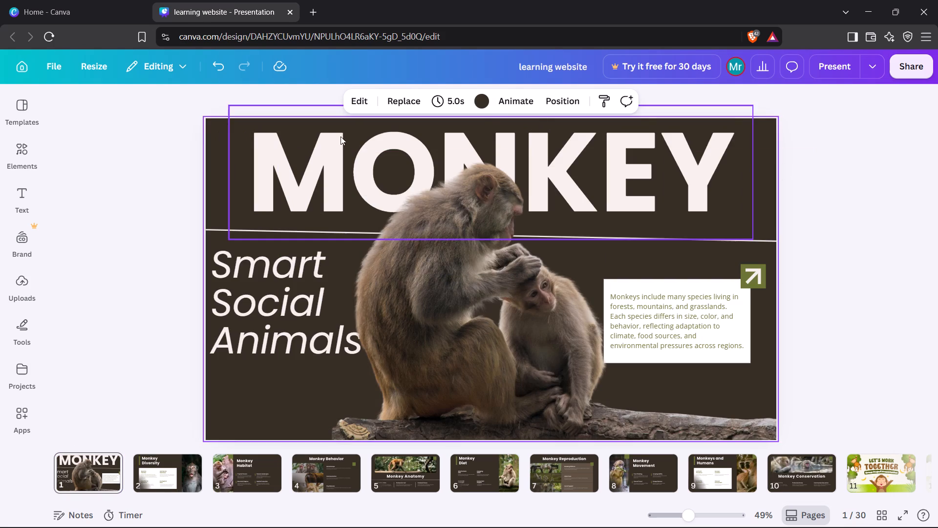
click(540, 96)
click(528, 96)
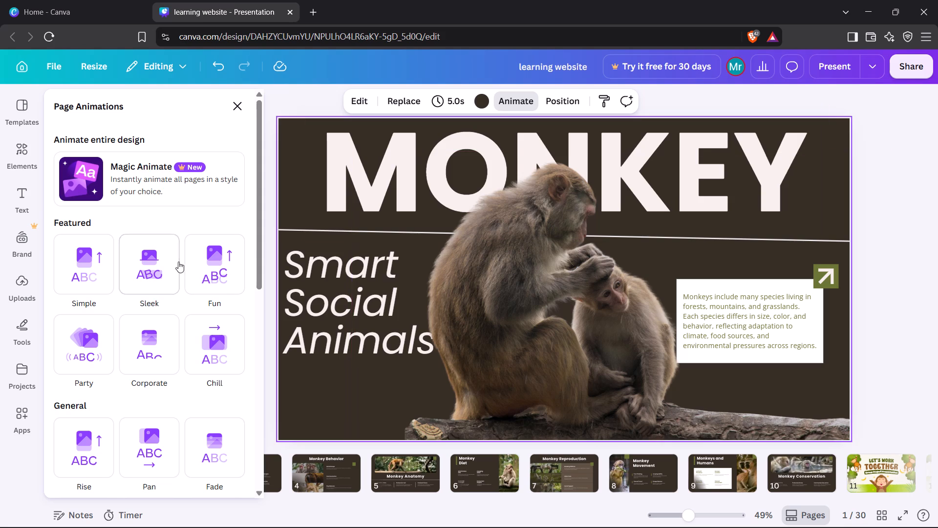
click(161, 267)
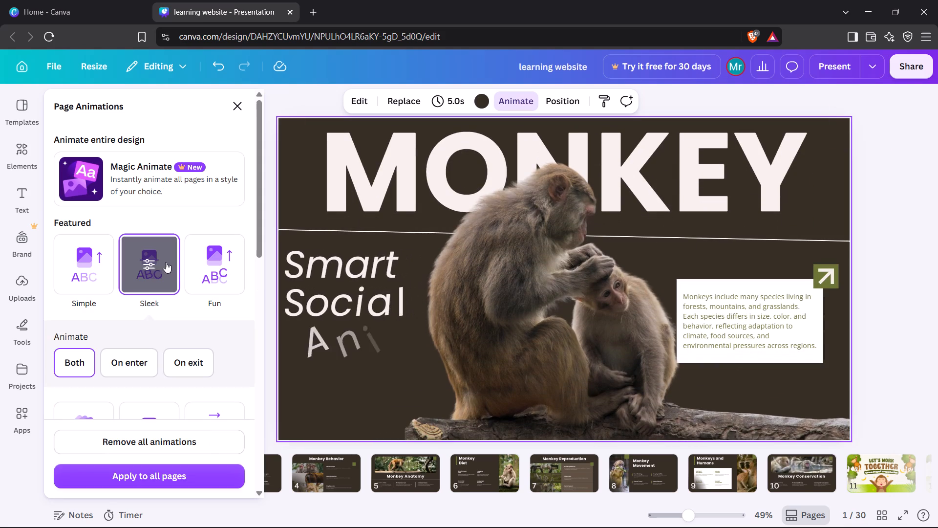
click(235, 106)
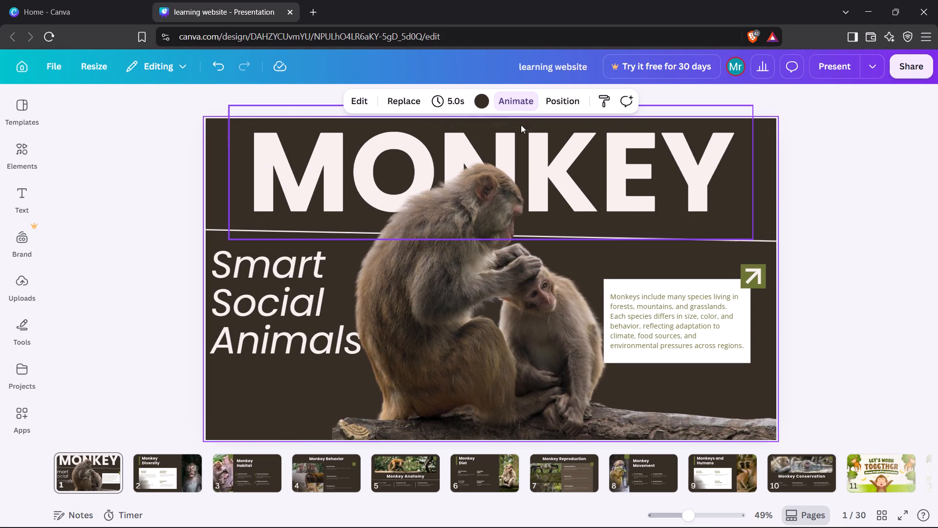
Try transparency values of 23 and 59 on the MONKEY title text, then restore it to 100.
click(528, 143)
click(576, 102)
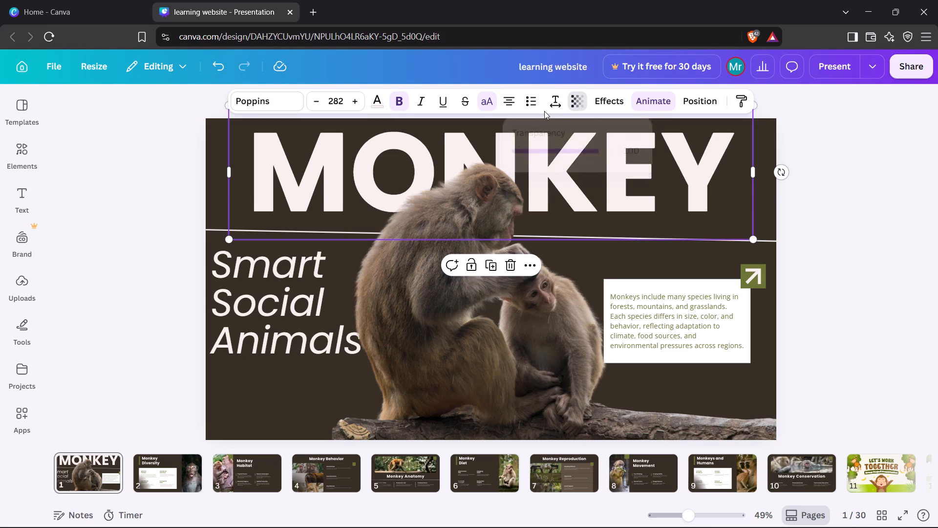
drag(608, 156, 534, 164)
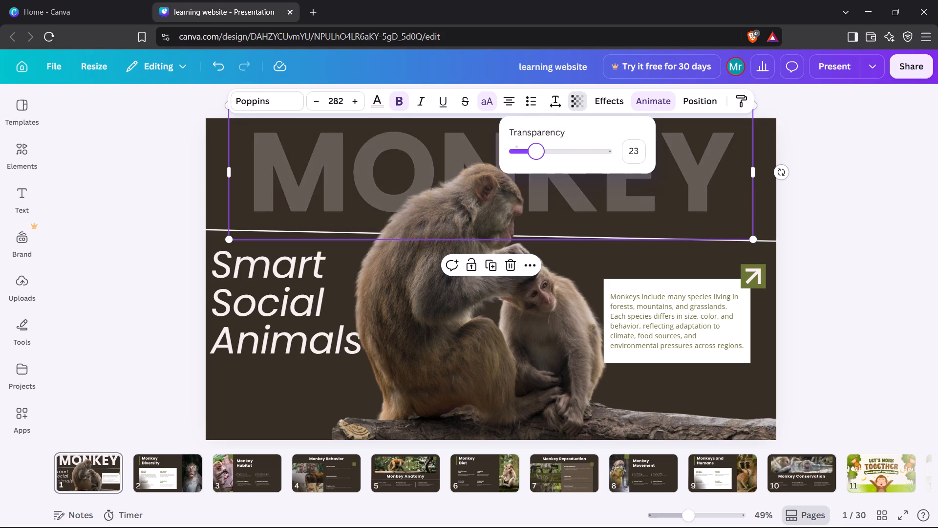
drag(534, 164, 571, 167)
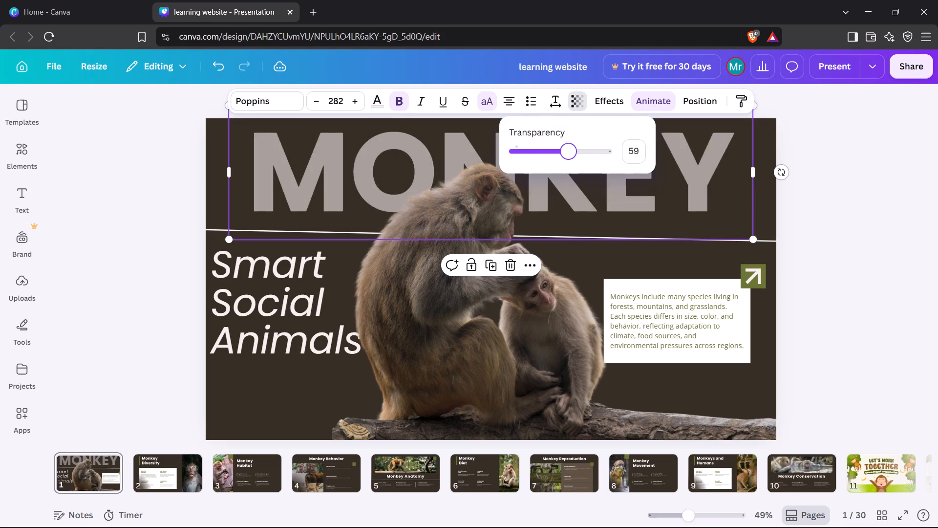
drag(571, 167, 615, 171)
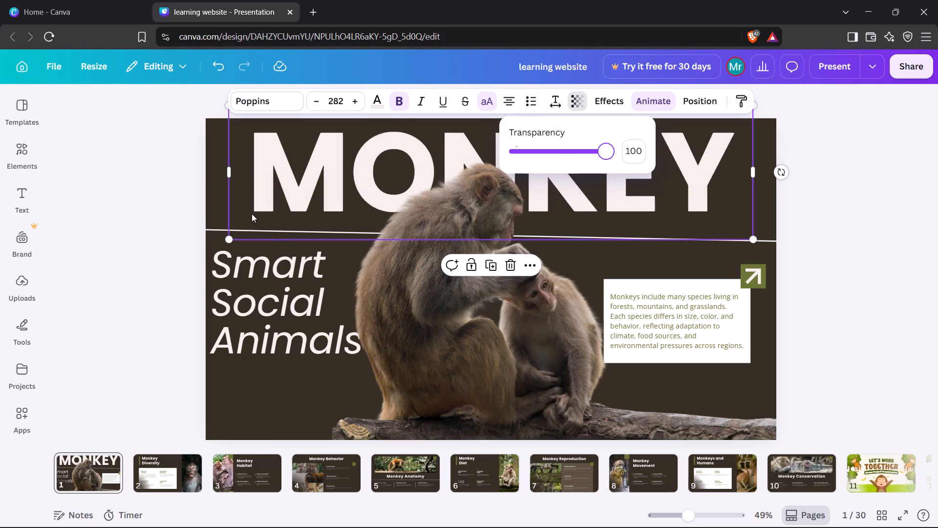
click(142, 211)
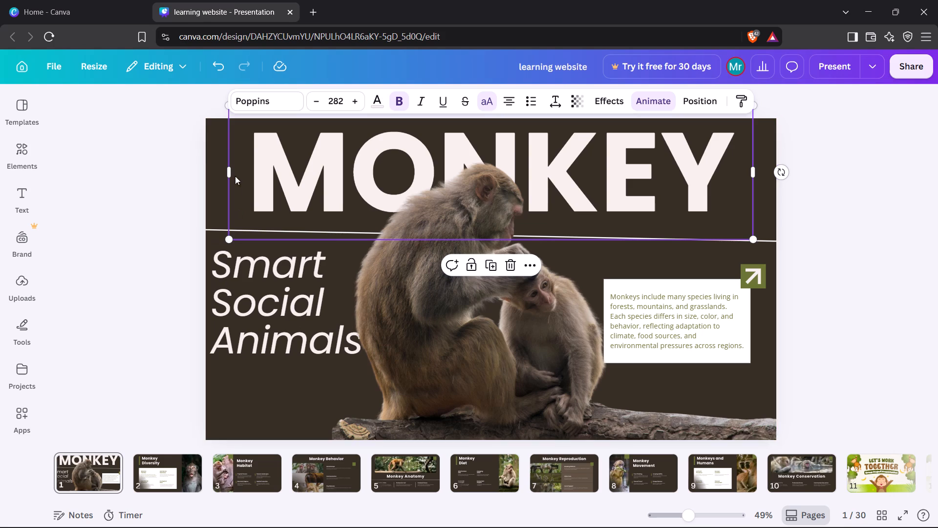
Apply the Fun page animation to the MONKEY title slide.
click(213, 158)
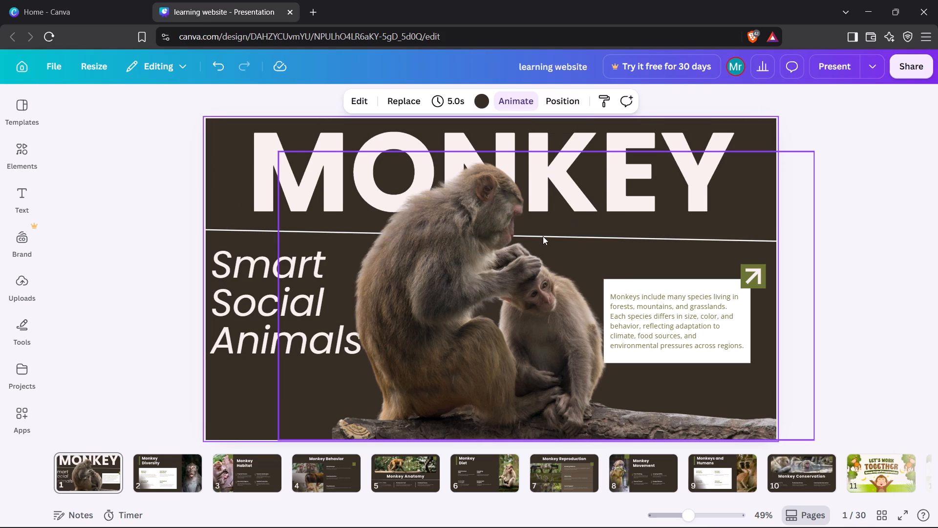
click(521, 94)
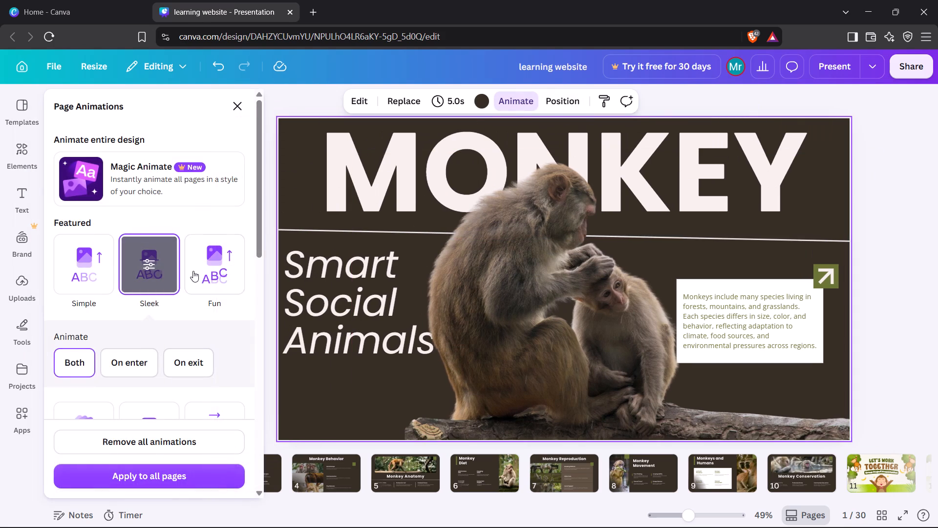
click(193, 271)
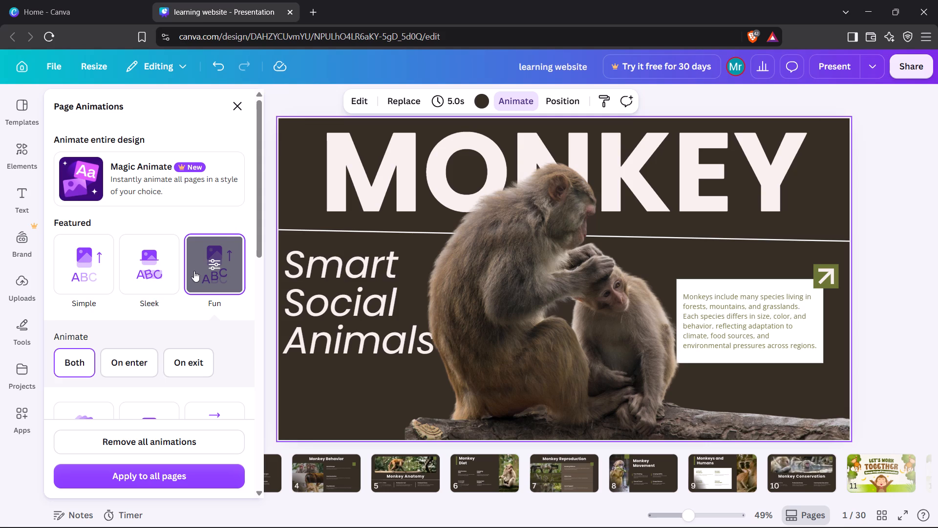
click(234, 111)
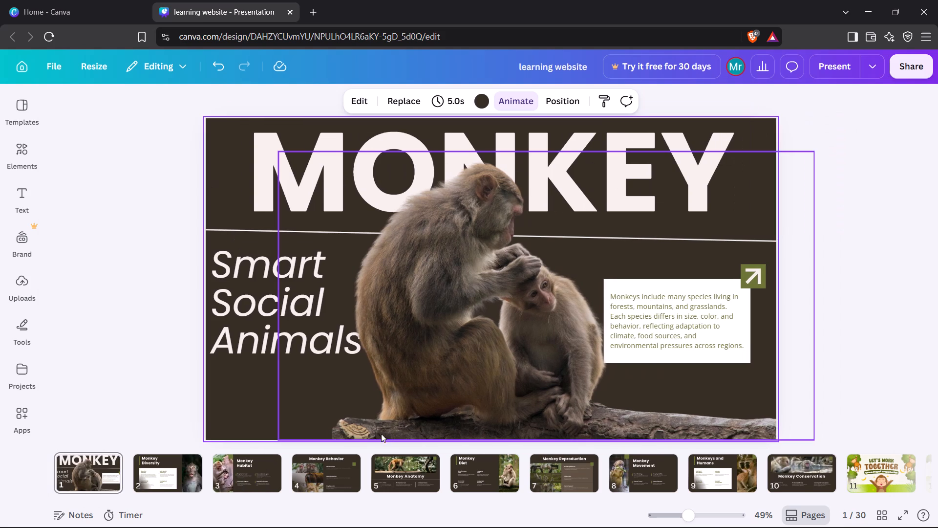
Add a Dissolve transition lasting 0.8 seconds between the title slide and the Monkey Diversity slide.
click(133, 482)
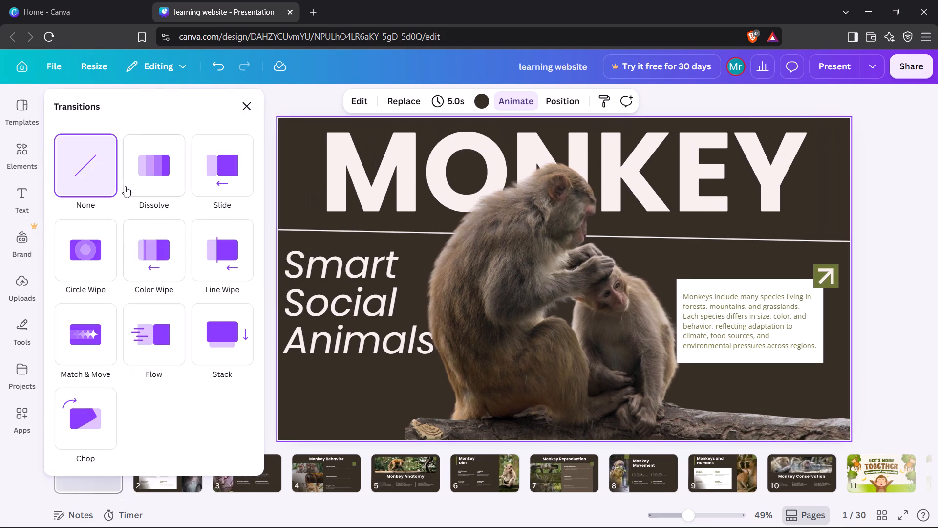
click(156, 194)
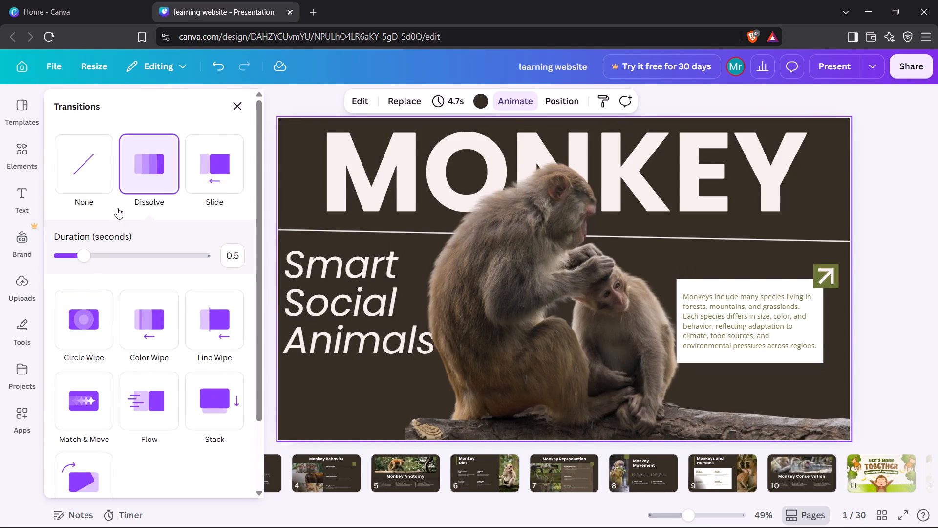
click(101, 255)
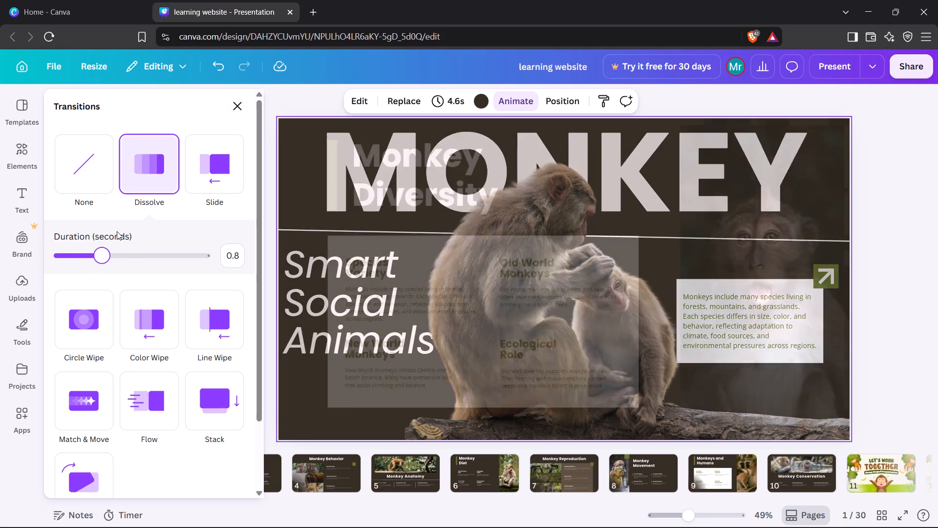
click(240, 107)
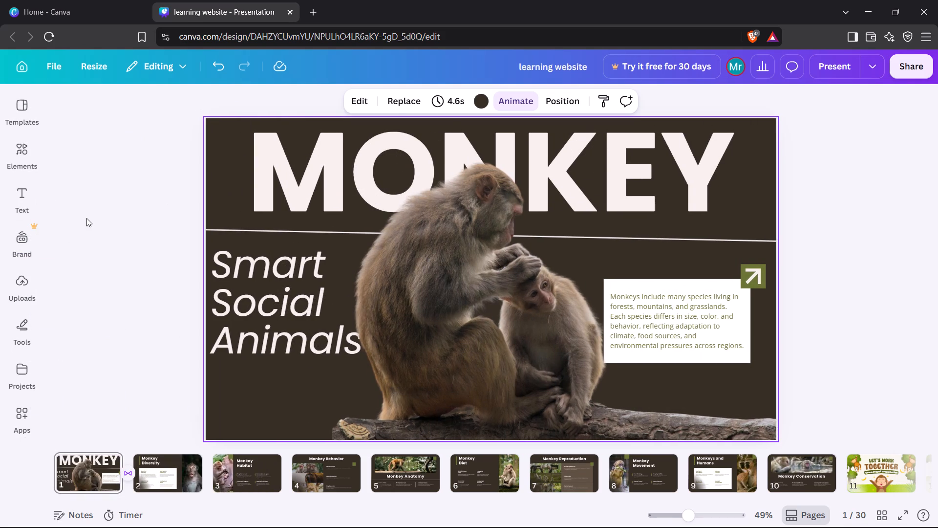
Widen the monkey photo on the Monkey Diversity slide by extending its left edge close to the white card.
click(89, 218)
key(Right)
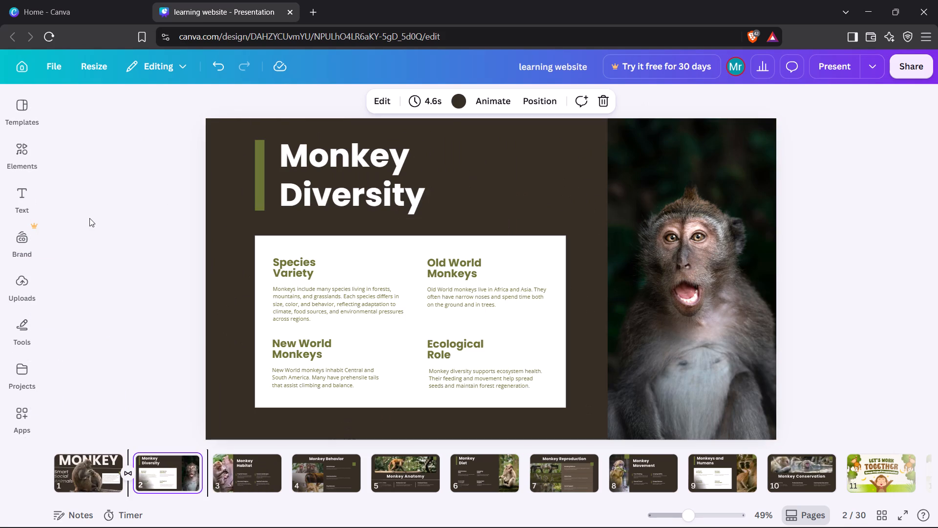
click(631, 261)
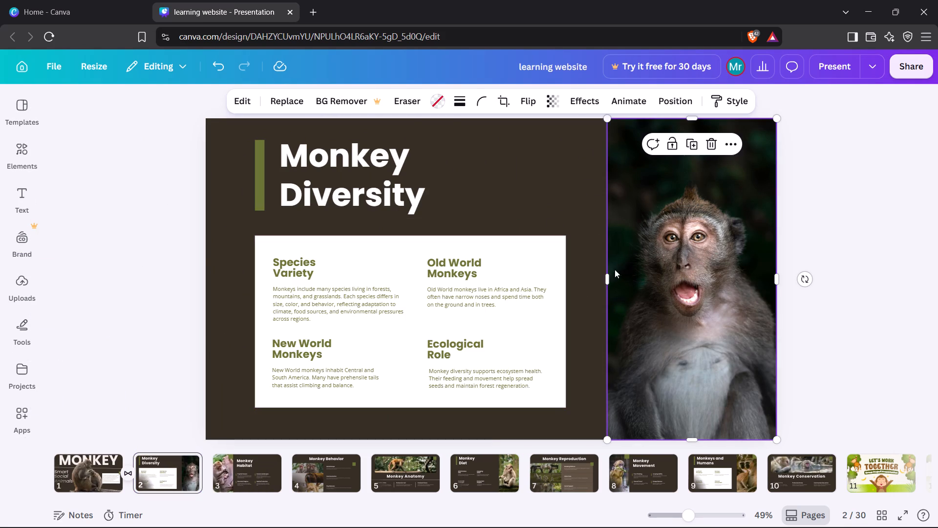
drag(607, 277, 580, 273)
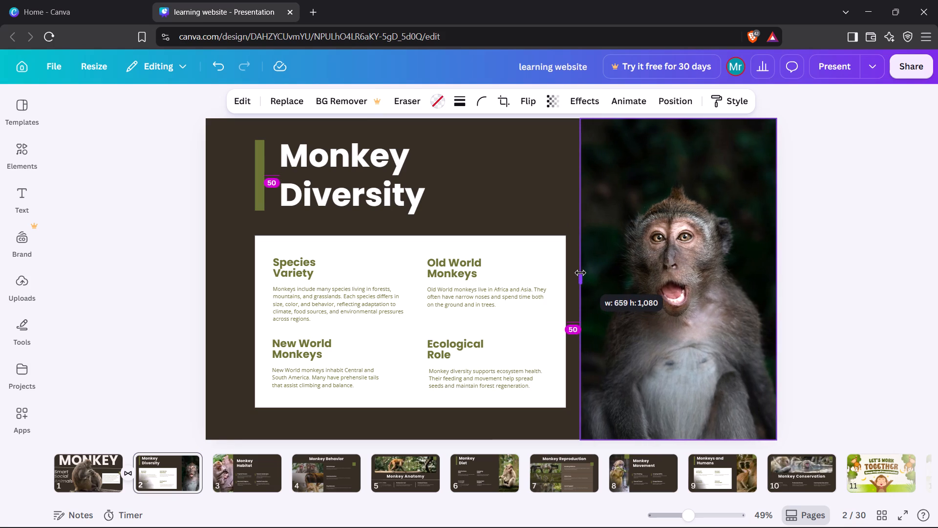
drag(580, 273, 584, 273)
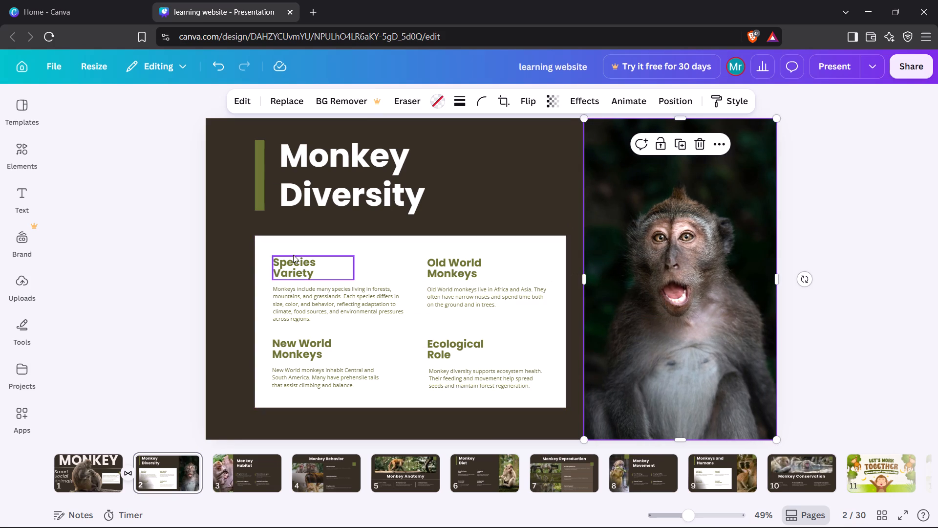
Move the green accent bar and the Monkey Diversity heading up and left, keeping them side by side near the slide's upper-left corner.
drag(259, 165, 217, 151)
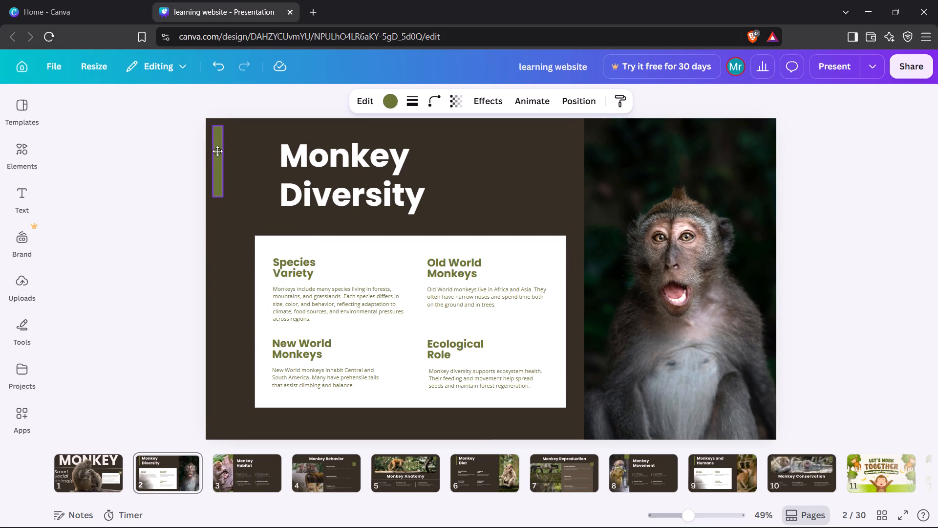
drag(217, 151, 226, 158)
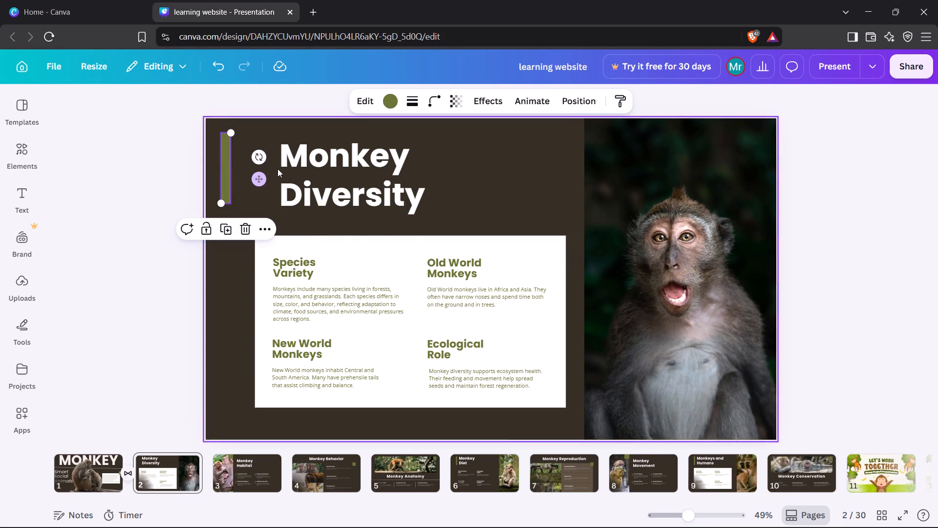
click(320, 170)
drag(320, 170, 284, 169)
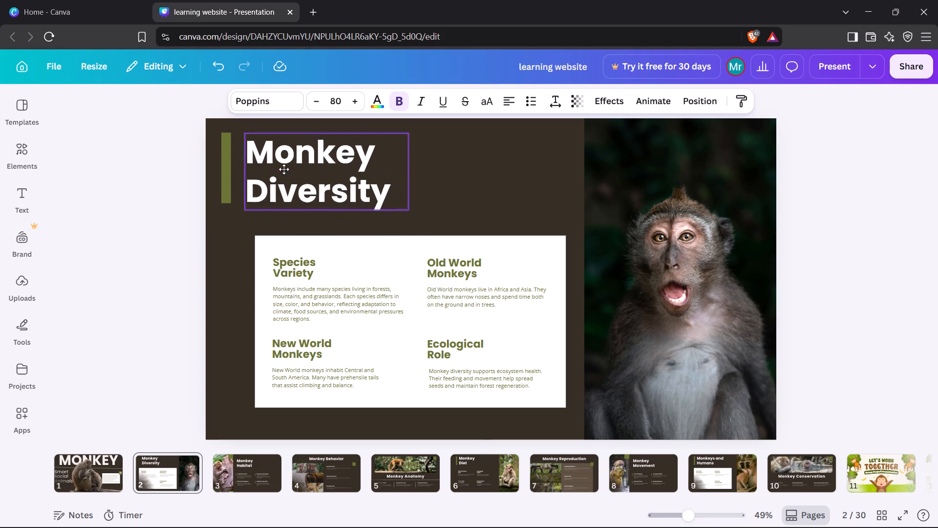
drag(284, 169, 285, 168)
Move the white card left on the Monkey Diversity slide, leaving a wider gap between it and the photo.
click(334, 300)
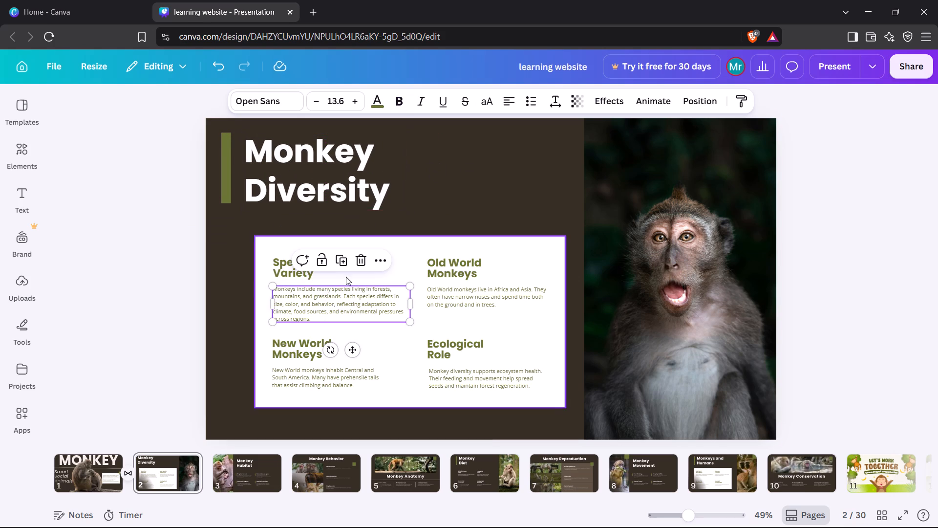
click(272, 251)
drag(273, 251, 248, 250)
Move the Species Variety and New World Monkeys headings and paragraphs left and up, aligning all four near the white card's left edge.
click(312, 269)
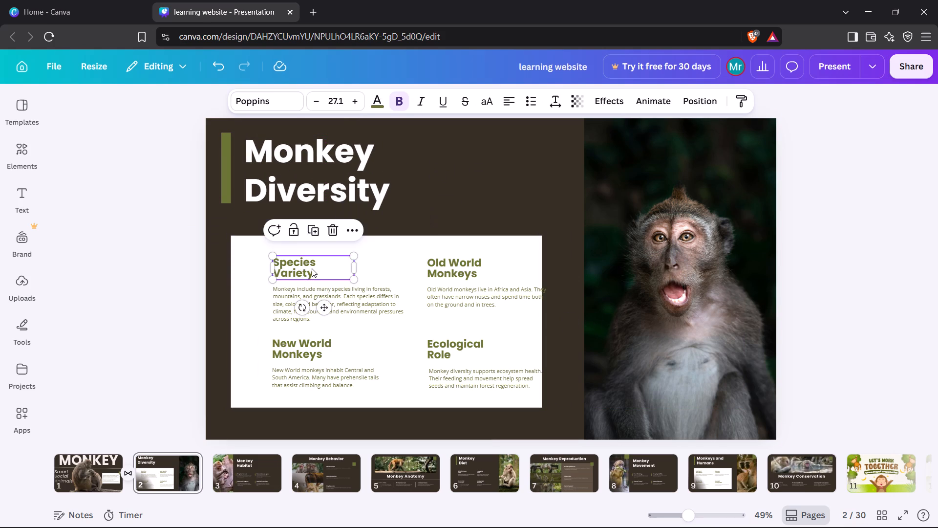
drag(311, 268, 283, 255)
click(309, 303)
drag(309, 303, 282, 298)
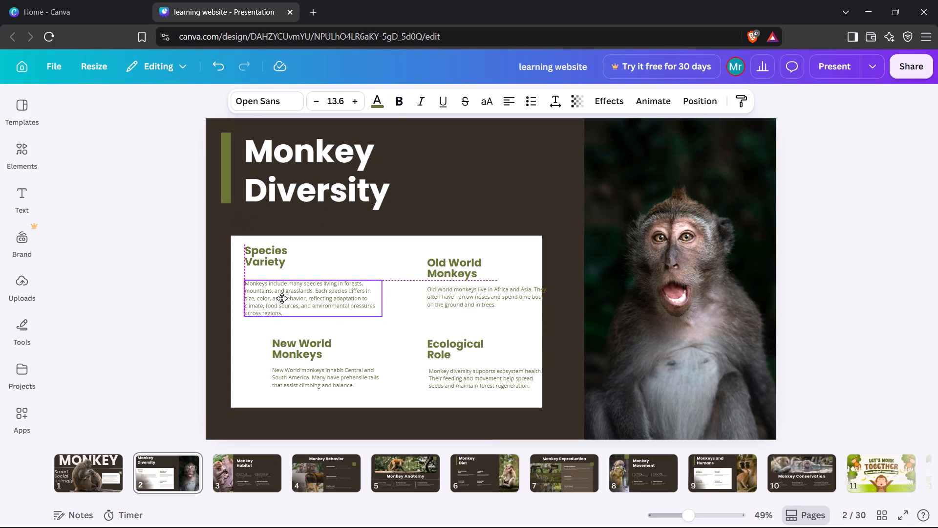
drag(282, 298, 282, 293)
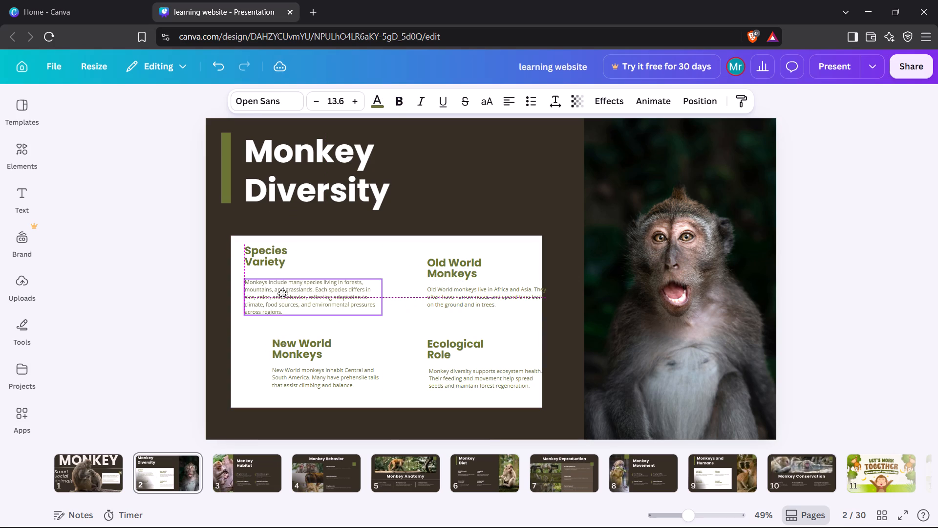
drag(282, 293, 282, 293)
drag(286, 341, 261, 337)
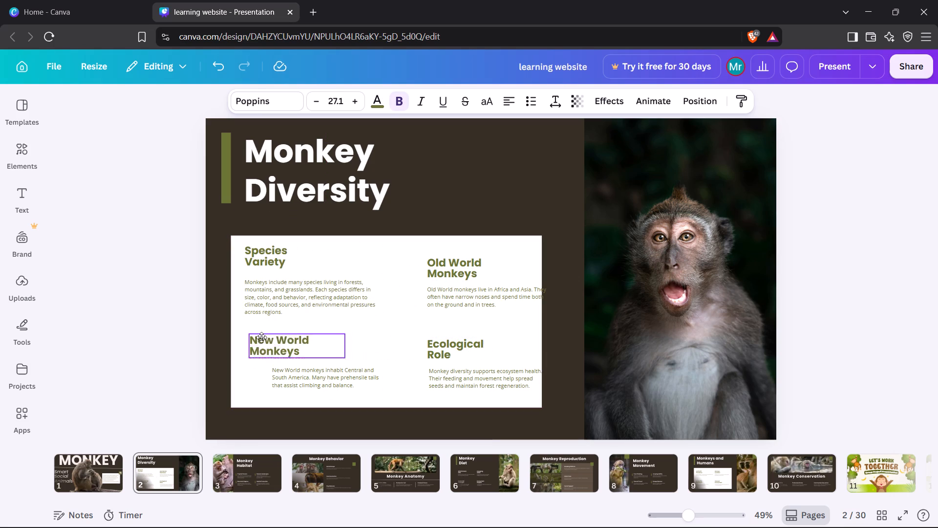
drag(261, 337, 260, 332)
drag(332, 378, 327, 378)
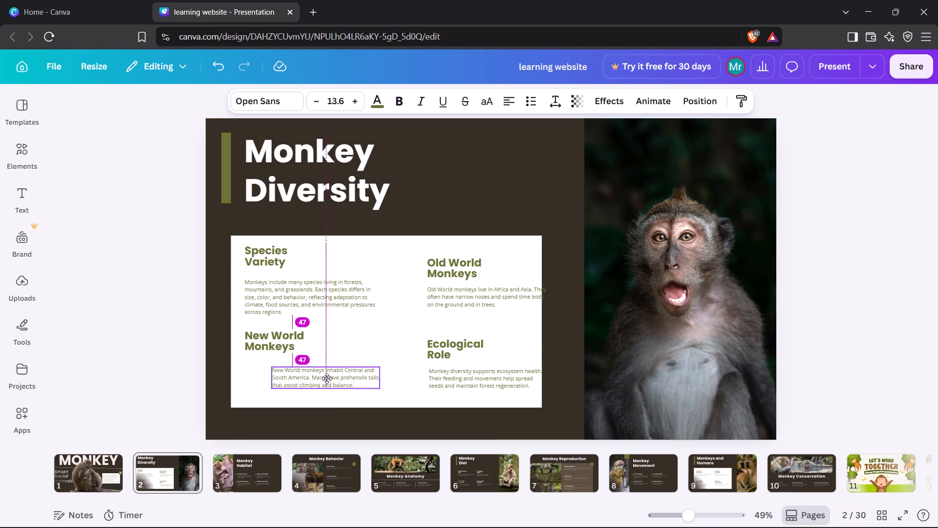
drag(327, 378, 305, 374)
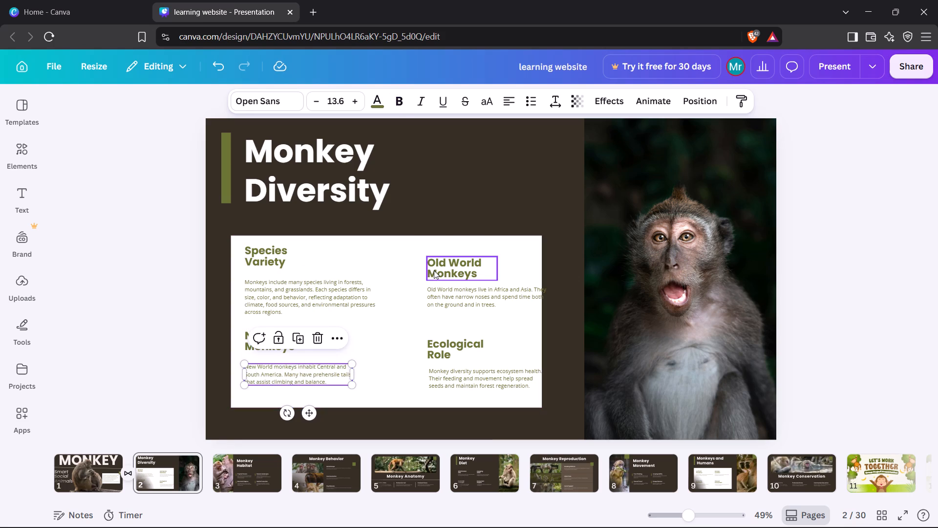
Move the Old World Monkeys heading and its paragraph left and up, with the heading level with Species Variety.
double_click(434, 270)
drag(429, 264, 424, 259)
click(395, 266)
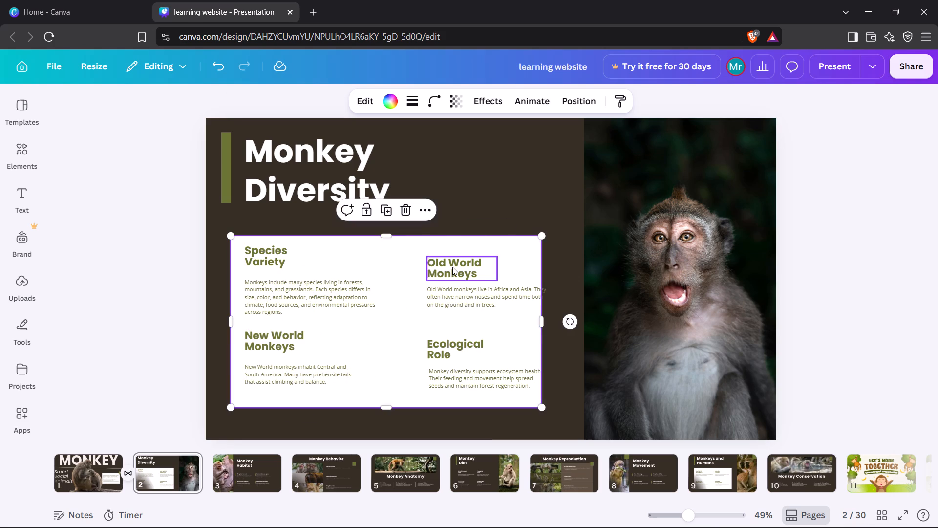
click(452, 267)
drag(452, 267, 442, 254)
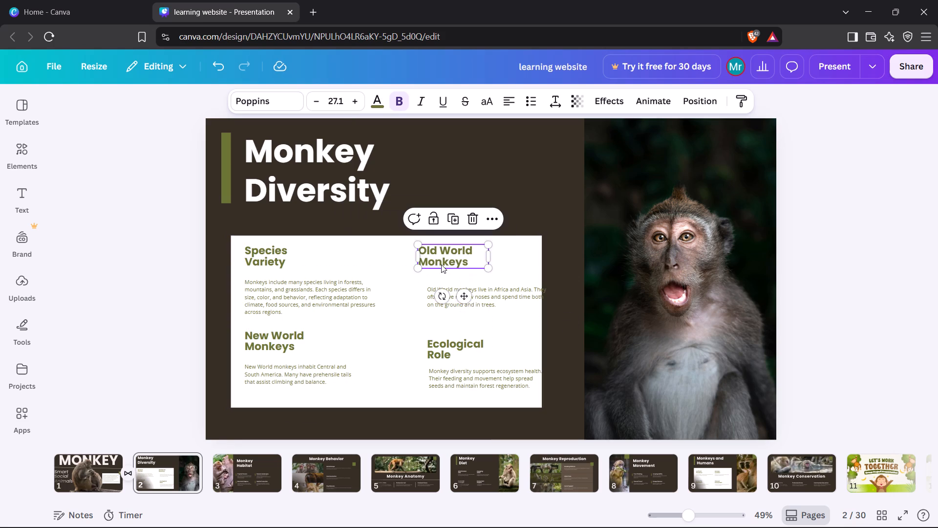
drag(486, 303, 474, 298)
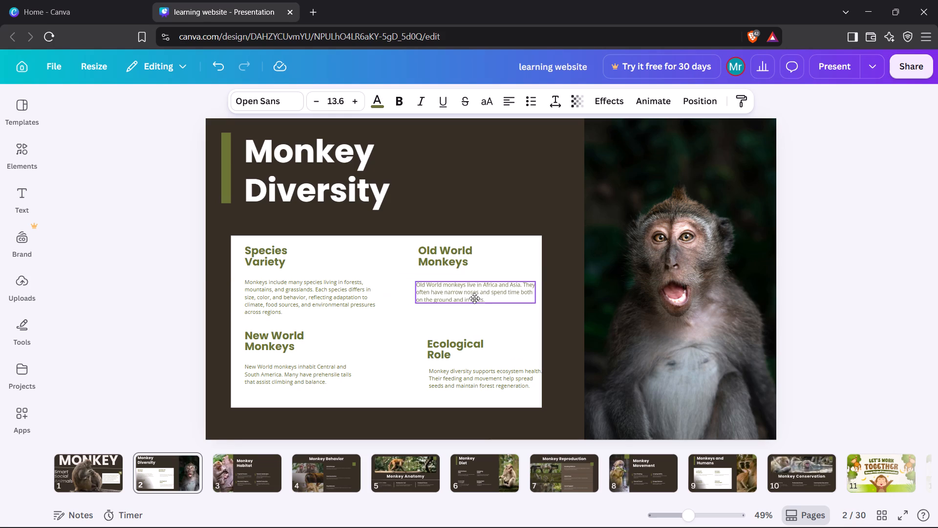
drag(474, 298, 475, 298)
Move the Ecological Role heading left and up, level with New World Monkeys, and try to bring its paragraph along.
drag(469, 344, 465, 337)
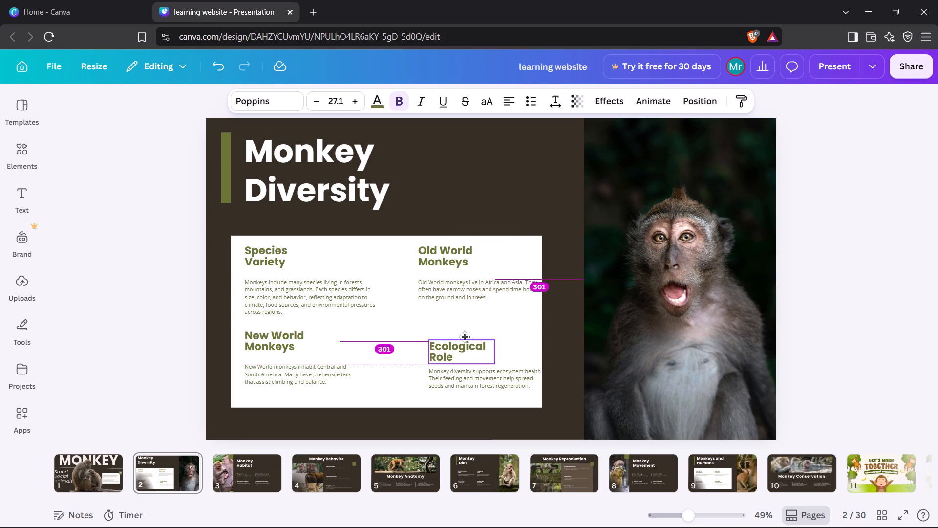
drag(465, 337, 462, 333)
double_click(484, 377)
drag(486, 376, 485, 376)
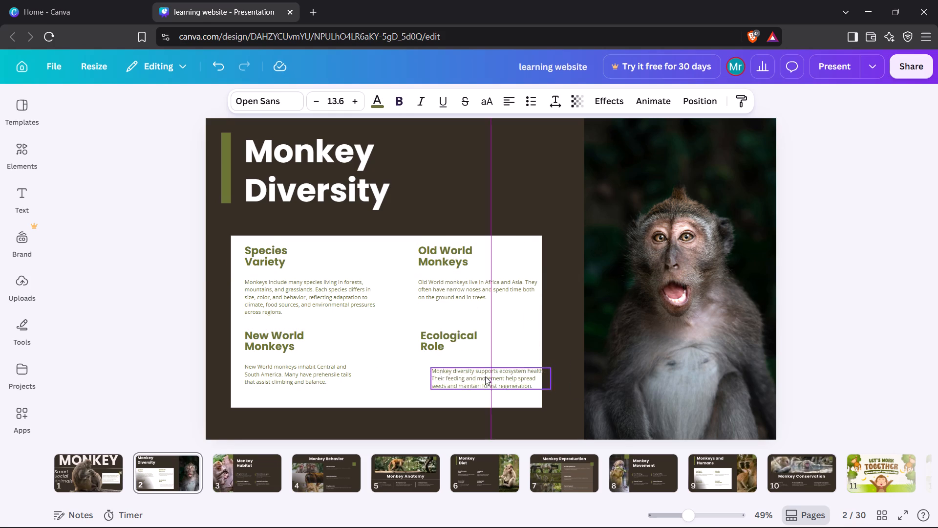
drag(485, 376, 475, 377)
Widen the white card slightly and shift it a little to the right to give the second text column more room.
click(409, 372)
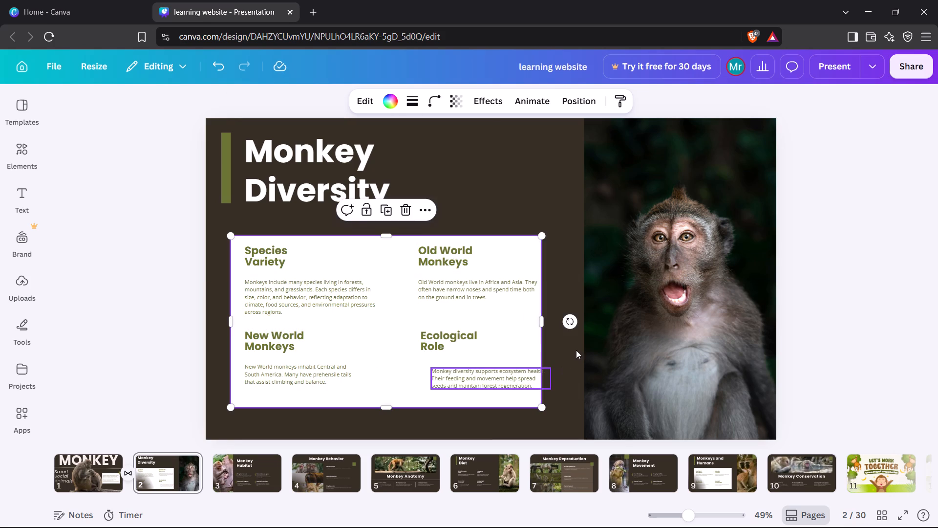
click(535, 387)
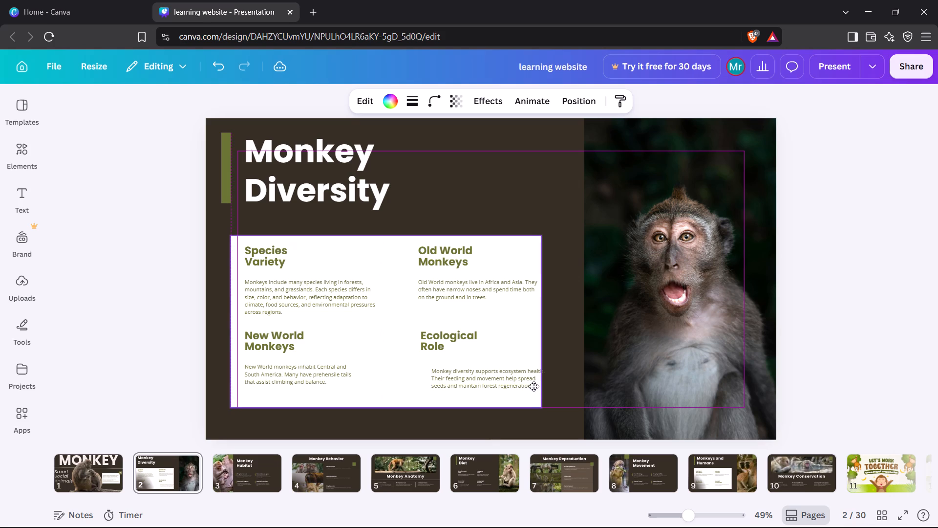
click(533, 386)
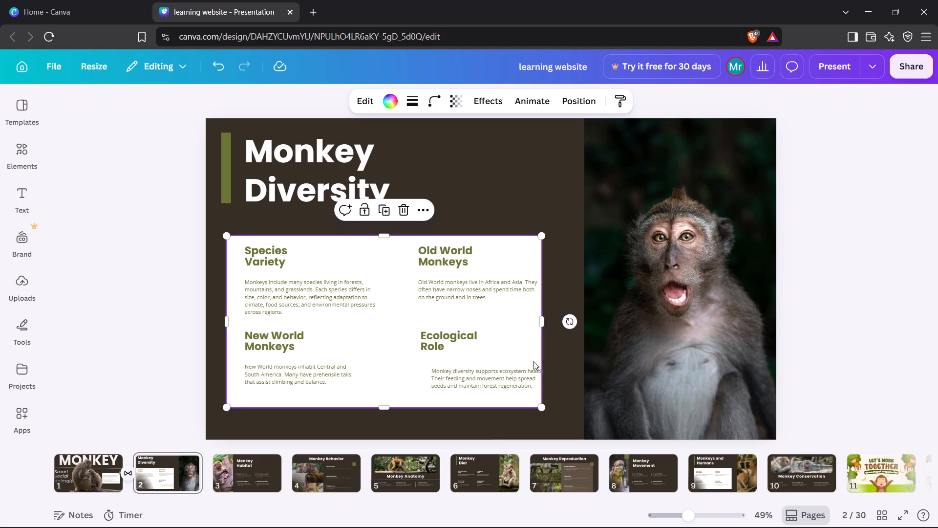
drag(534, 350, 538, 348)
Move the Ecological Role paragraph left and up, directly under its heading and level with the New World Monkeys paragraph.
click(514, 382)
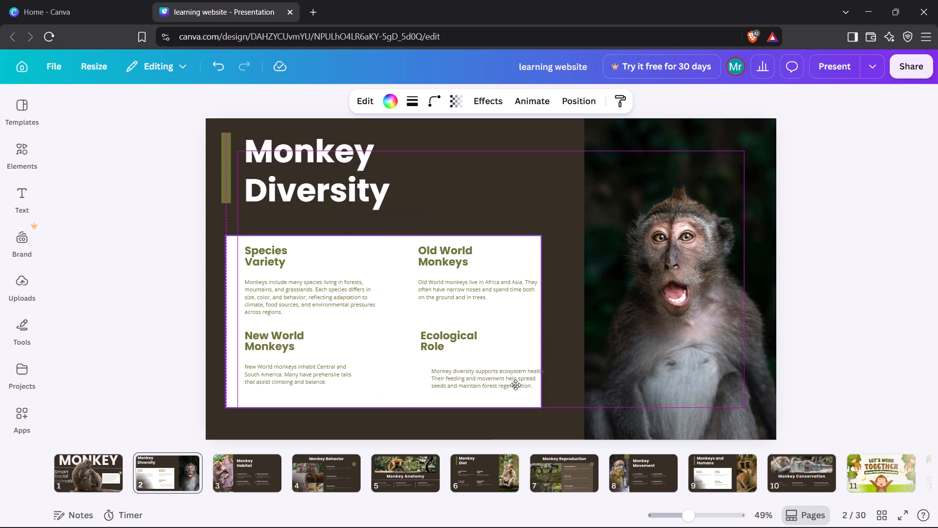
click(510, 384)
drag(510, 384, 503, 382)
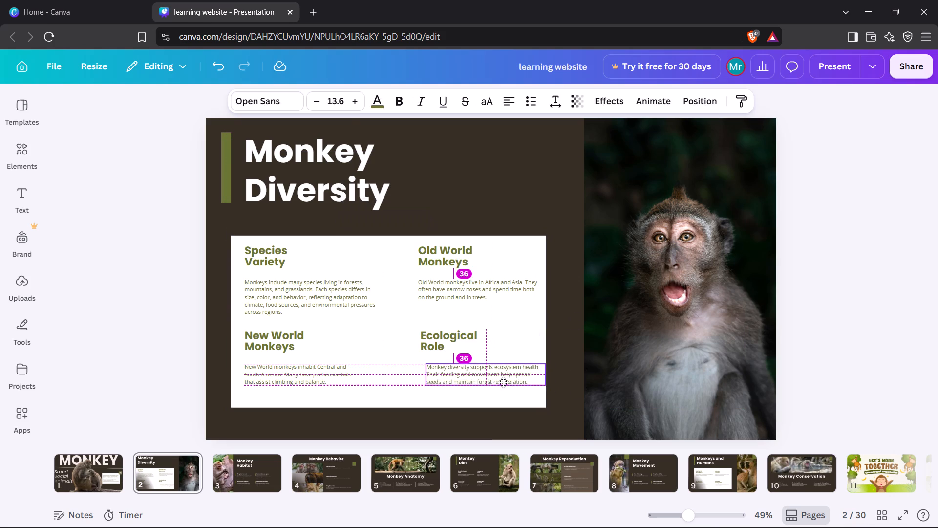
drag(503, 382, 499, 382)
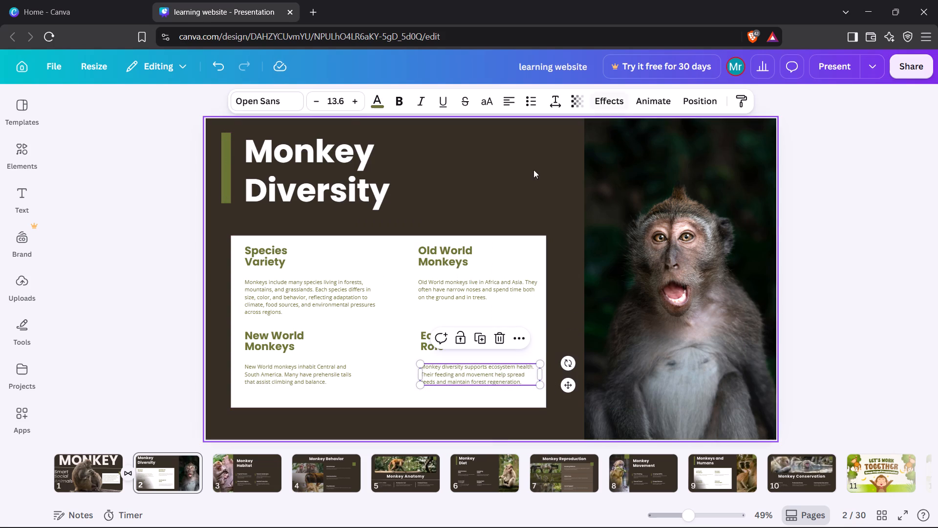
Apply the Fun page animation to the Monkey Diversity slide.
click(534, 181)
click(525, 95)
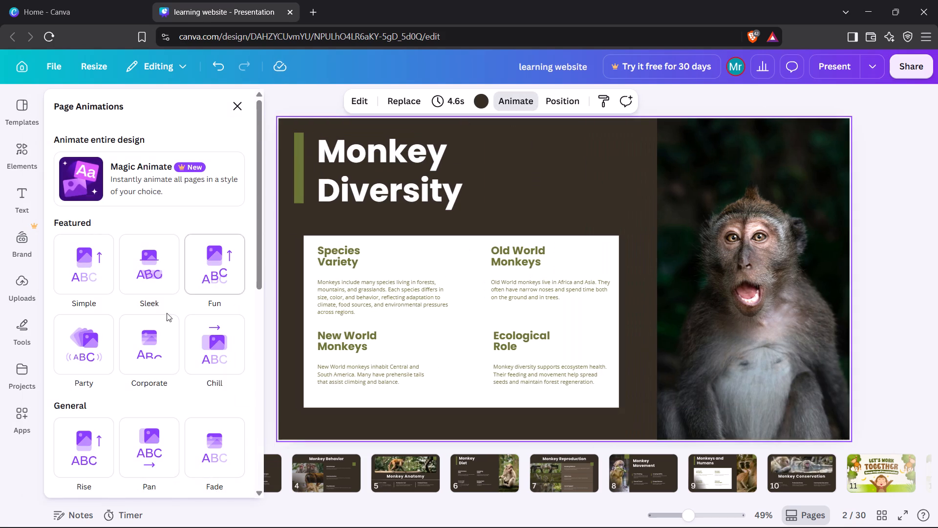
click(209, 273)
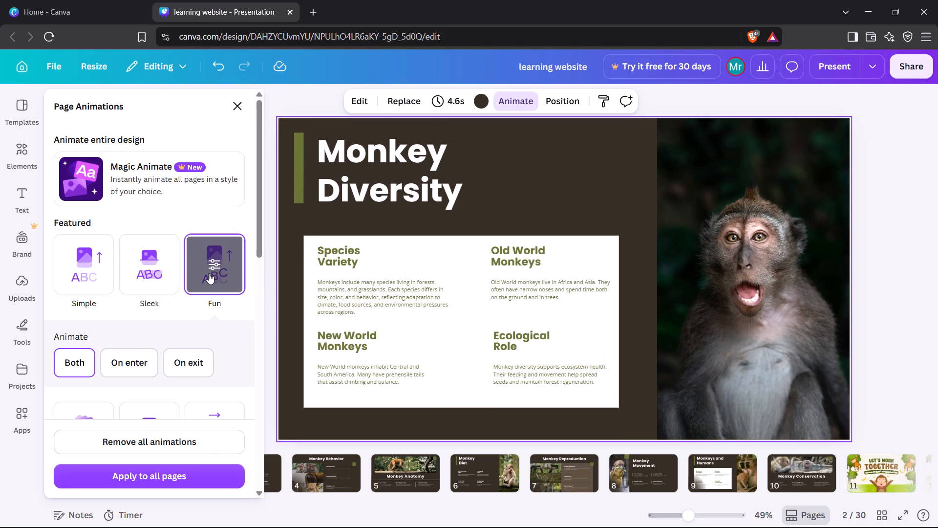
click(236, 106)
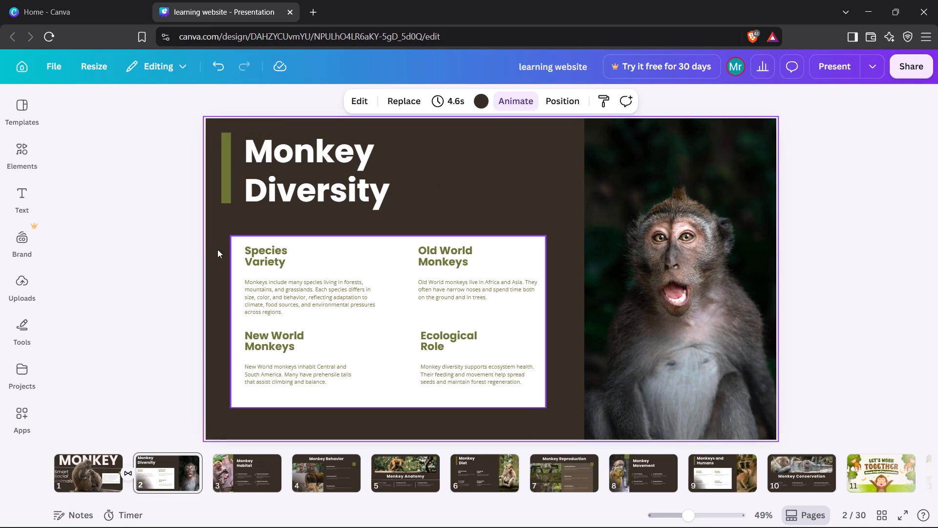
Add a Stack transition between the Monkey Diversity and Monkey Habitat slides.
click(211, 484)
click(207, 325)
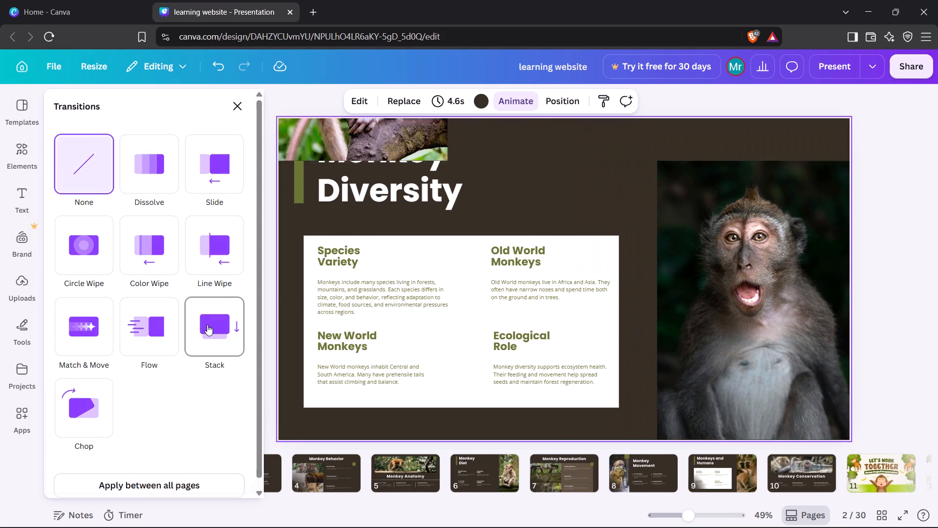
click(235, 107)
click(136, 219)
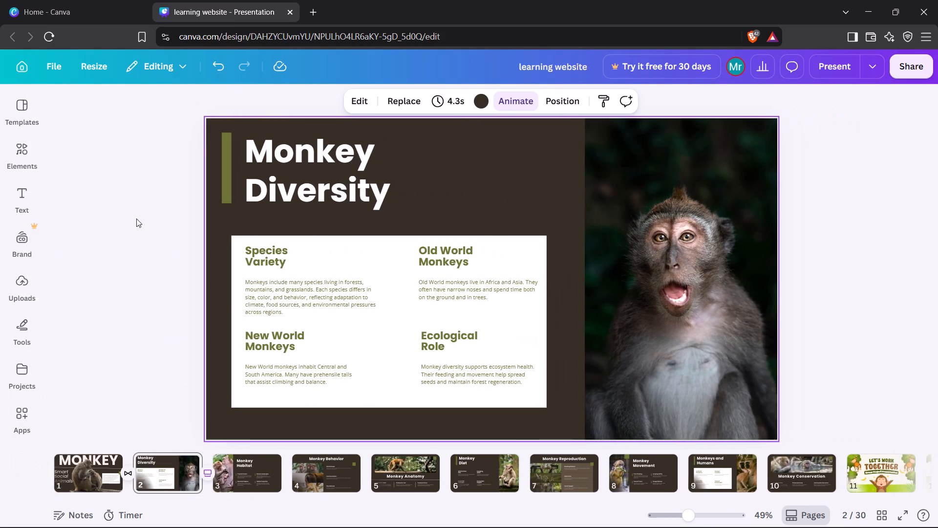
Delete the green square over the upper-right corner of the photo on the Monkey Habitat slide.
key(Right)
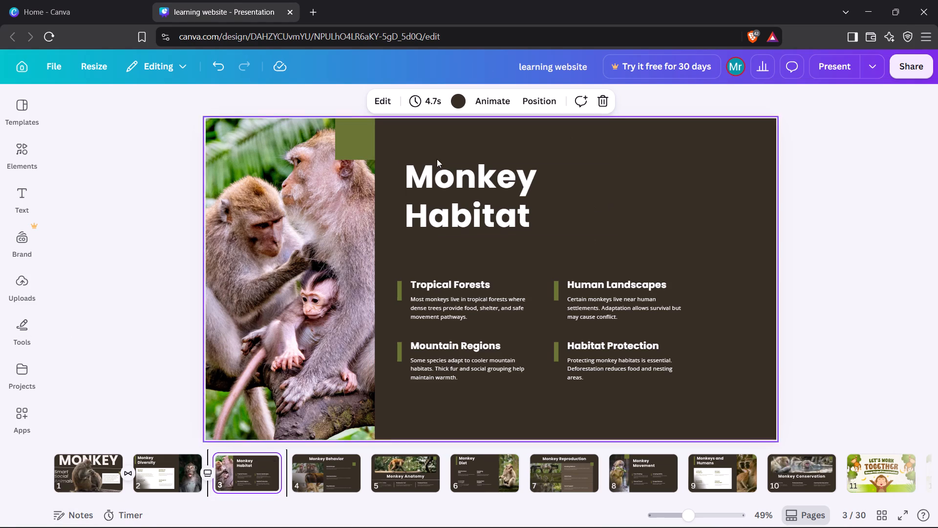
click(366, 141)
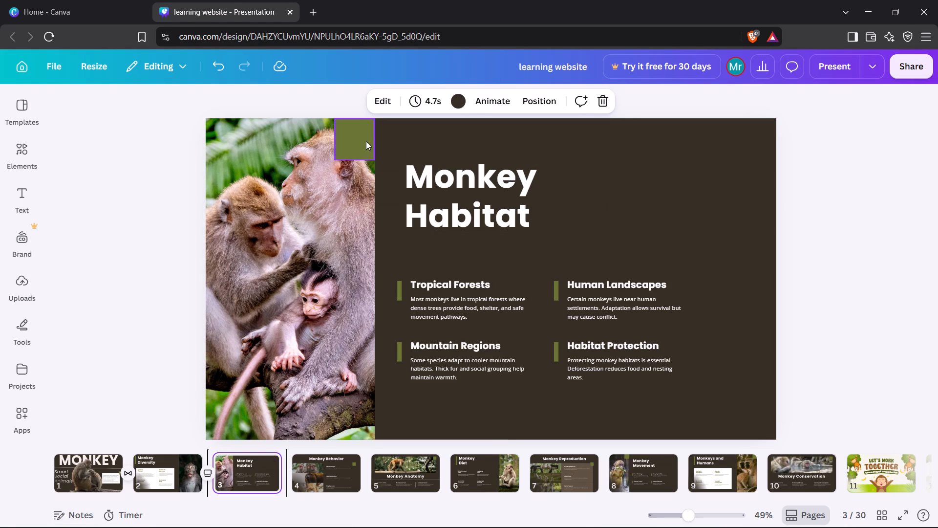
click(377, 188)
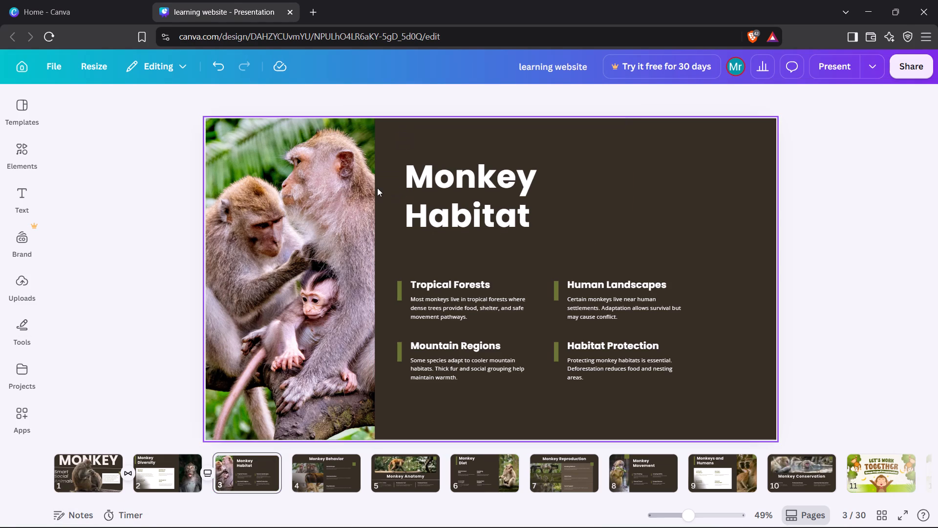
Widen the monkey family photo slightly by extending its right edge toward the text.
click(370, 242)
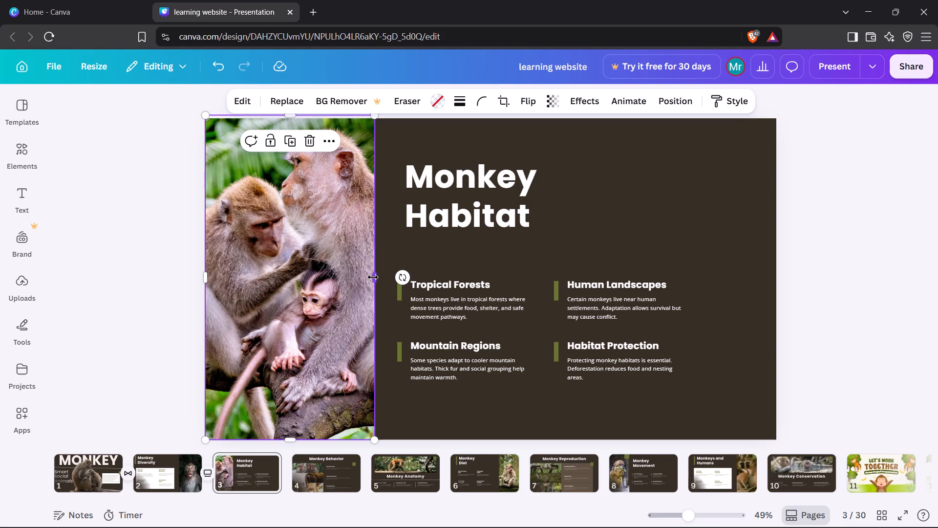
drag(376, 278, 385, 274)
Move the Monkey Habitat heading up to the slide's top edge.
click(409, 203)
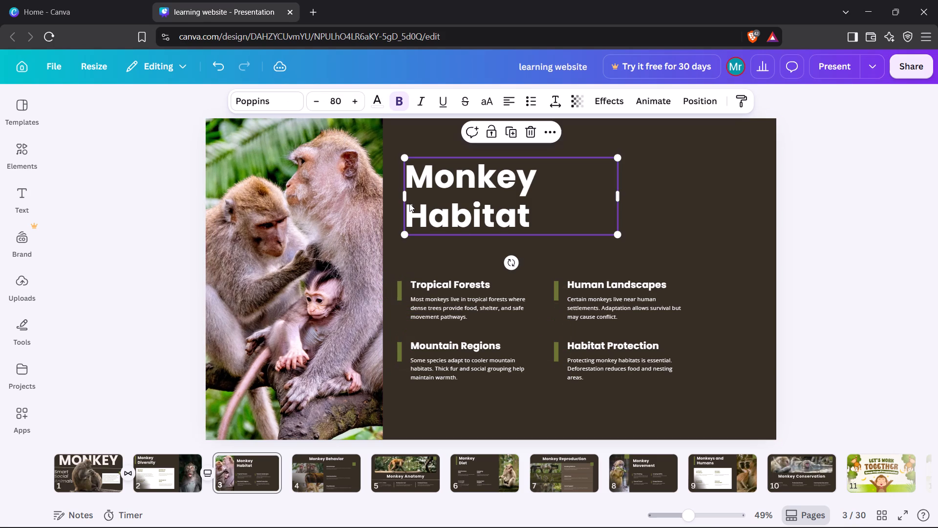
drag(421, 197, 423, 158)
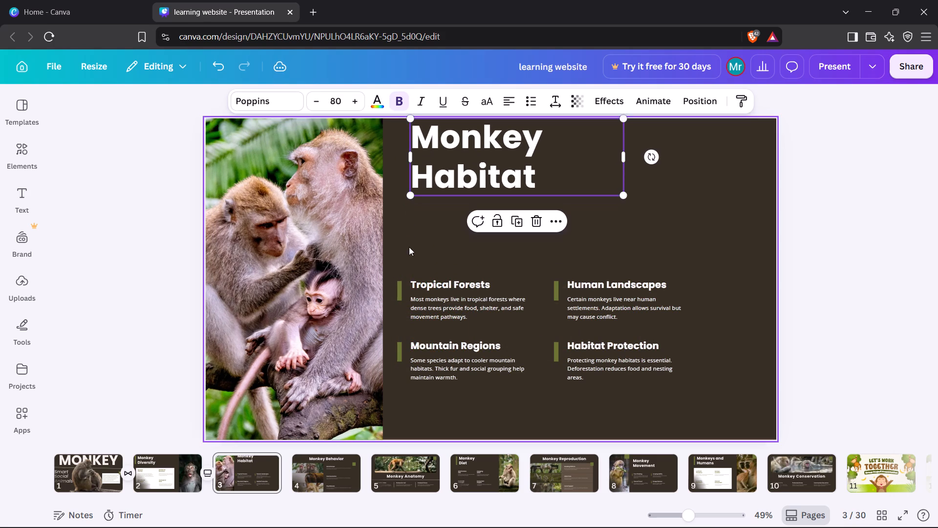
Make the green accent bar beside Tropical Forests narrower.
click(397, 290)
drag(399, 290, 405, 264)
click(484, 238)
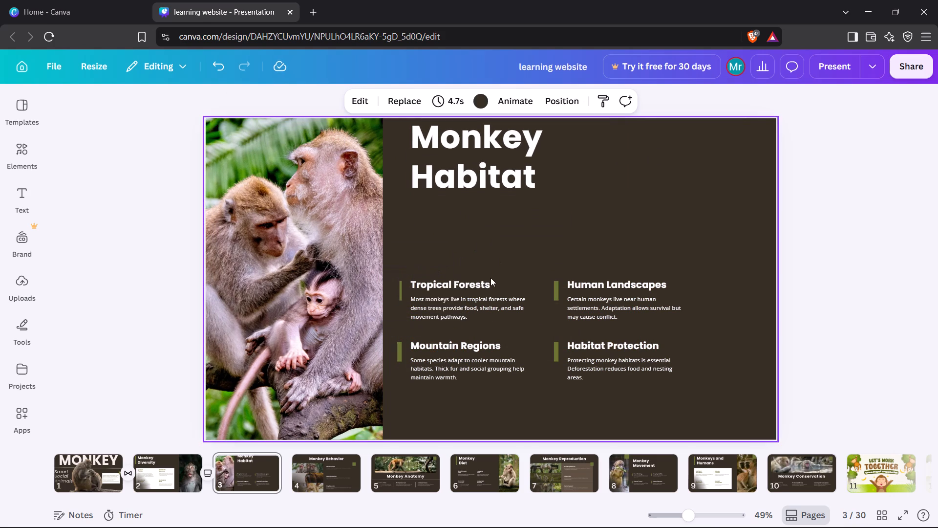
Move the Monkey Habitat heading down and slightly left, leaving clear space between it and the slide's top edge.
click(463, 129)
drag(467, 142, 463, 156)
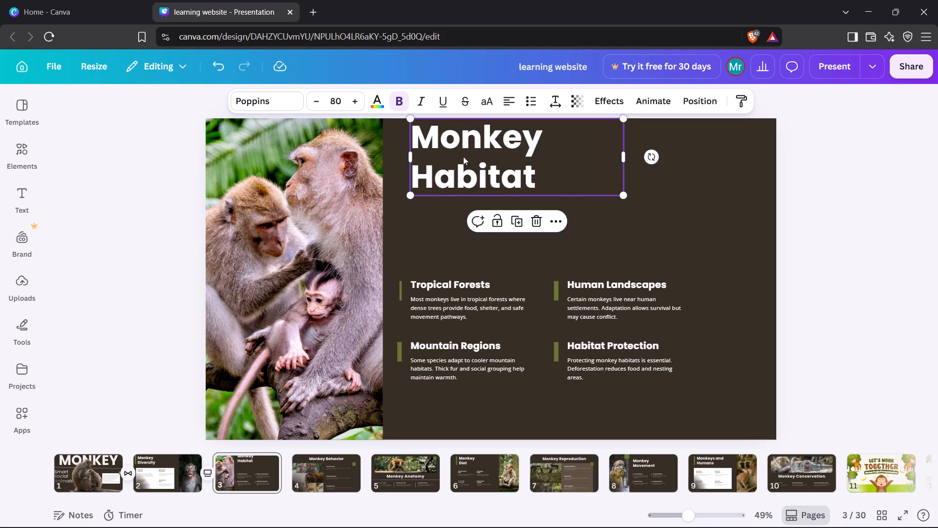
drag(463, 156, 458, 178)
Insert the graphic of a wolf howling before a yellow moon from the recommended elements into the Monkey Habitat slide.
click(29, 152)
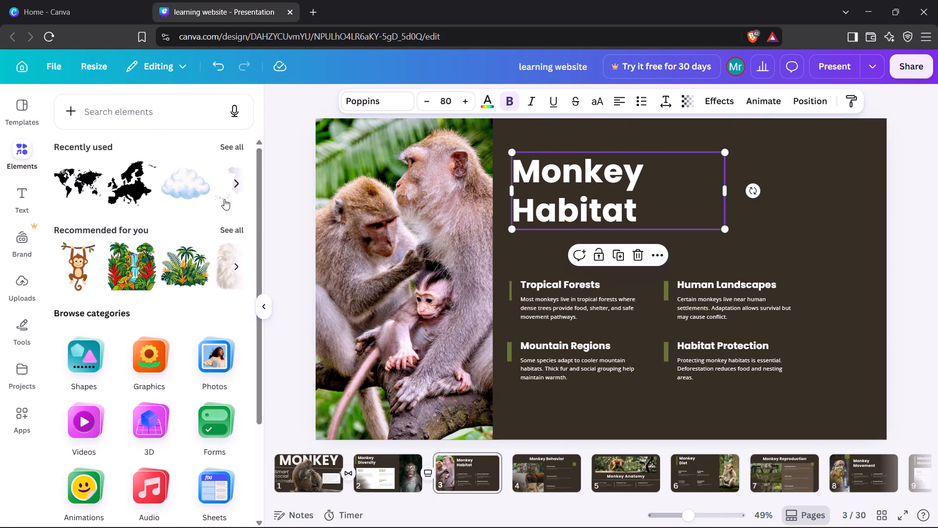
click(229, 230)
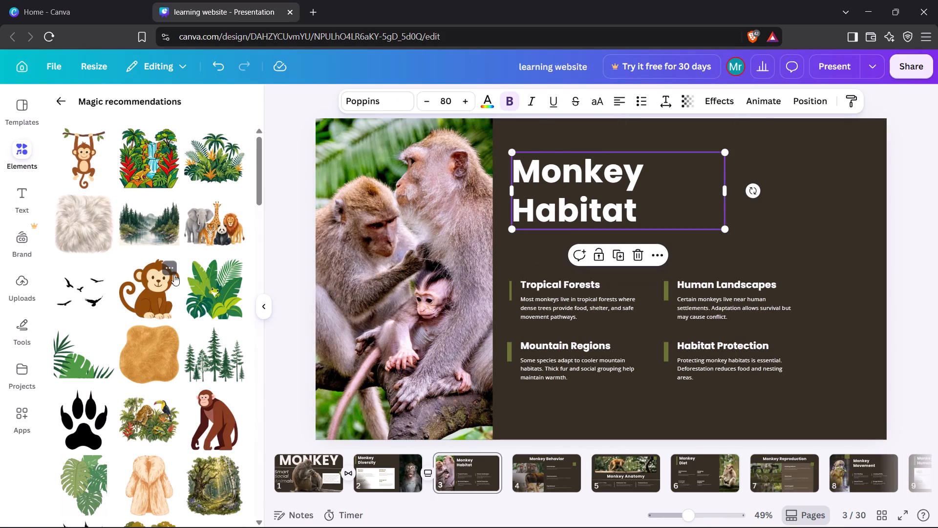
scroll(175, 286, down, 2)
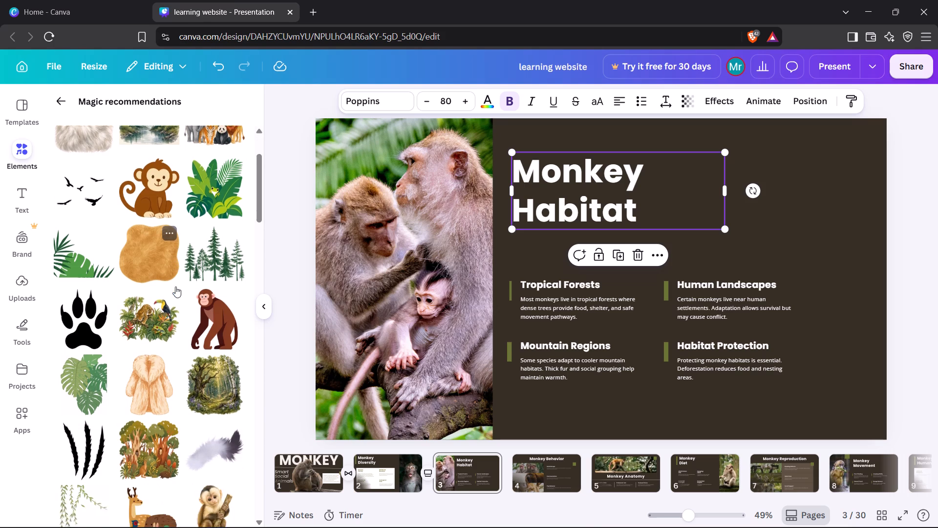
scroll(175, 286, down, 4)
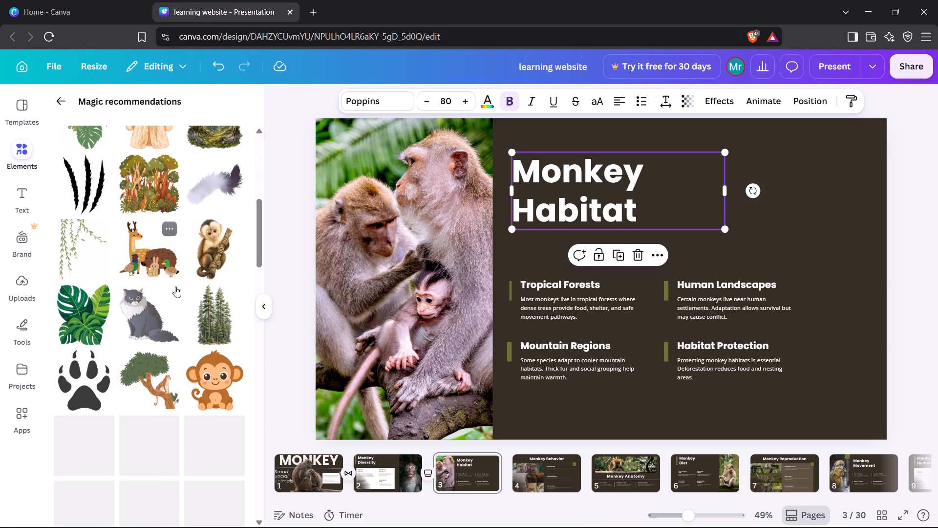
scroll(175, 286, down, 2)
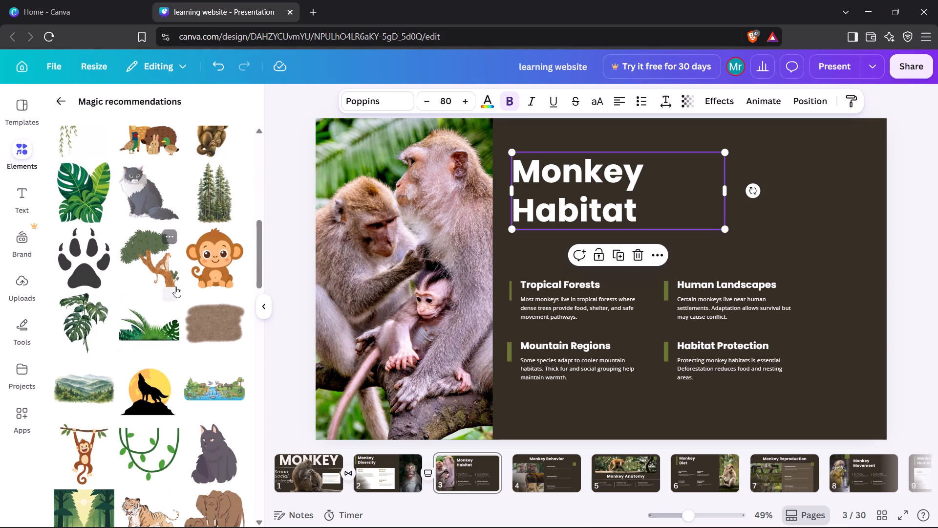
scroll(175, 286, down, 2)
click(162, 276)
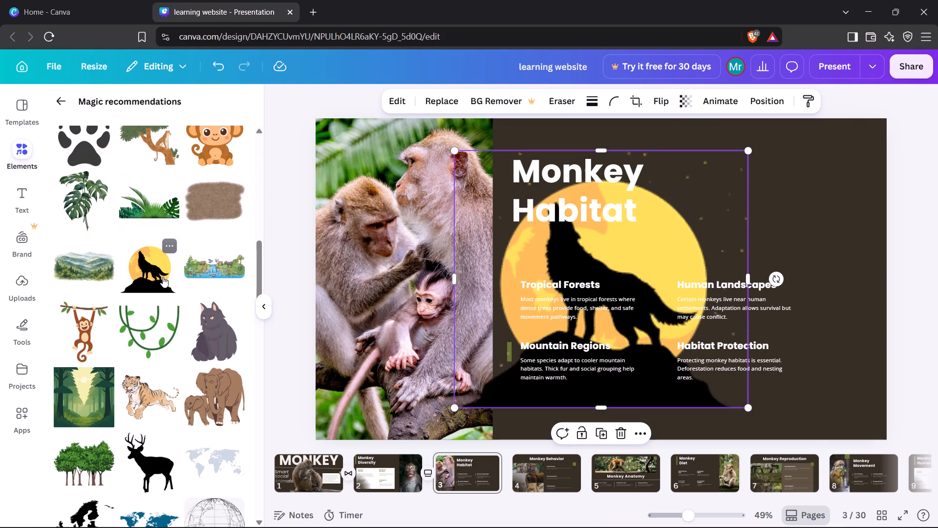
Move the wolf and moon graphic sideways until it meets the slide's right edge, behind the Human Landscapes and Habitat Protection text.
drag(618, 251, 625, 251)
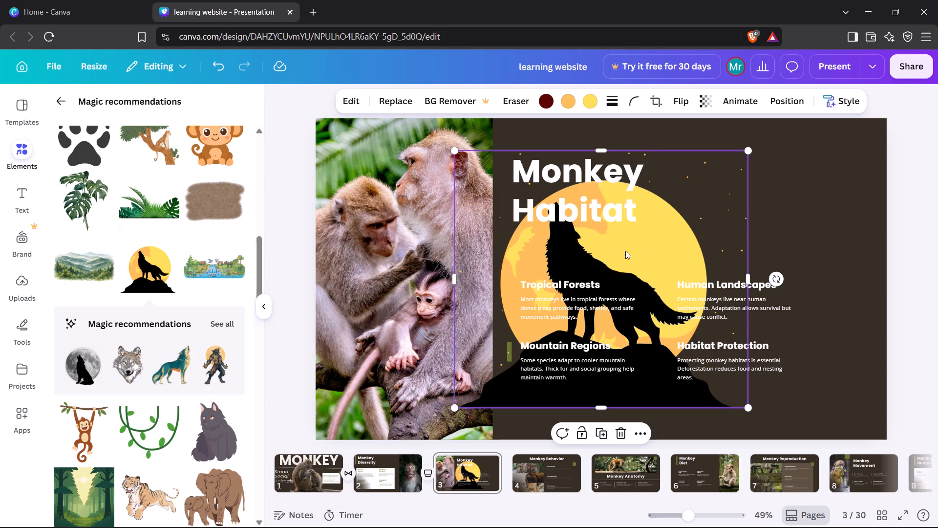
drag(625, 251, 766, 254)
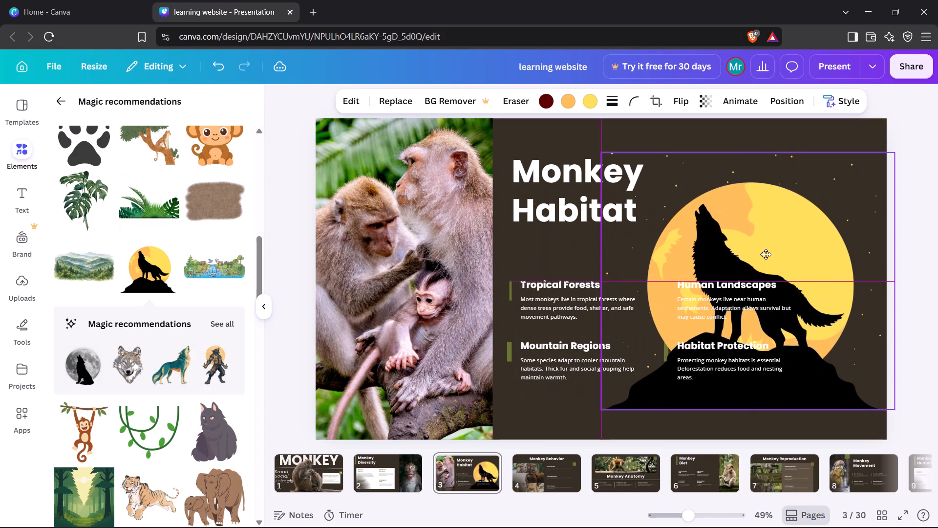
drag(766, 254, 757, 254)
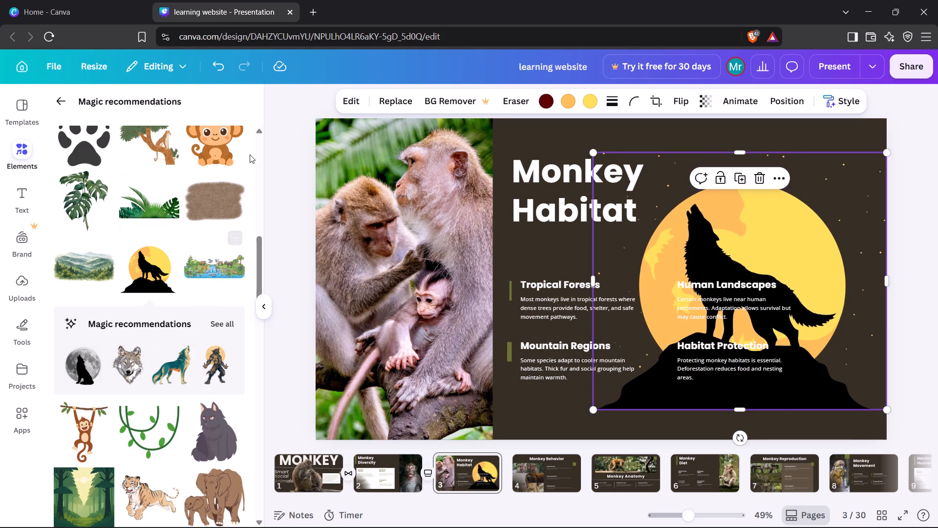
click(283, 155)
click(261, 314)
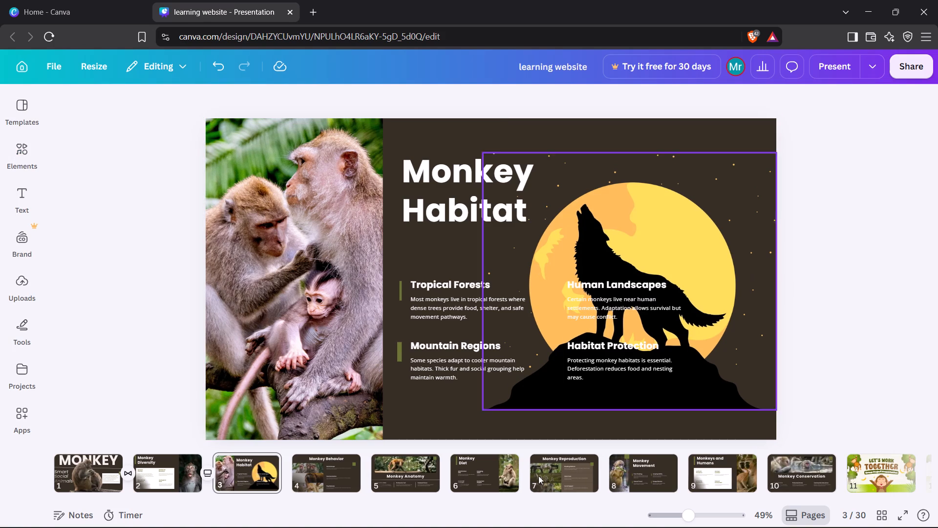
Apply the Sleek page animation to the Monkey Habitat slide.
click(497, 136)
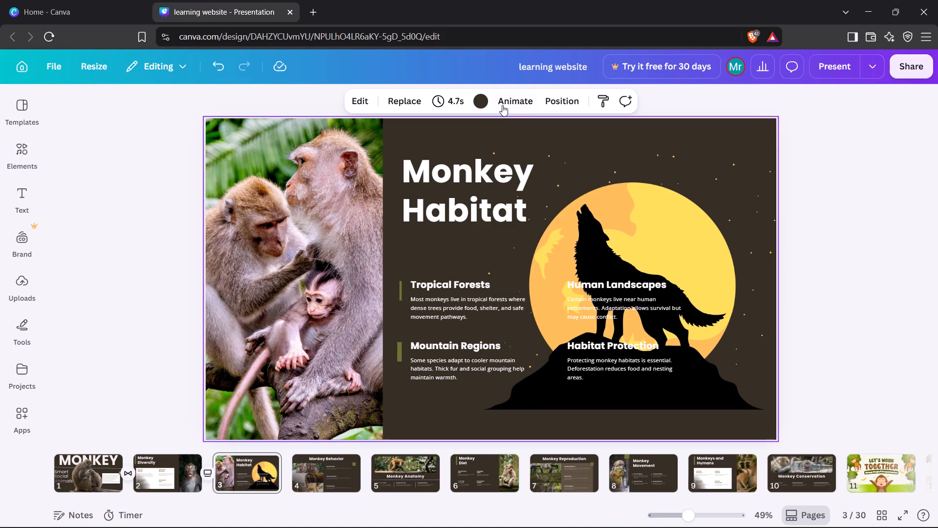
click(502, 104)
click(159, 266)
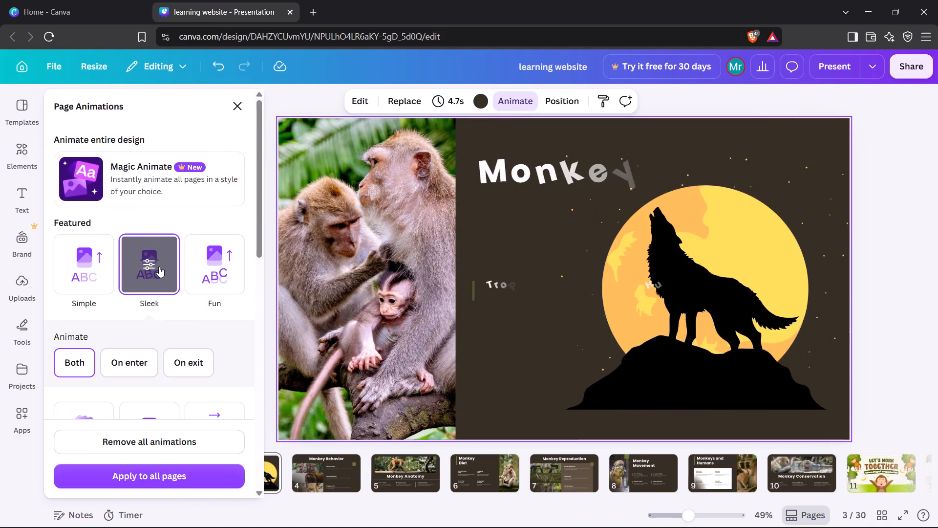
click(238, 110)
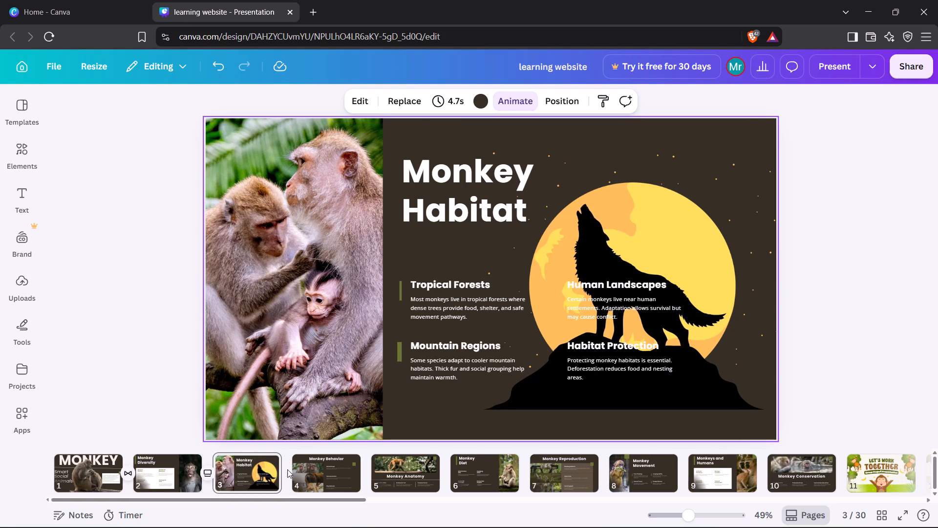
Add a Color Wipe transition between the Monkey Habitat and Monkey Behavior slides.
click(293, 478)
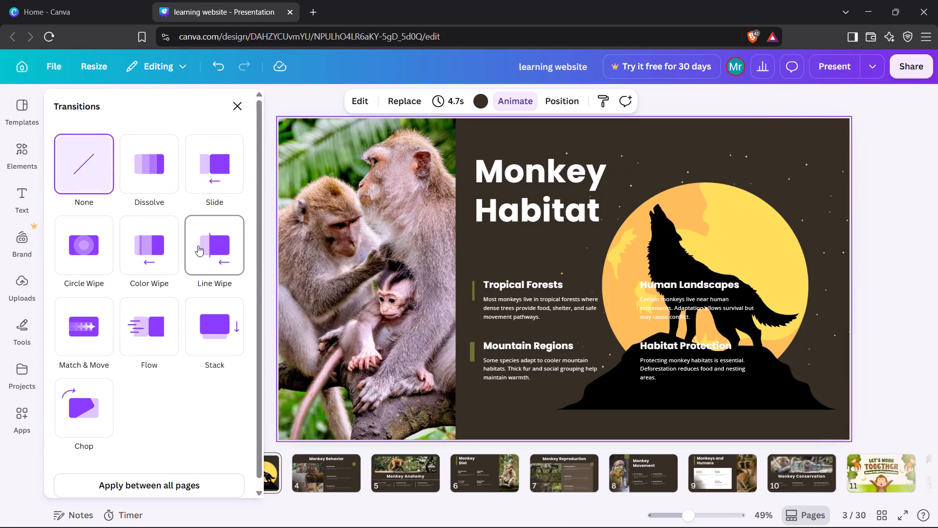
click(166, 243)
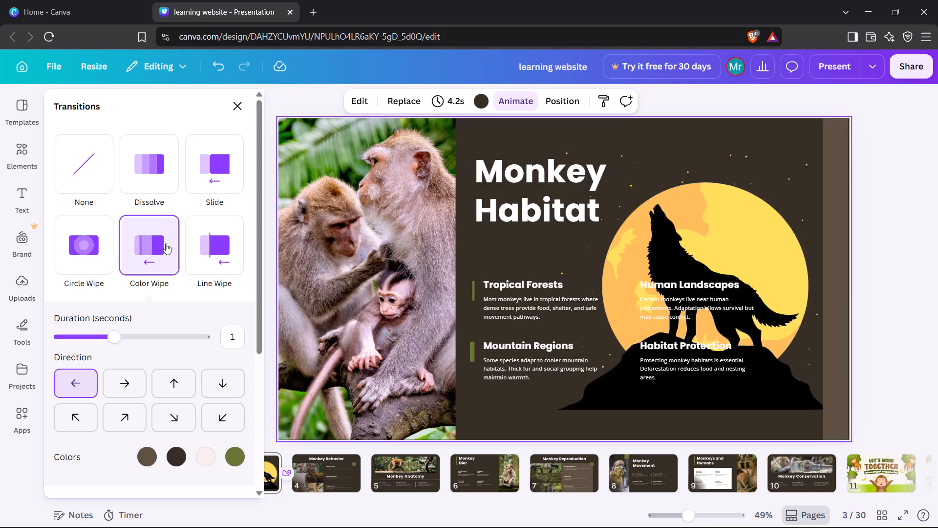
click(236, 115)
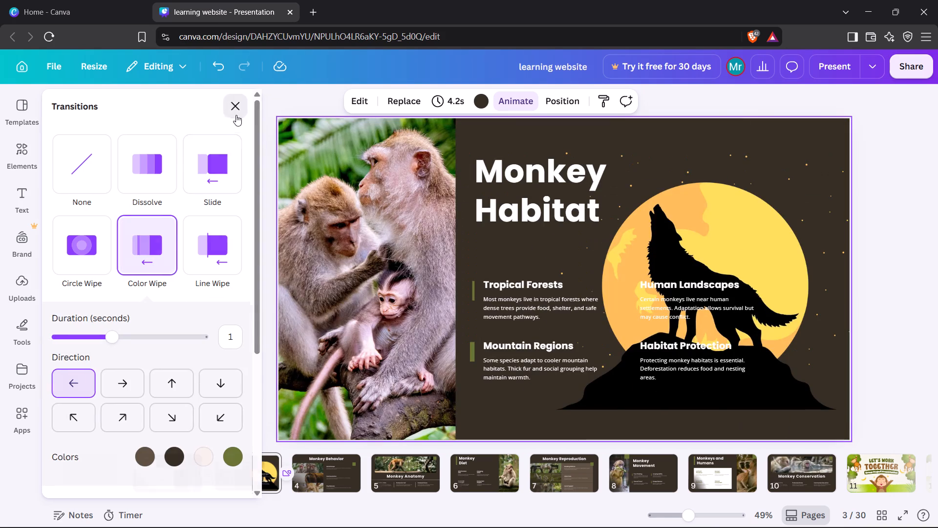
click(121, 244)
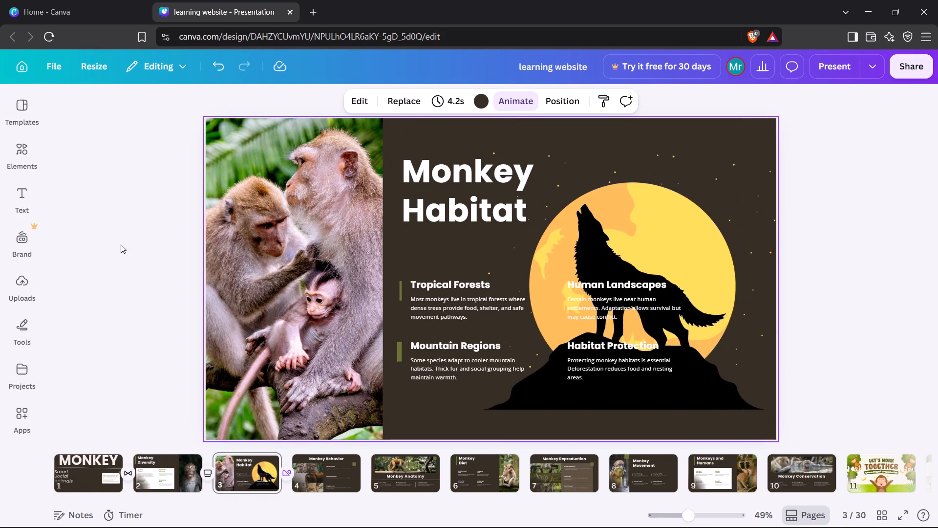
Go to slide 4 and move the Monkey Behavior heading up close to the slide's top edge.
key(Right)
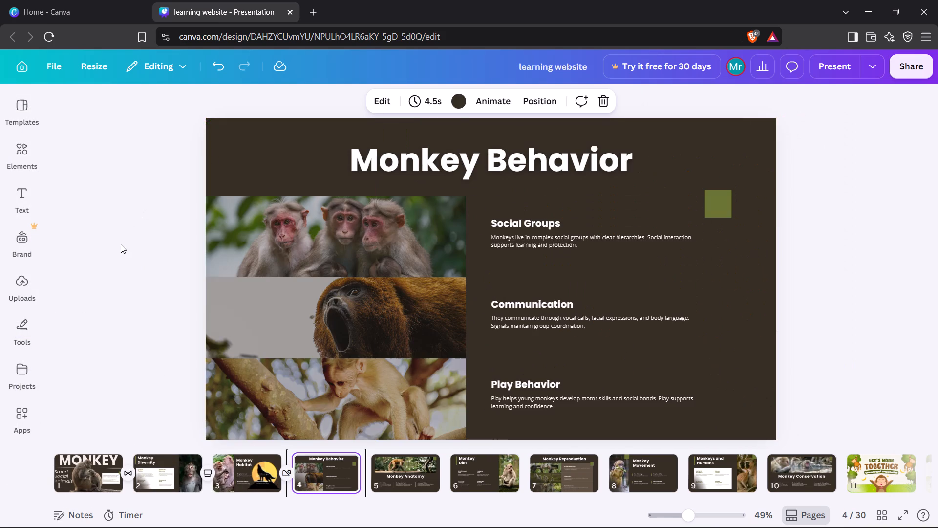
drag(464, 165, 464, 144)
Move the three monkey photos up and slightly right into an aligned column with equal gaps of 44 between them.
click(417, 231)
drag(347, 238, 349, 237)
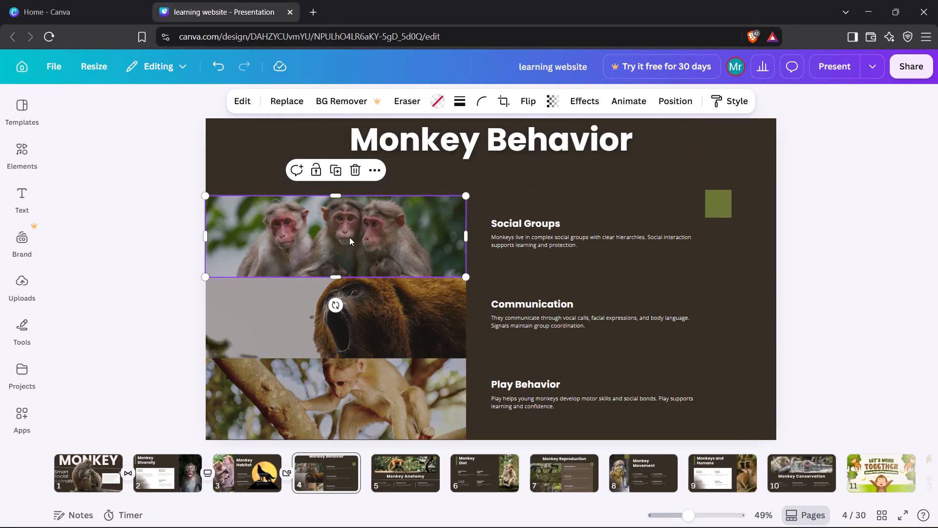
drag(349, 237, 355, 205)
drag(341, 320, 351, 298)
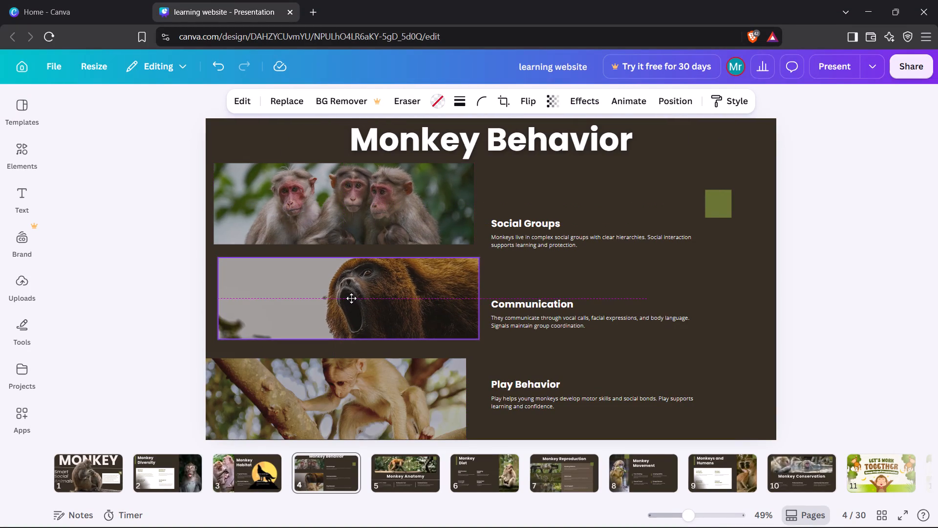
drag(351, 298, 352, 300)
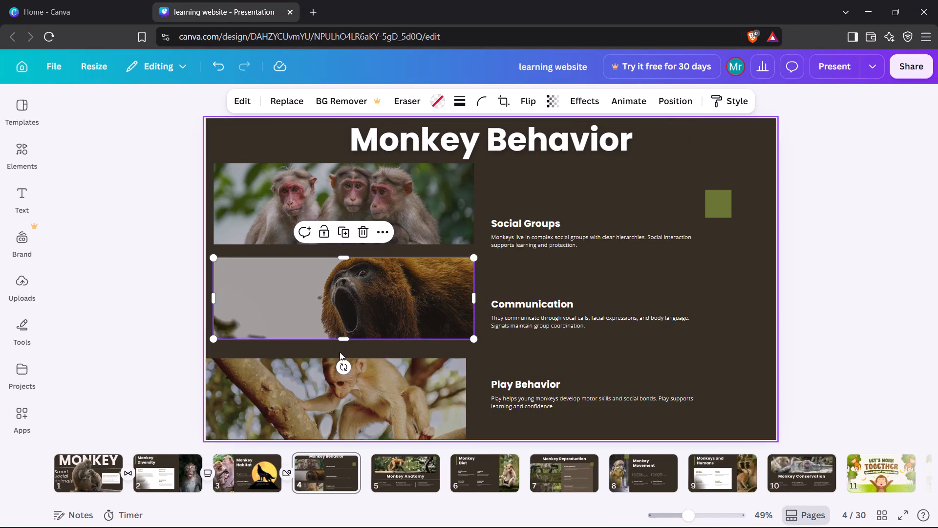
drag(342, 390, 349, 385)
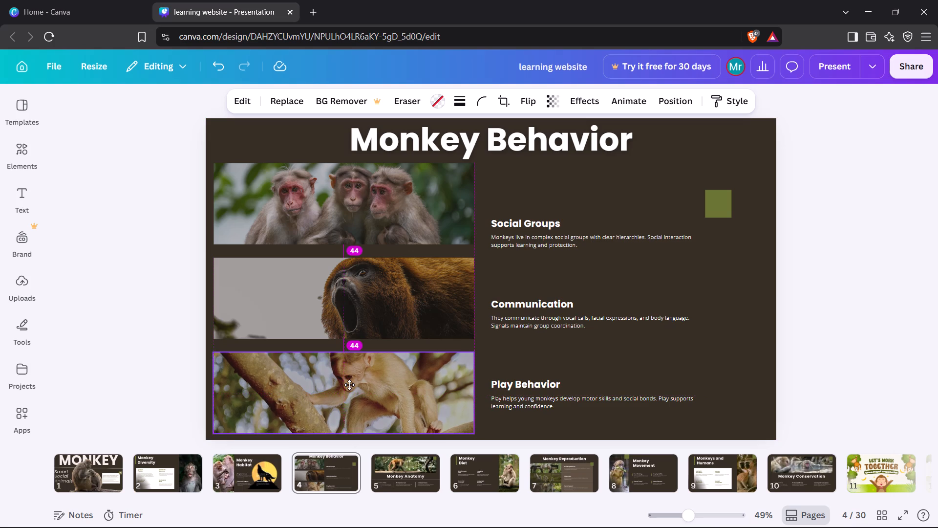
Delete the green square beside the Social Groups text.
click(705, 206)
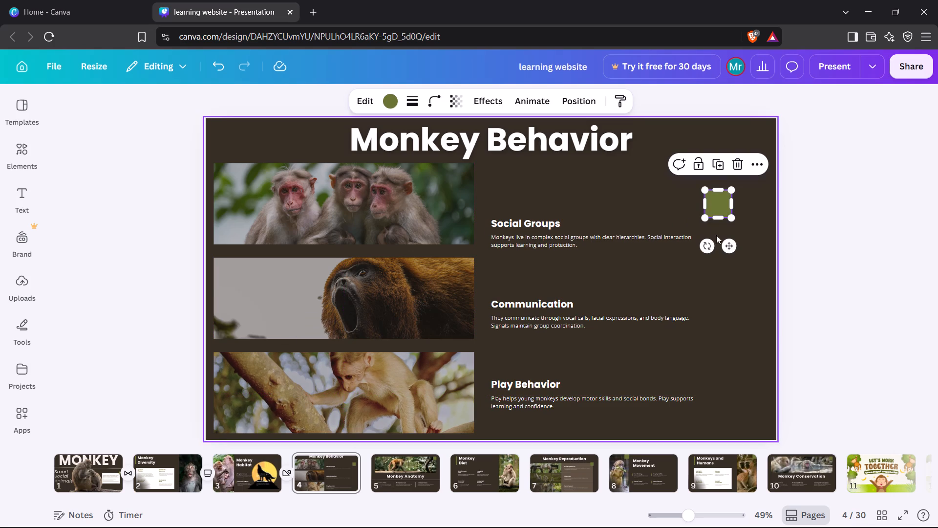
click(727, 166)
click(735, 165)
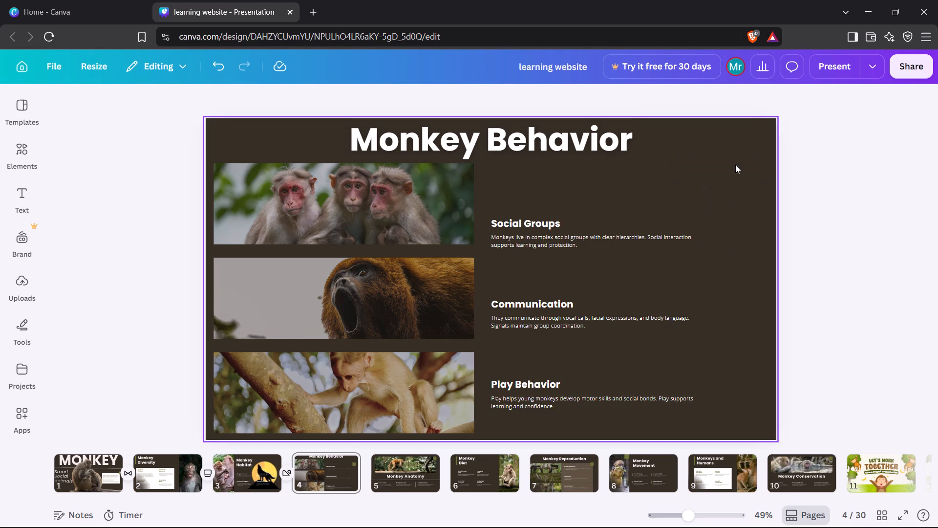
Move the Social Groups, Communication and Play Behavior headings and paragraphs up beside their photos, with gaps of 52 between heading and paragraph.
drag(573, 224, 575, 214)
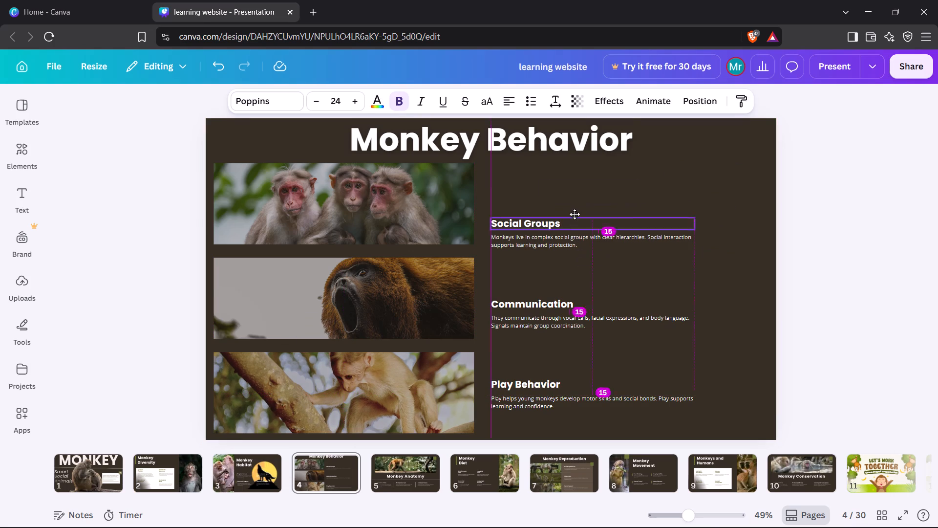
drag(575, 214, 575, 177)
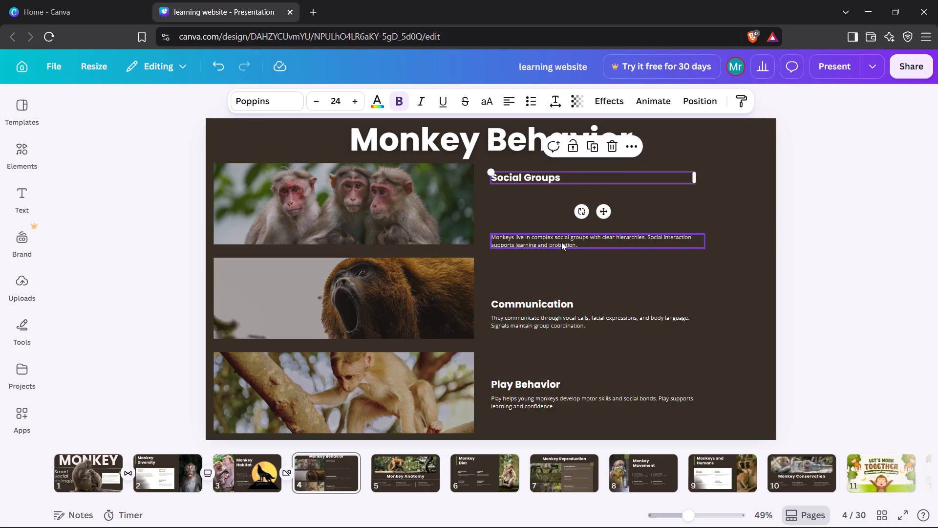
drag(561, 242, 562, 208)
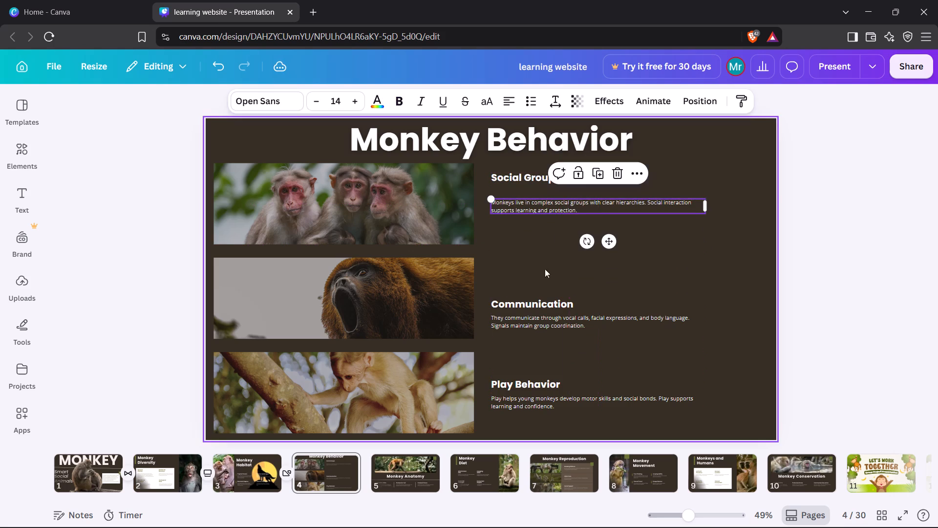
drag(539, 301, 542, 269)
click(542, 269)
drag(538, 321, 538, 301)
drag(537, 380, 540, 362)
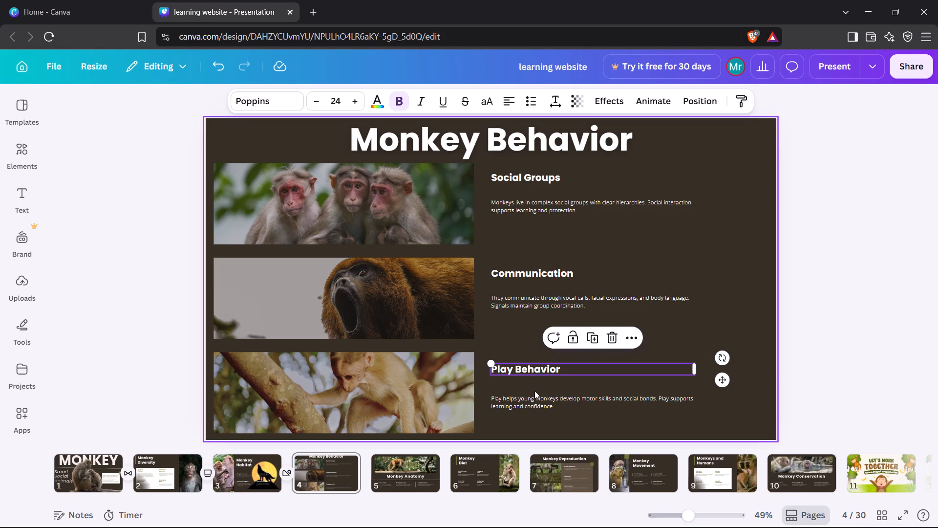
drag(535, 403, 535, 398)
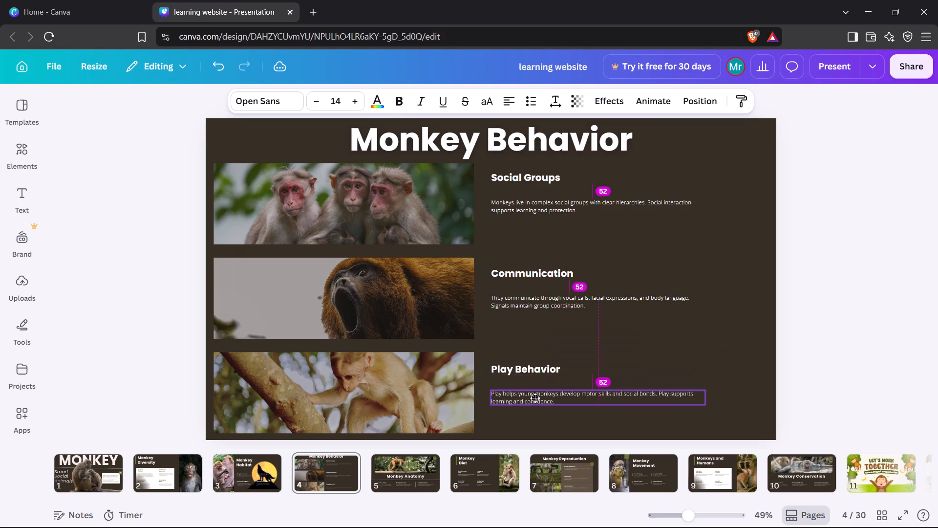
drag(535, 398, 534, 398)
Try the Simple, Sleek and Fun page animations on the Monkey Behavior slide, and apply Corporate.
click(748, 321)
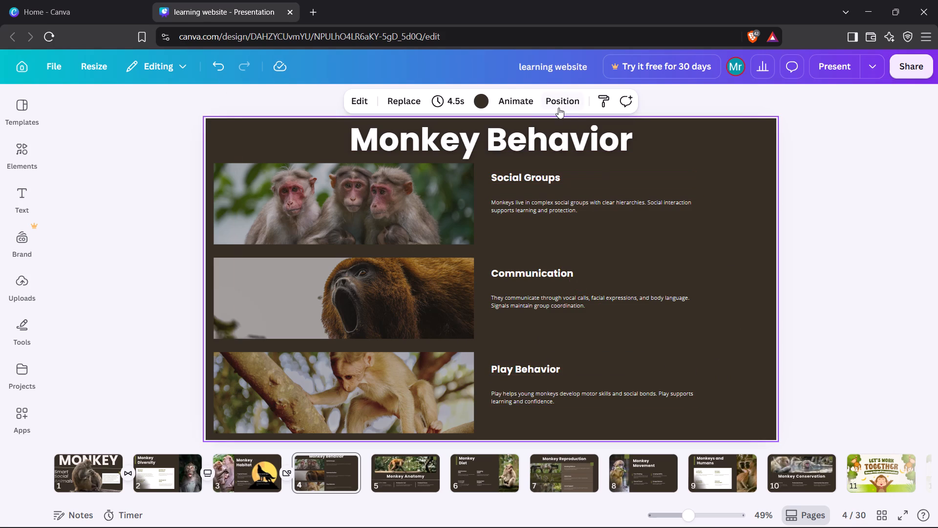
click(522, 108)
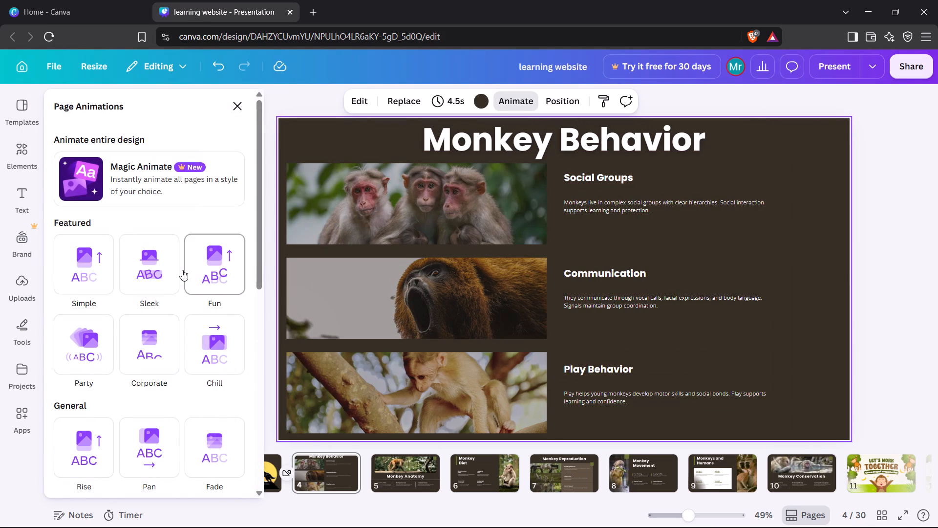
click(68, 278)
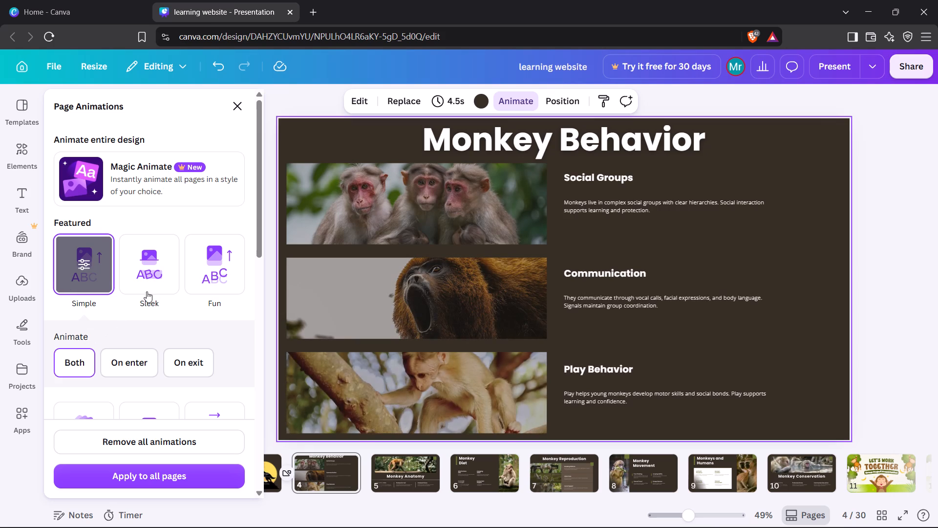
click(150, 278)
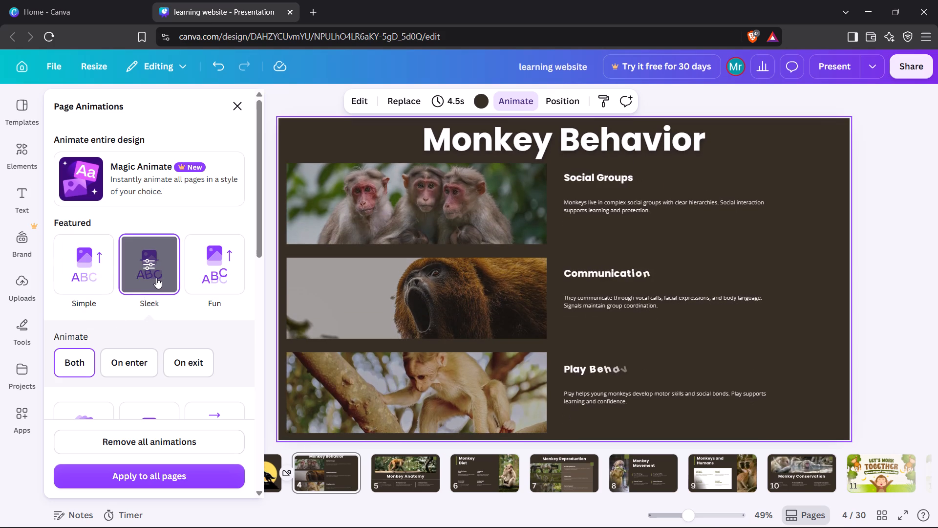
click(230, 262)
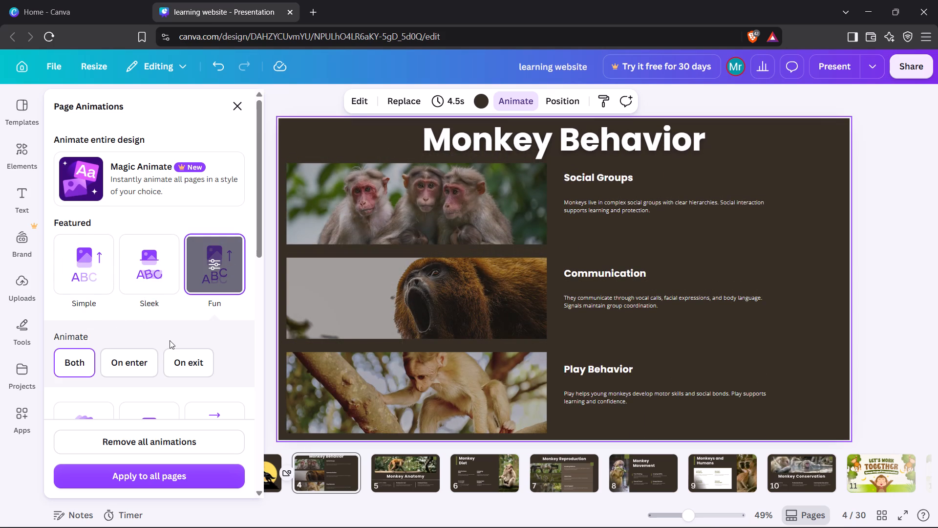
scroll(170, 340, down, 1)
click(152, 358)
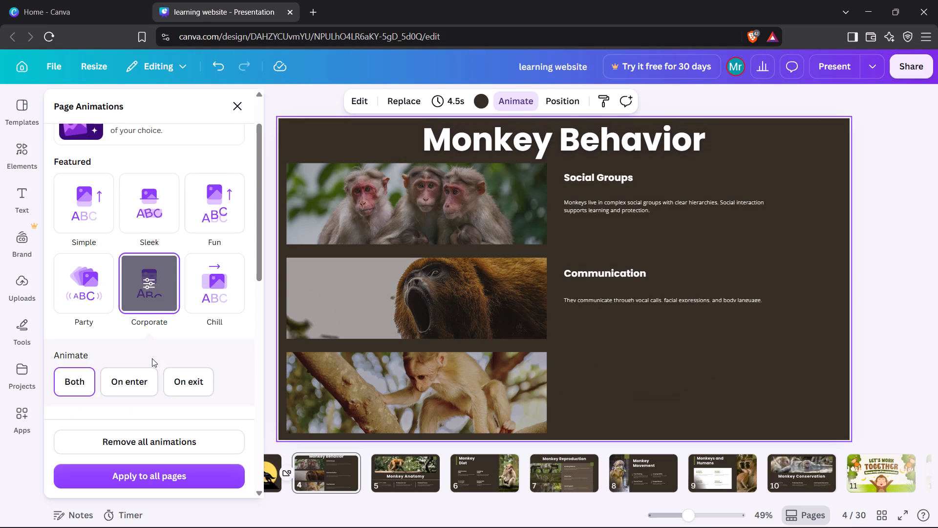
Apply the Chill page animation to the Monkey Behavior slide.
click(225, 307)
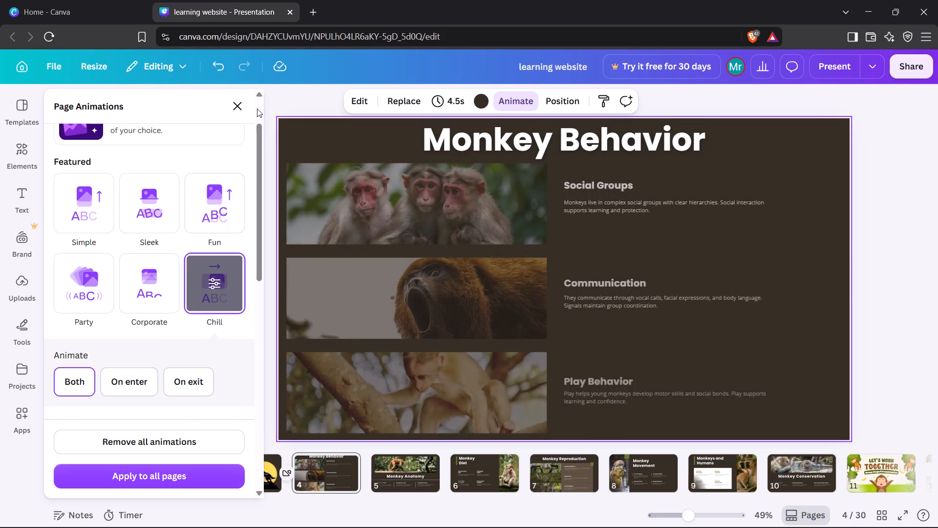
click(240, 102)
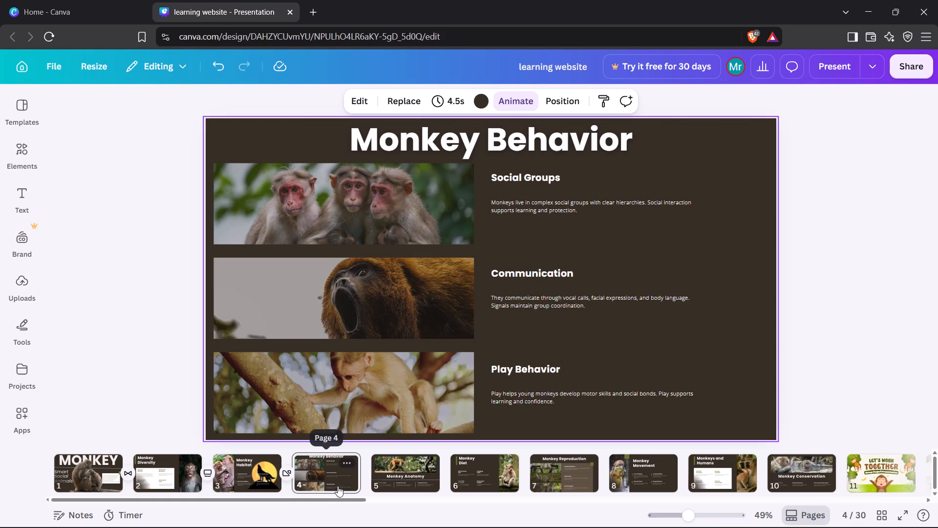
Add a Circle Wipe transition with direction Out between the Monkey Behavior and Monkey Anatomy slides.
click(371, 486)
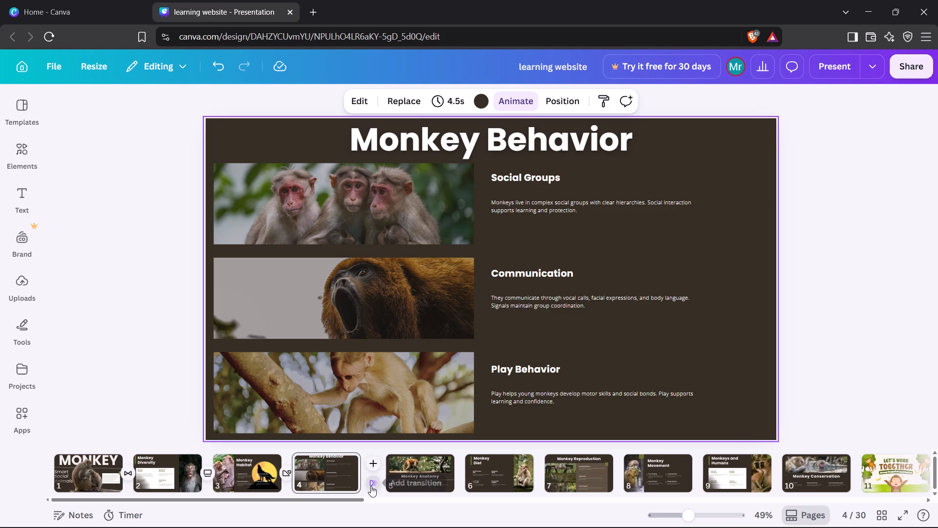
click(89, 241)
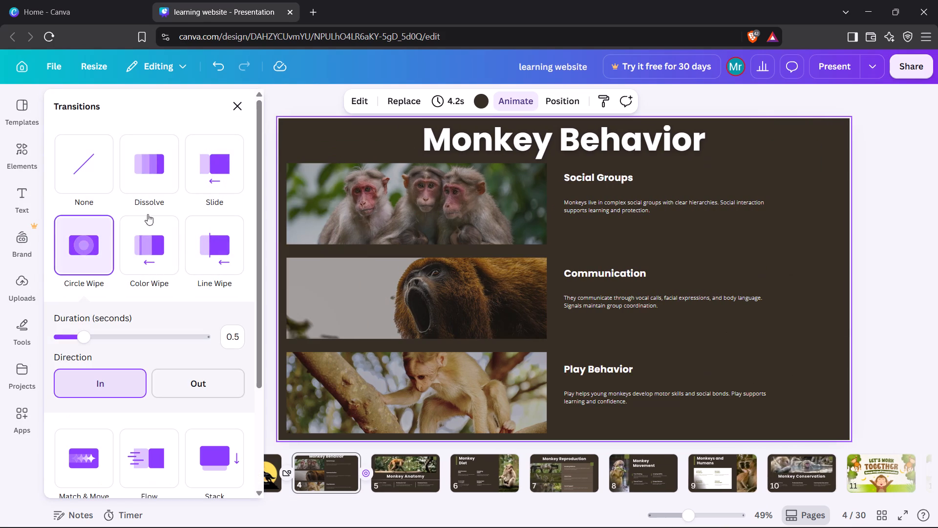
click(210, 363)
click(214, 383)
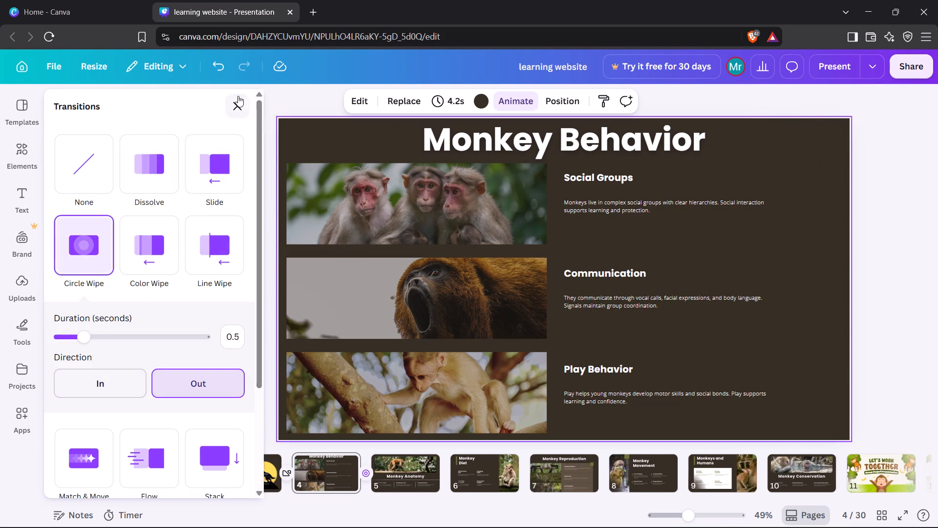
click(238, 102)
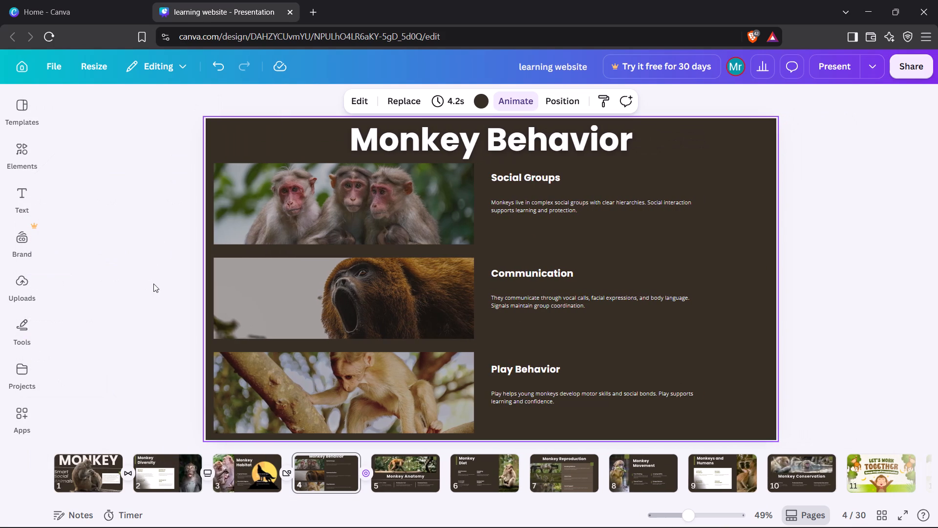
click(132, 382)
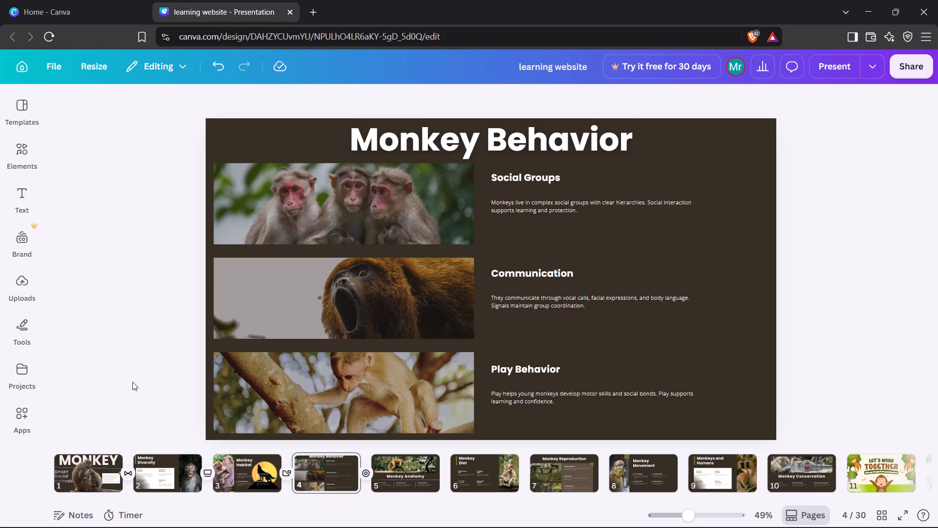
Delete the green square in the corner of the photo on the Monkey Anatomy slide.
key(Right)
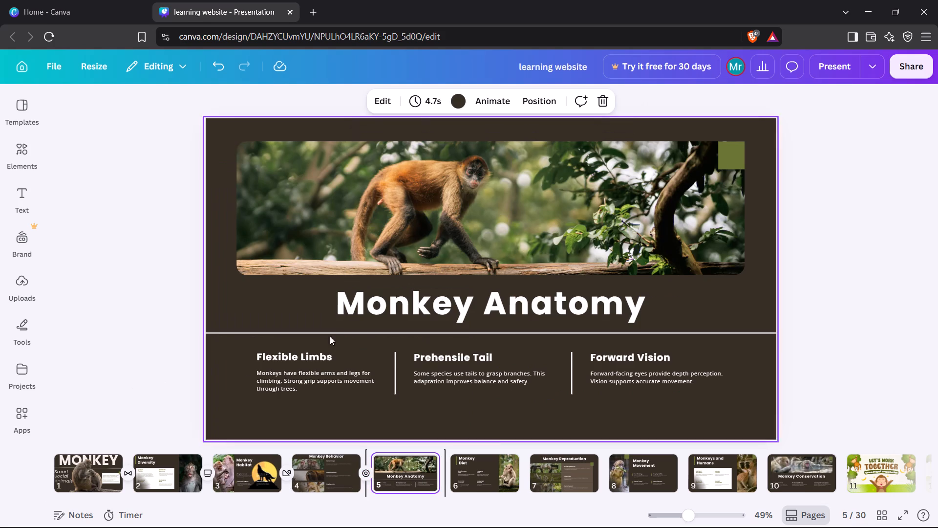
click(738, 160)
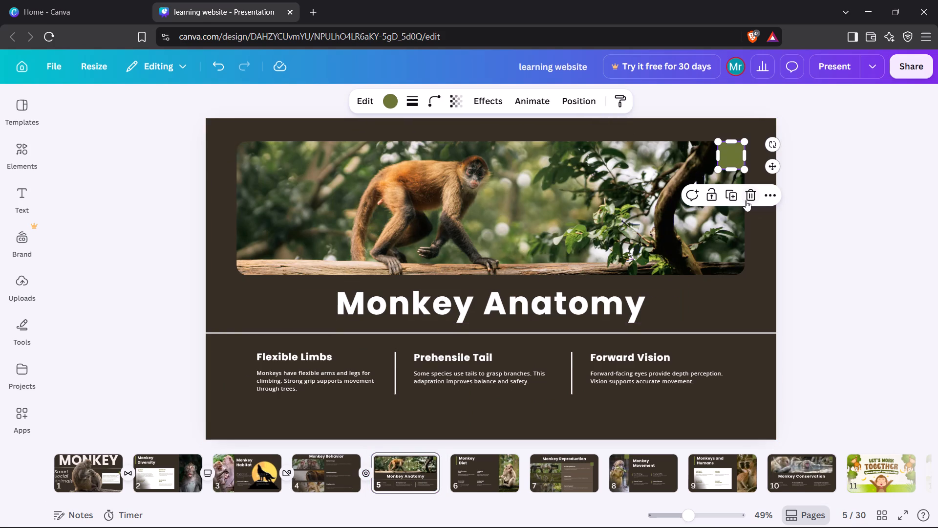
click(751, 200)
Enlarge the Monkey Anatomy photo on all four sides to a width of about 1,821 and centre it horizontally above the title.
click(413, 207)
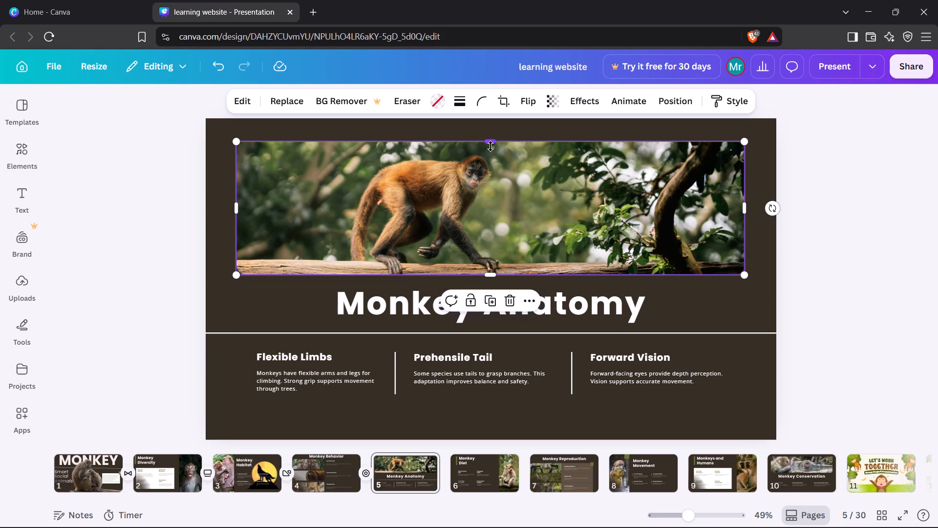
drag(494, 145, 492, 134)
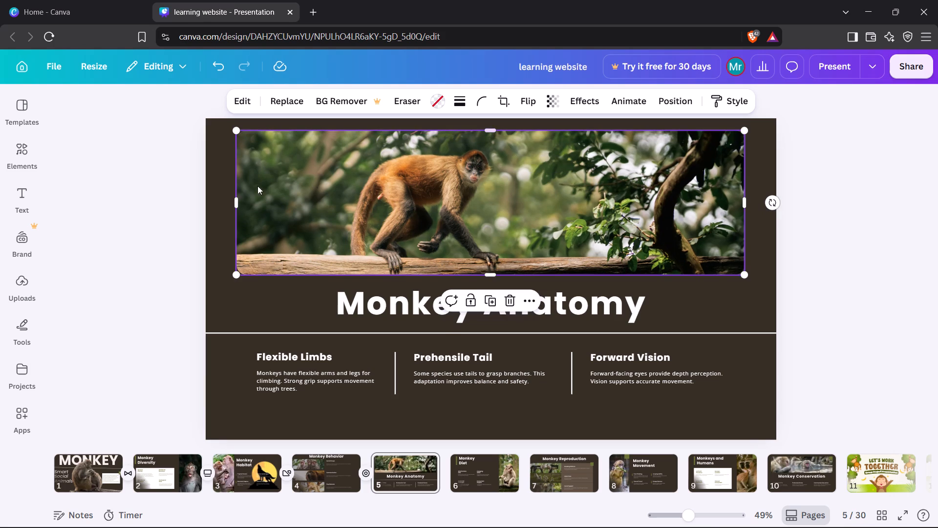
drag(236, 203, 218, 206)
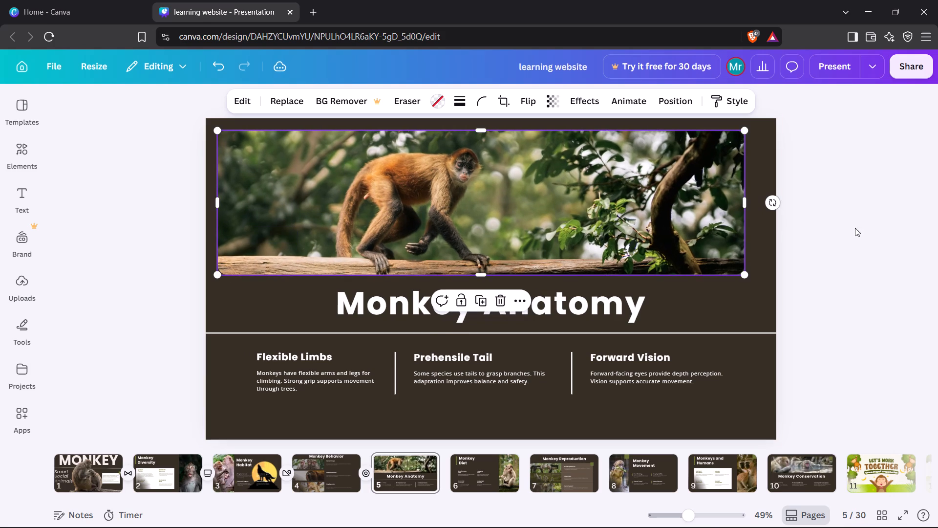
drag(746, 204, 760, 203)
drag(491, 271, 490, 278)
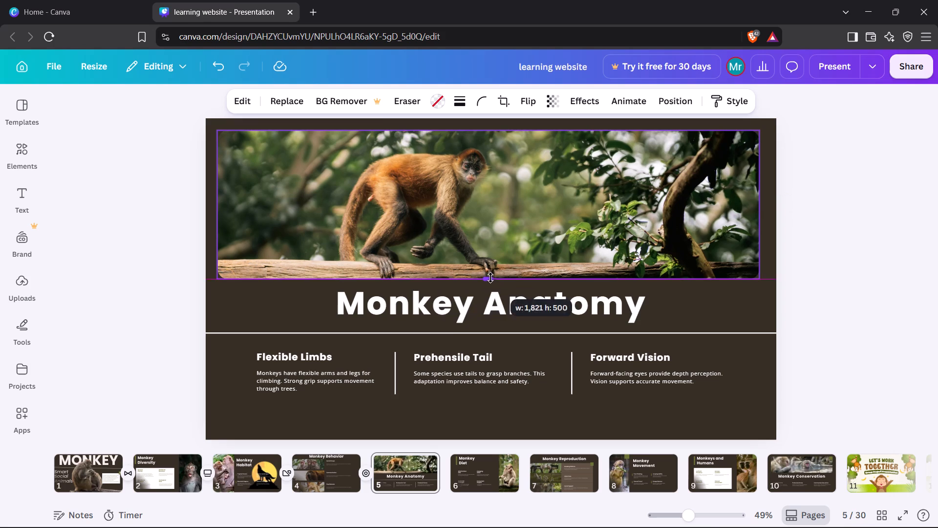
drag(490, 278, 490, 281)
click(485, 227)
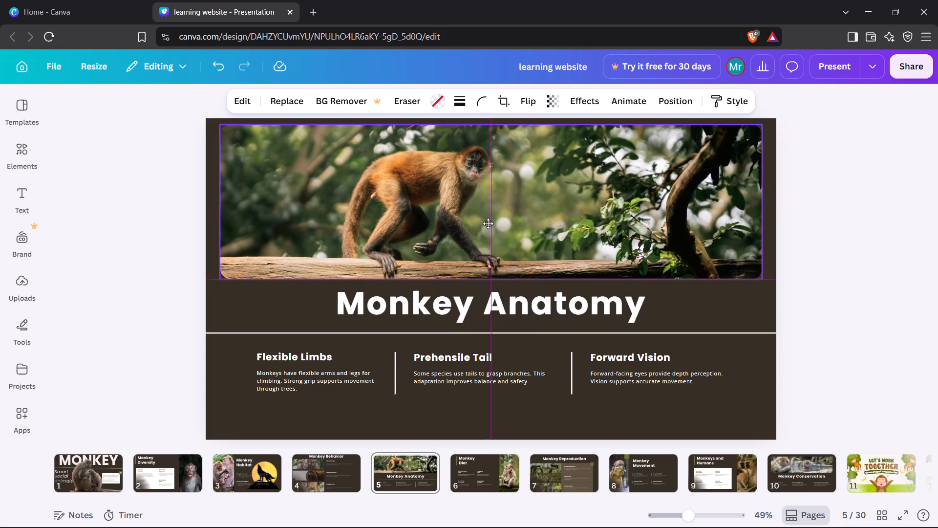
click(165, 268)
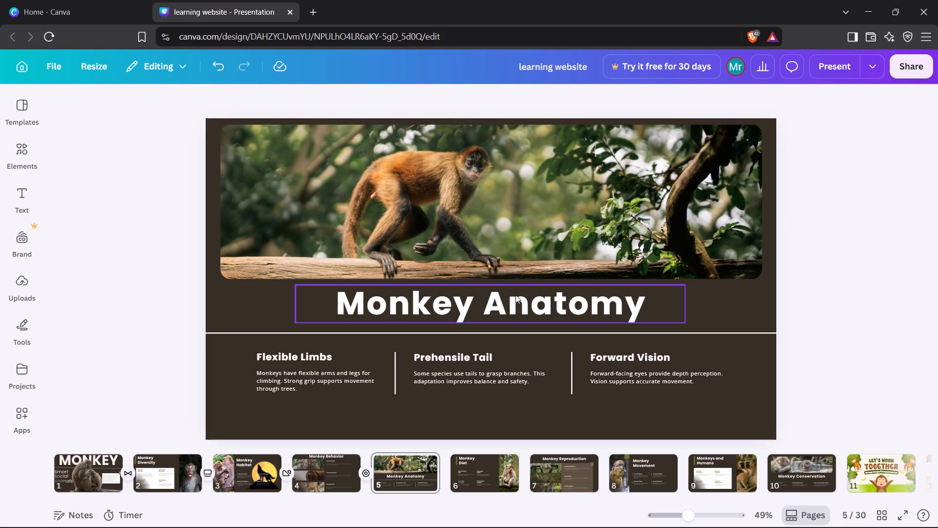
Move the Monkey Anatomy title slightly left and down, between the photo and the horizontal line.
click(515, 295)
drag(515, 295, 506, 293)
click(159, 262)
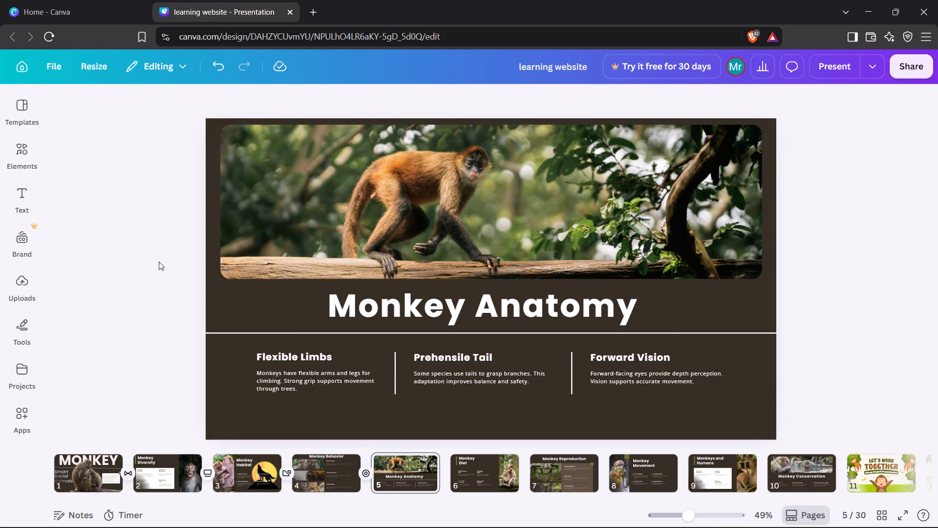
Apply the Chill page animation to the Monkey Anatomy slide.
click(696, 297)
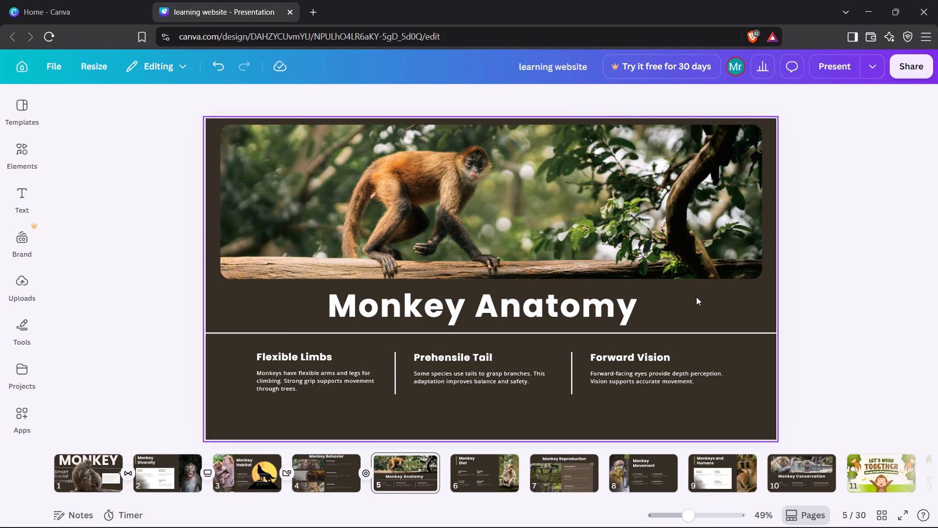
click(534, 96)
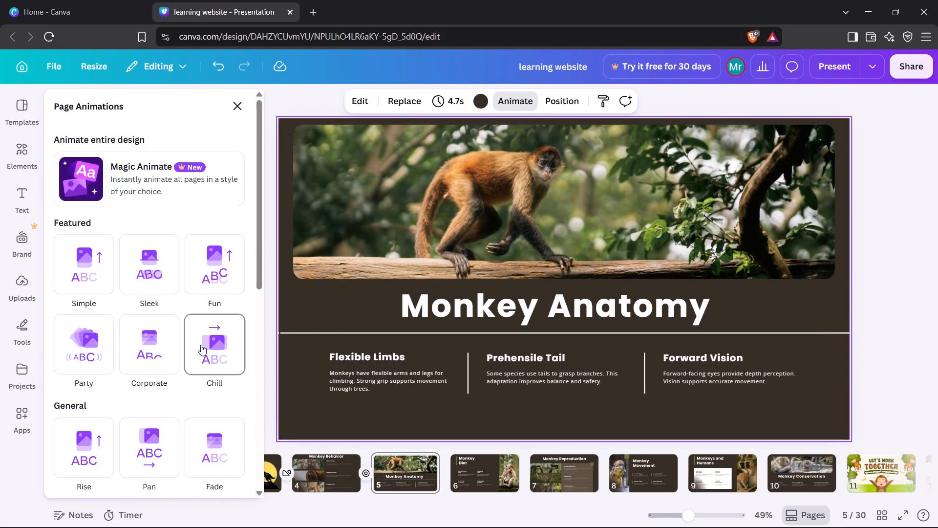
click(198, 345)
click(236, 103)
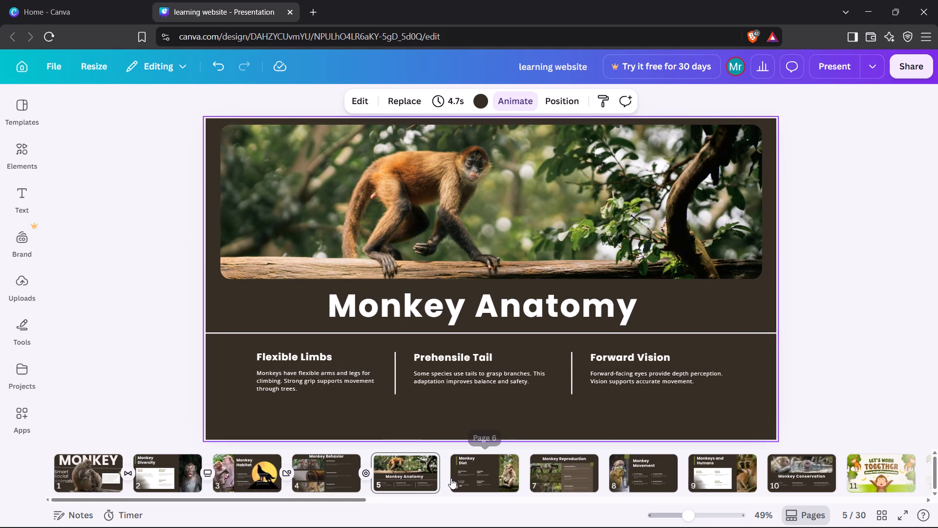
Add a Match & Move transition between the Monkey Anatomy and Monkey Diet slides.
click(449, 480)
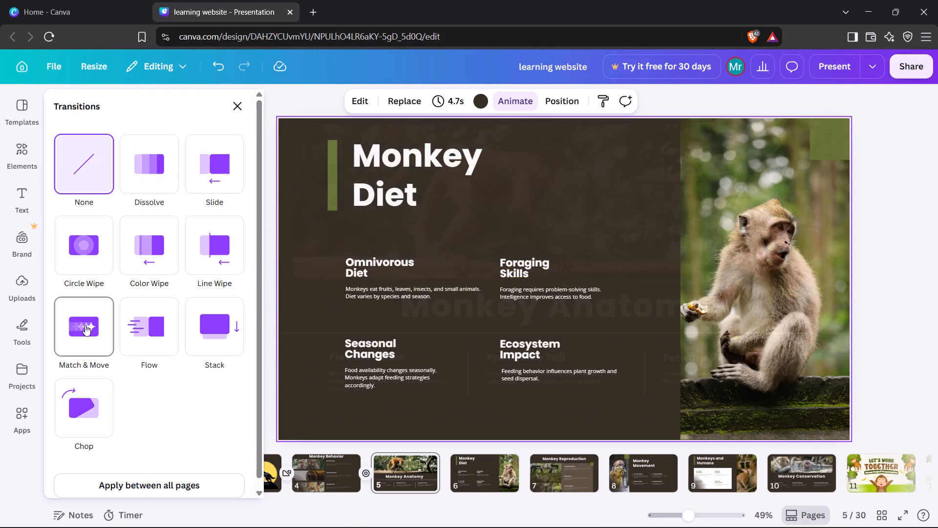
click(85, 325)
click(238, 107)
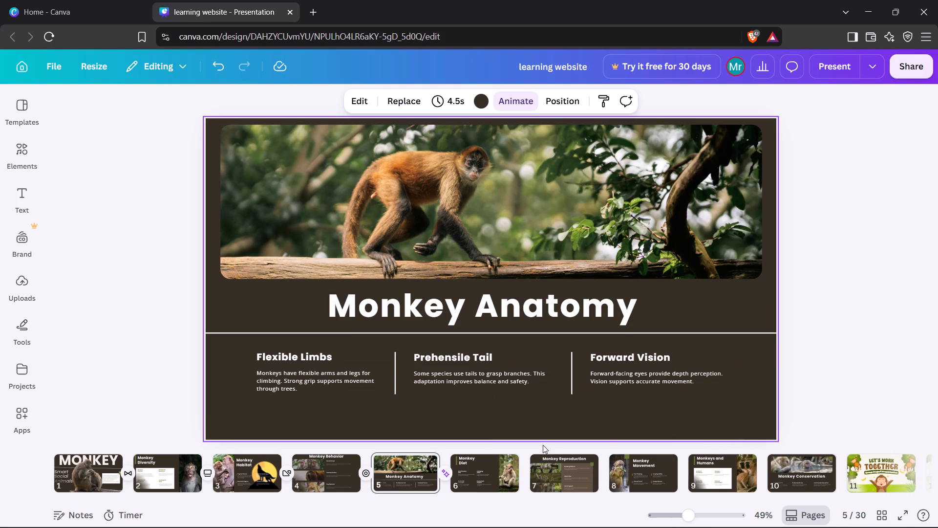
click(808, 374)
Delete the green square in the corner of the photo on the Monkey Diet slide.
key(Right)
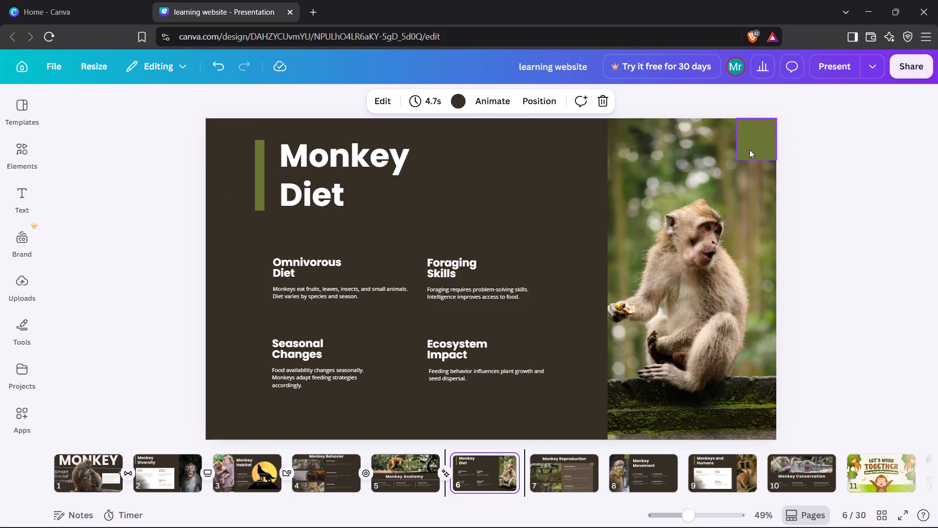
click(749, 150)
click(776, 183)
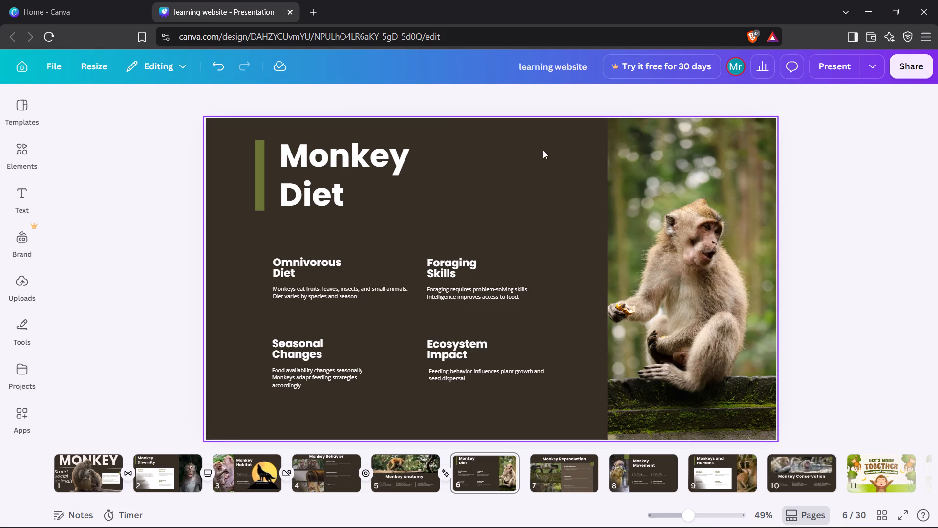
click(522, 153)
Move the green vertical bar and the Monkey Diet title up and left toward the slide's top-left corner.
drag(258, 164, 226, 153)
drag(313, 172, 286, 157)
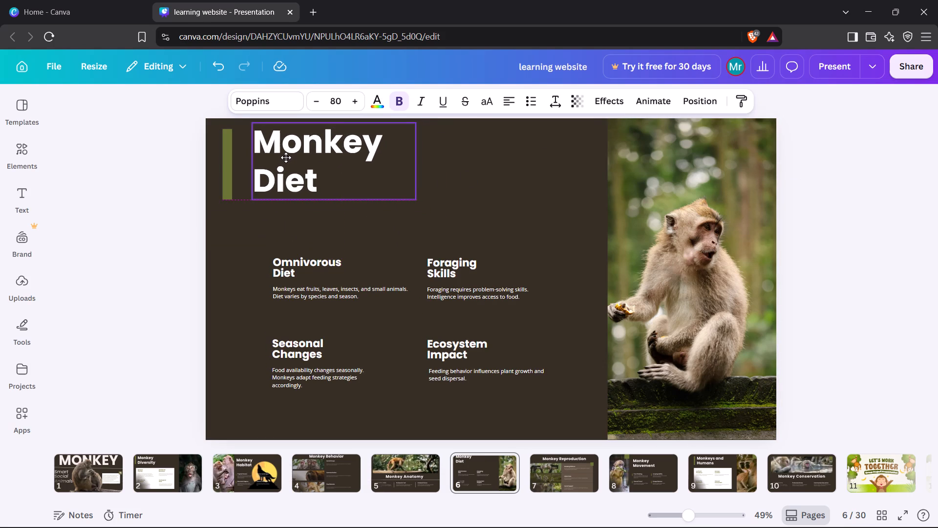
drag(286, 157, 285, 157)
Move the Omnivorous Diet and Seasonal Changes headings and paragraphs up and left, aligning their left edges with the Monkey Diet title.
drag(315, 264, 294, 248)
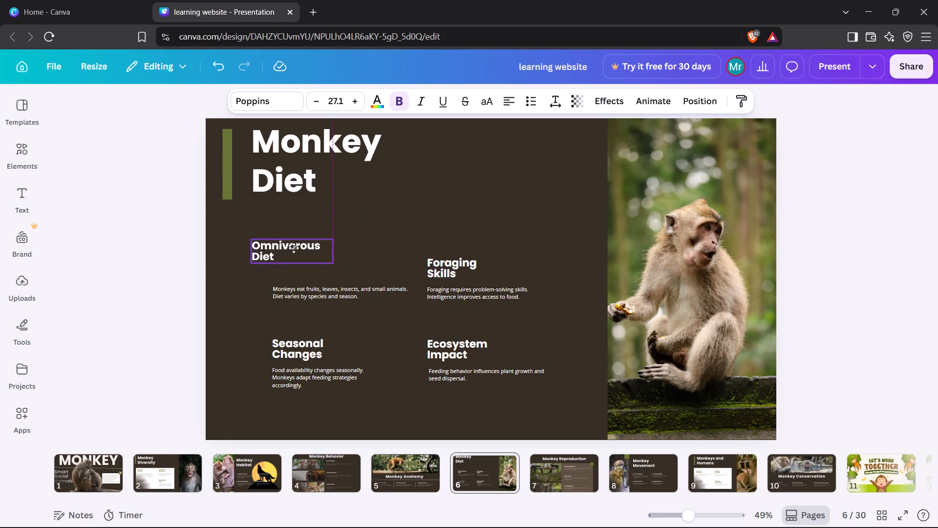
drag(294, 248, 291, 248)
drag(321, 288, 304, 279)
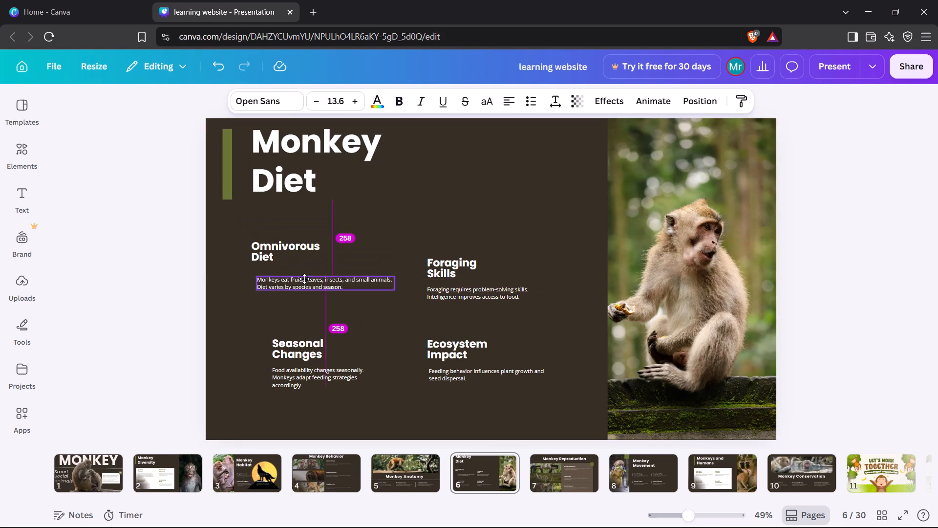
drag(304, 279, 300, 278)
drag(305, 345, 295, 341)
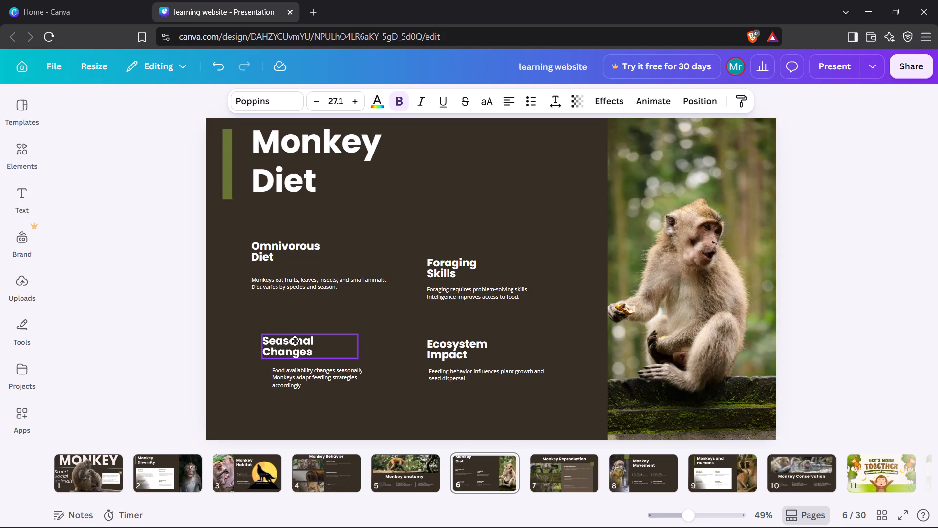
drag(295, 341, 286, 332)
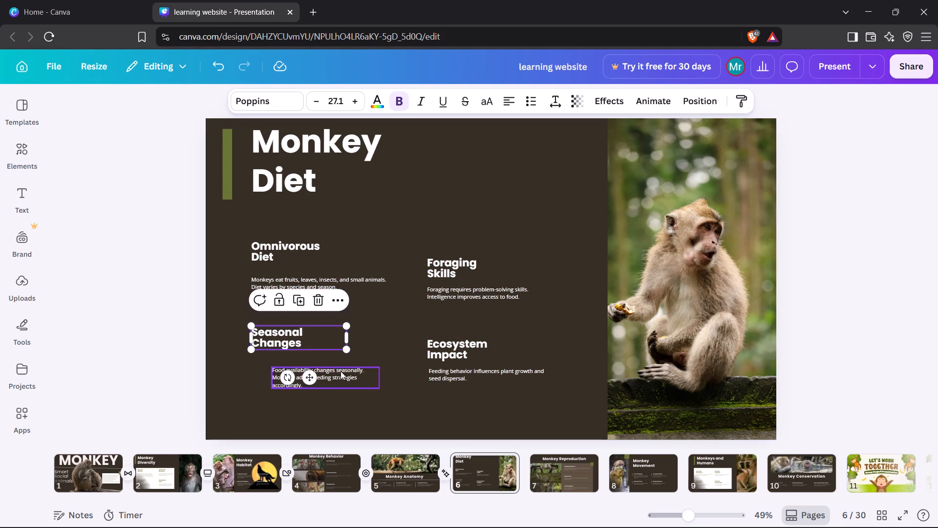
drag(341, 371, 320, 369)
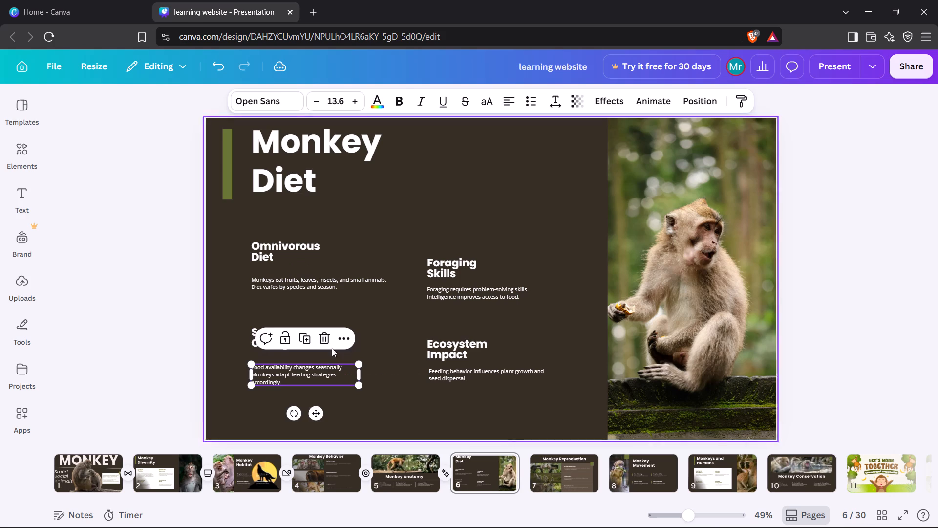
Move the Foraging Skills and Ecosystem Impact headings and paragraphs left and slightly up, keeping each paragraph below and left-aligned with its heading.
drag(449, 261, 425, 240)
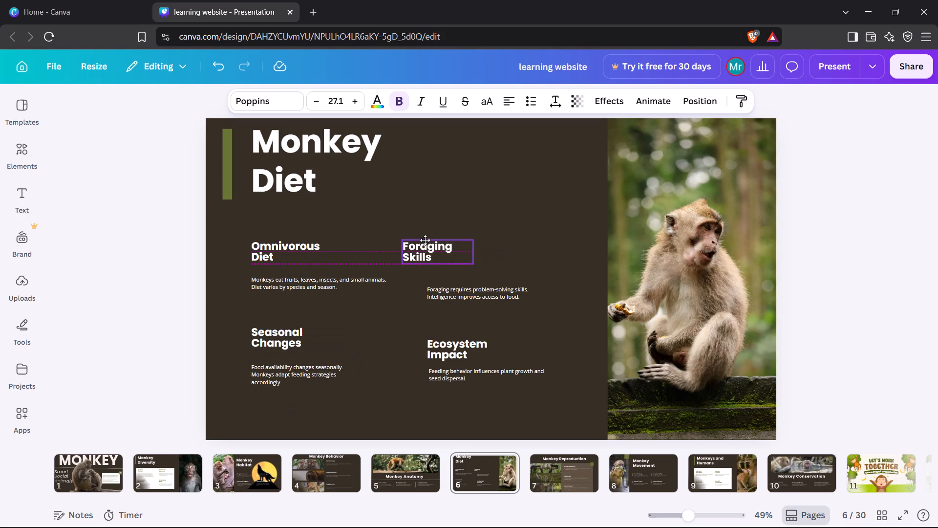
drag(425, 240, 427, 239)
drag(490, 295, 469, 294)
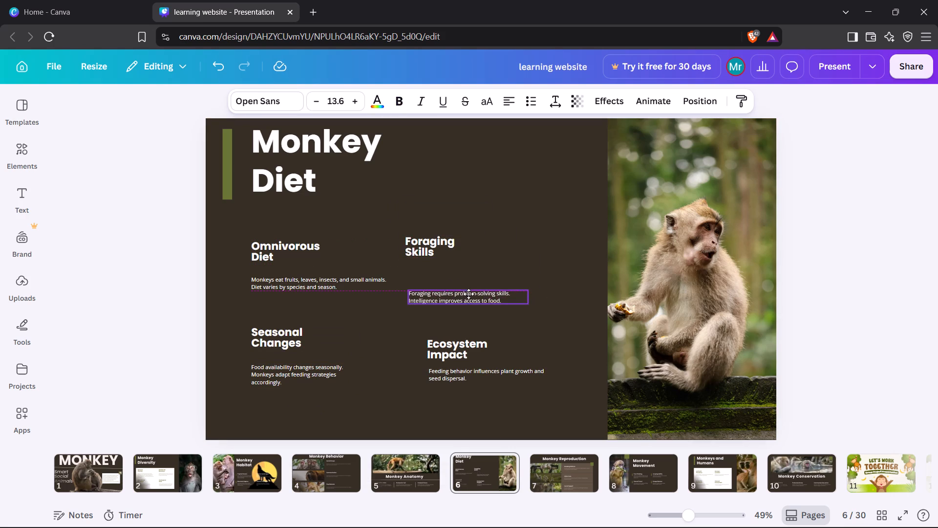
drag(469, 294, 468, 292)
drag(457, 356, 446, 337)
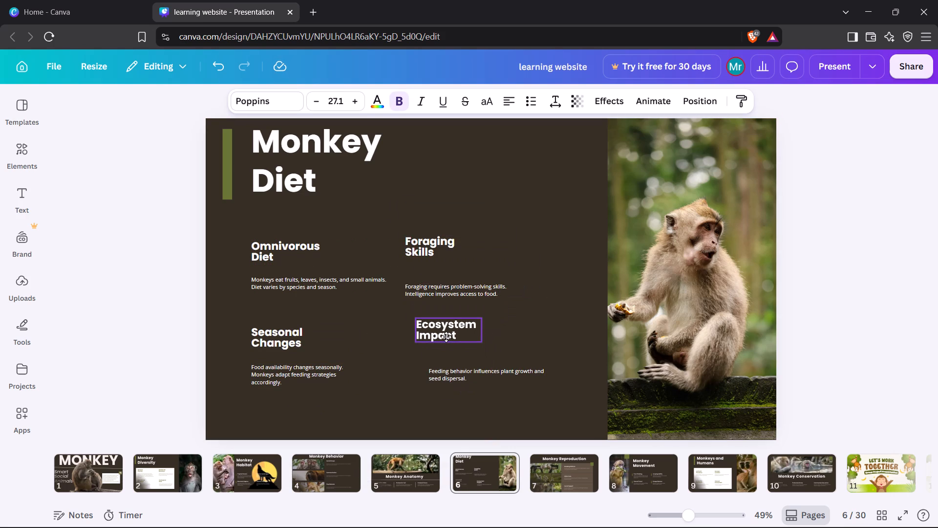
drag(446, 337, 447, 340)
click(447, 340)
drag(477, 368, 472, 369)
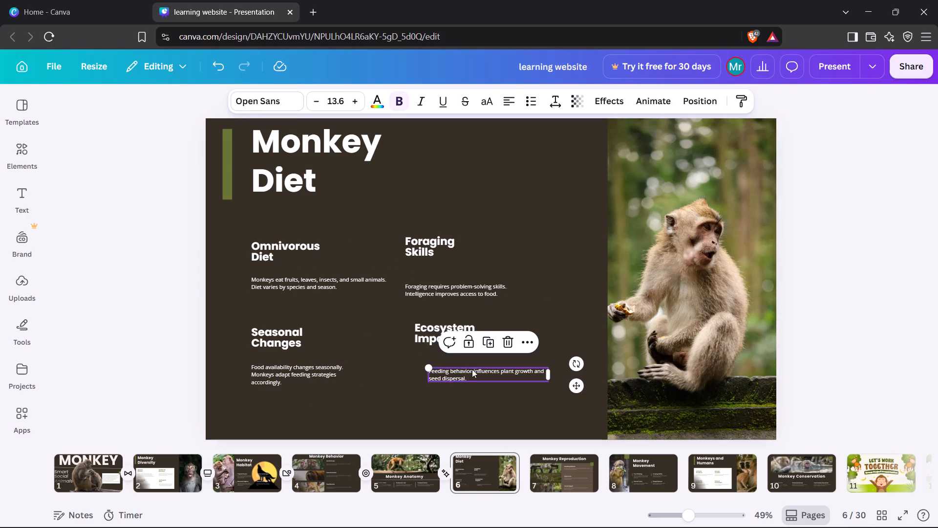
drag(472, 369, 464, 367)
click(461, 365)
drag(442, 286, 442, 286)
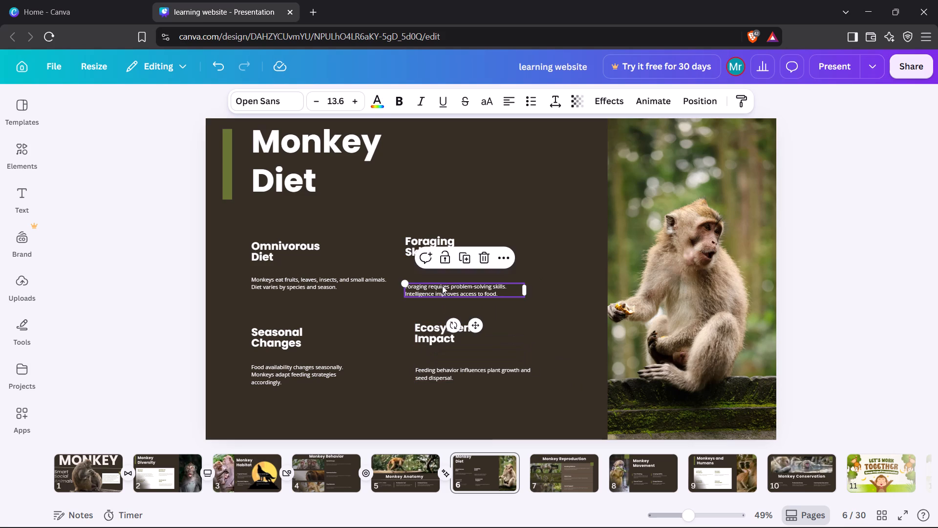
drag(442, 286, 442, 281)
click(124, 335)
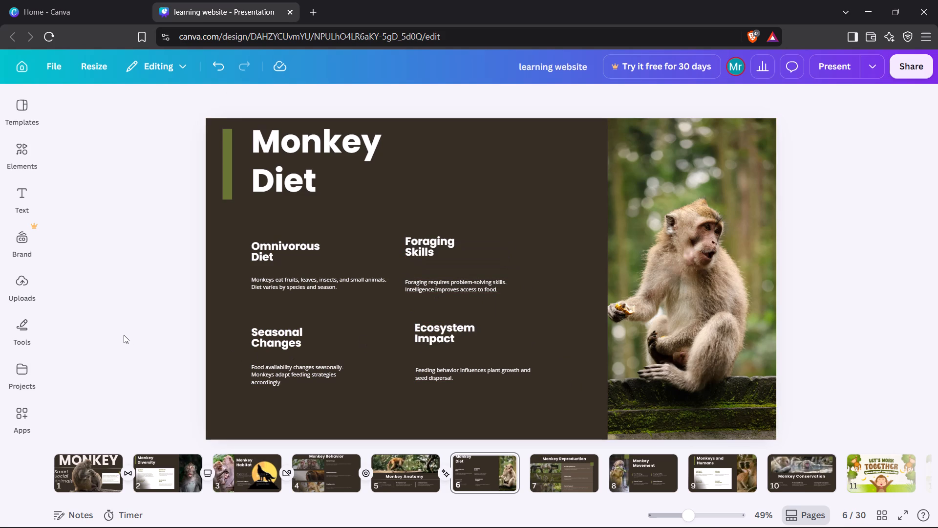
Widen the monkey photo on the Monkey Diet slide toward the text, stopping just short of the Ecosystem Impact paragraph.
click(681, 231)
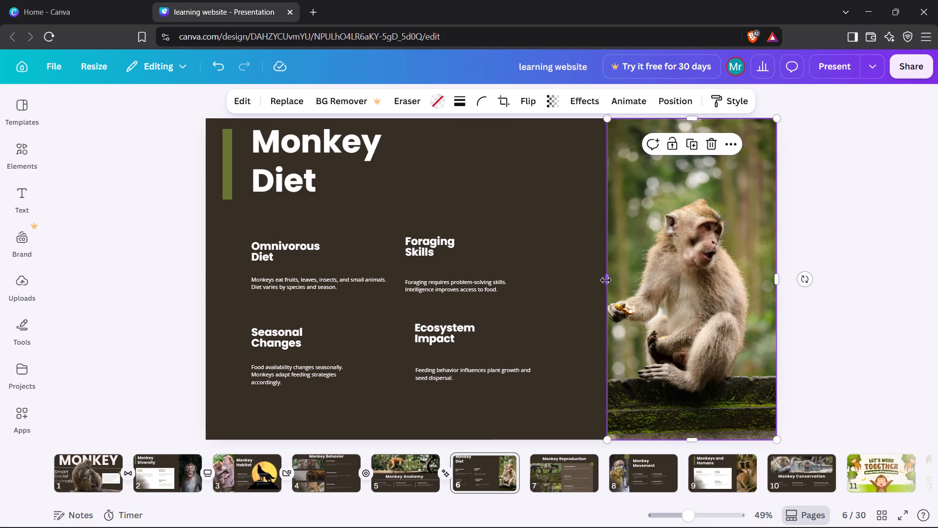
drag(606, 280, 549, 295)
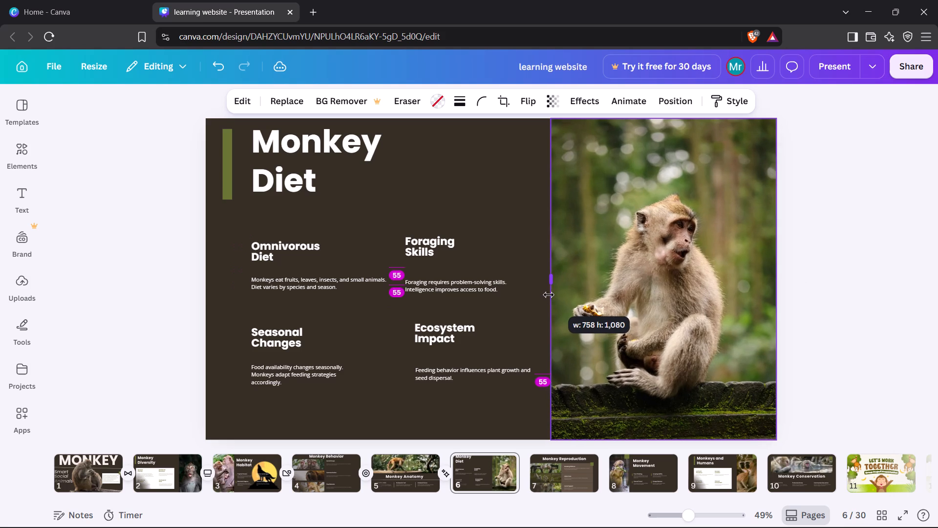
drag(549, 295, 544, 295)
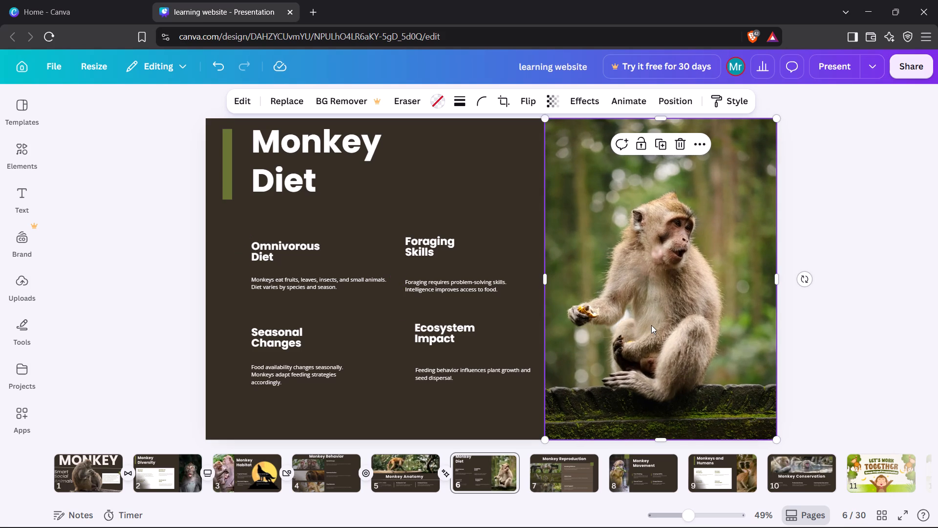
scroll(651, 325, up, 2)
scroll(651, 325, down, 1)
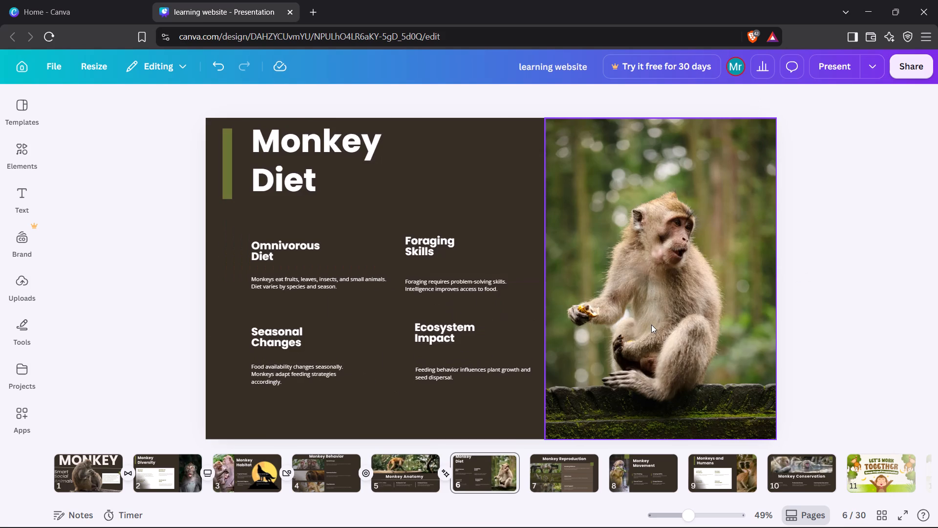
Apply the Sleek page animation to the Monkey Diet slide.
drag(478, 158, 475, 158)
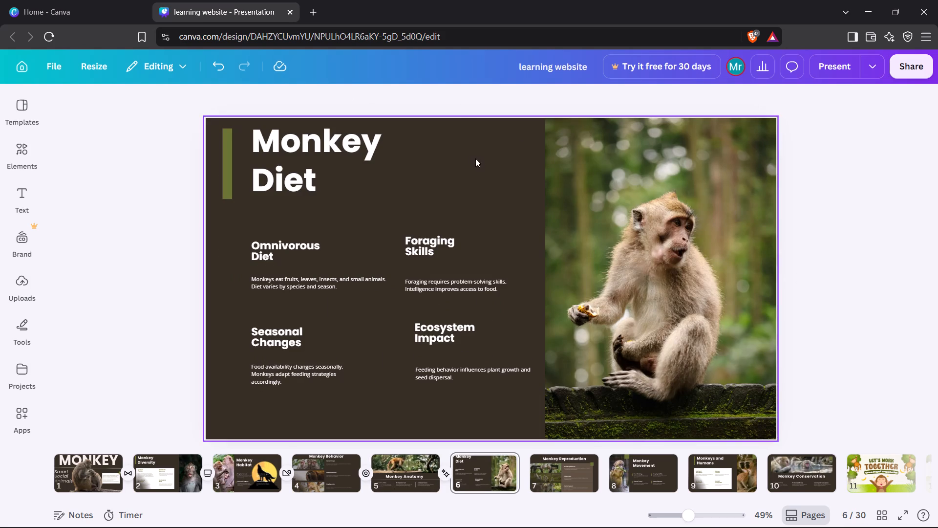
drag(475, 158, 471, 159)
click(488, 142)
click(504, 103)
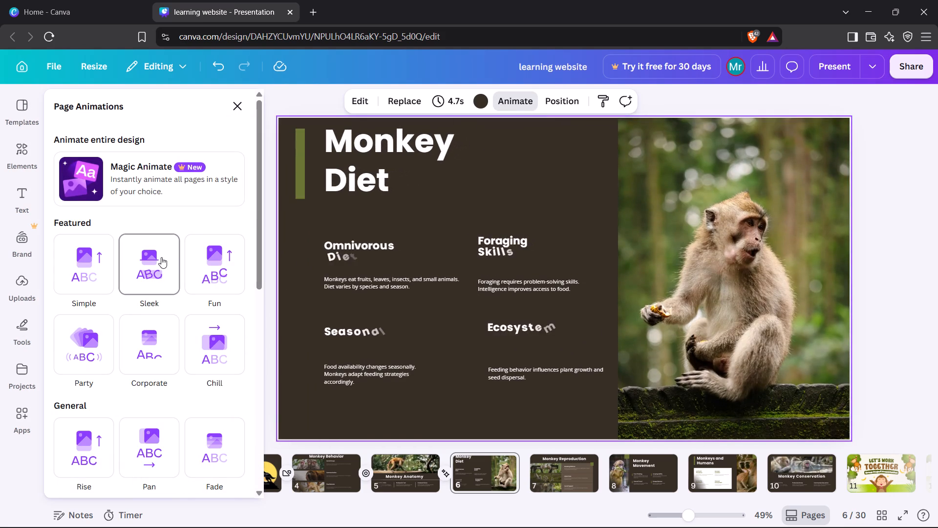
click(161, 257)
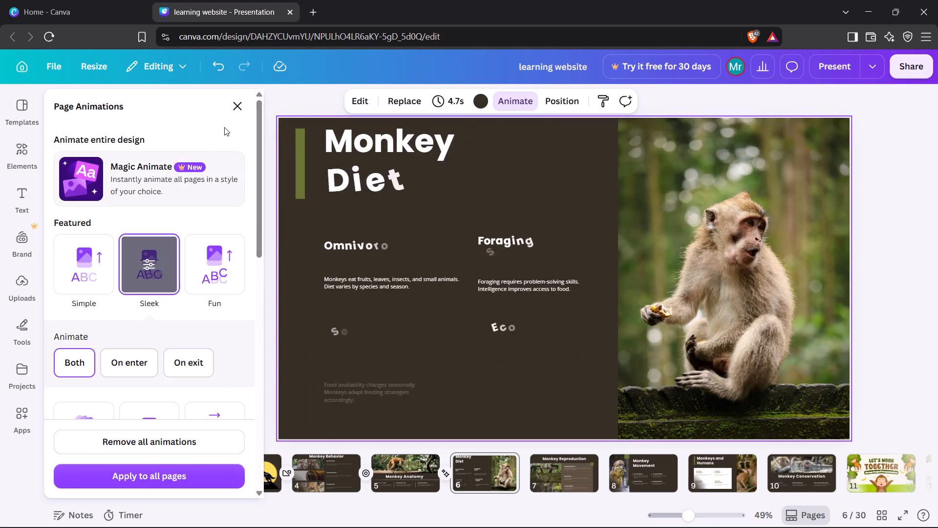
click(234, 110)
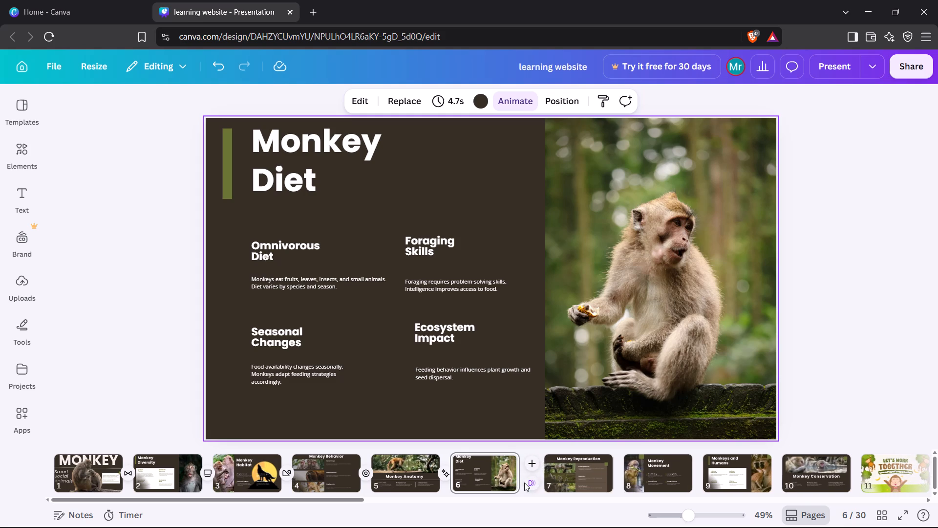
Add a Chop transition between slides 6 and 7 with its origin at the bottom-right corner.
click(530, 482)
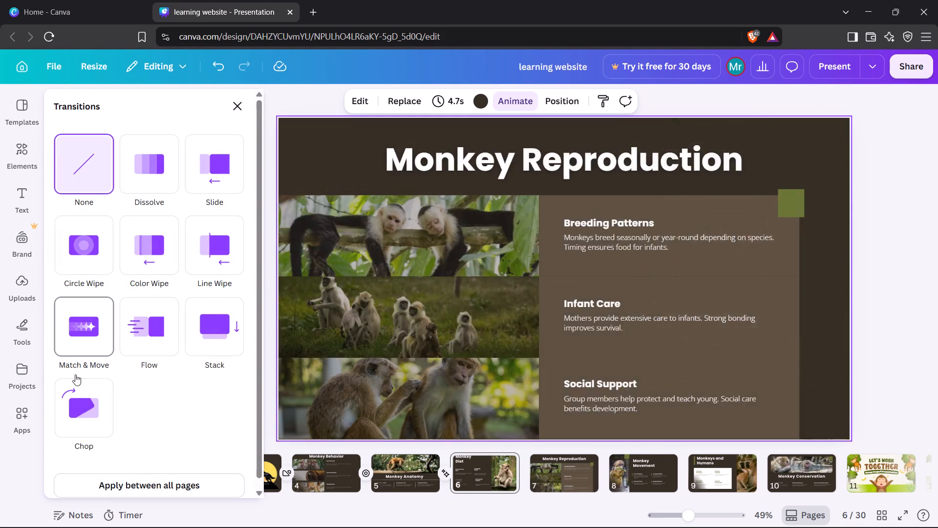
click(78, 412)
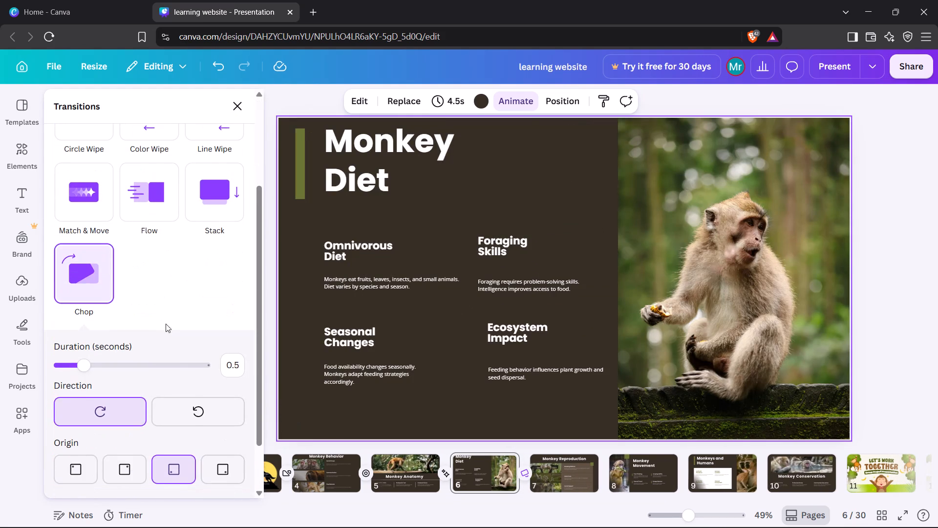
click(212, 472)
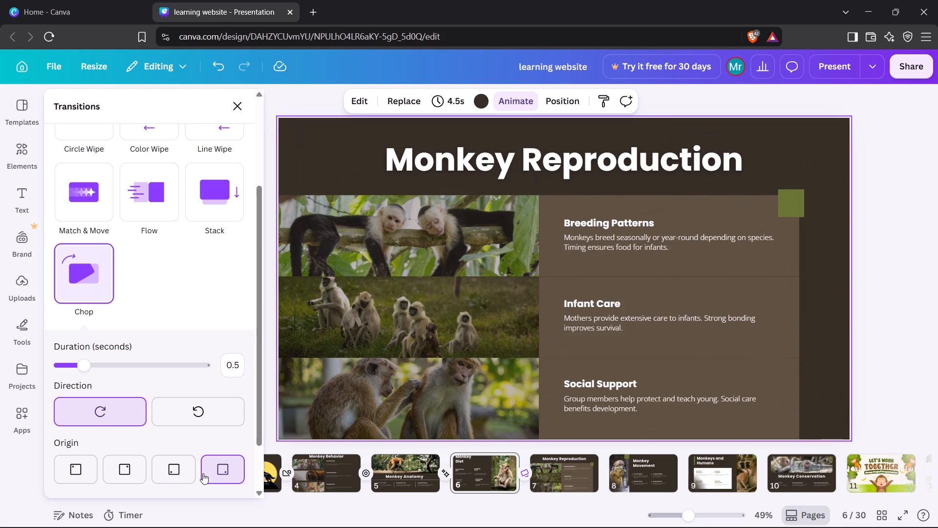
click(230, 111)
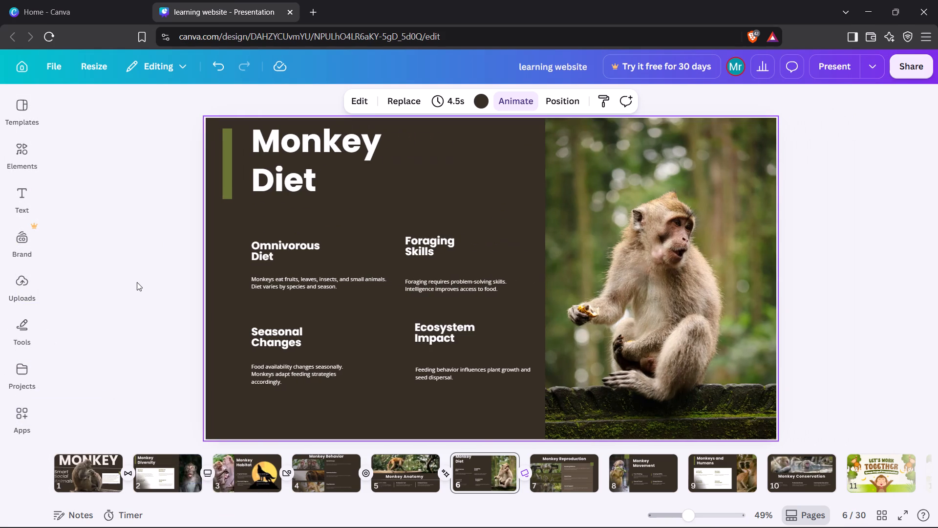
Delete the green square at the corner of the Breeding Patterns panel on the Monkey Reproduction slide.
click(139, 332)
key(Right)
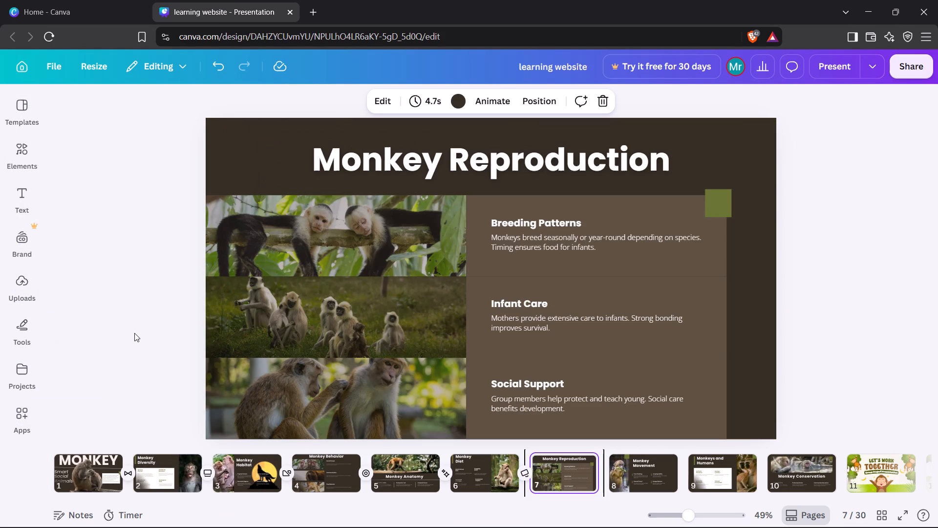
click(719, 200)
click(742, 172)
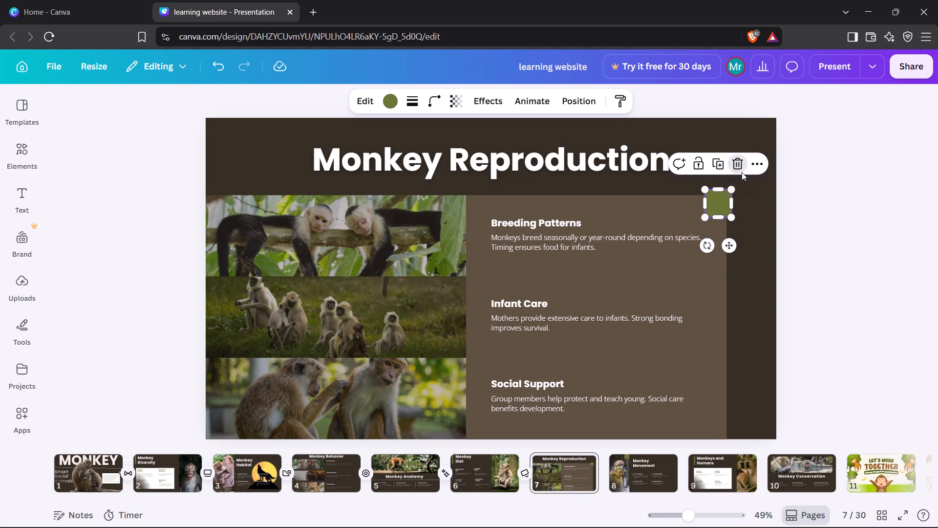
Move the Monkey Reproduction title up to the slide's top edge and the first monkey photo up directly beneath it.
drag(563, 154, 562, 131)
drag(423, 210, 433, 187)
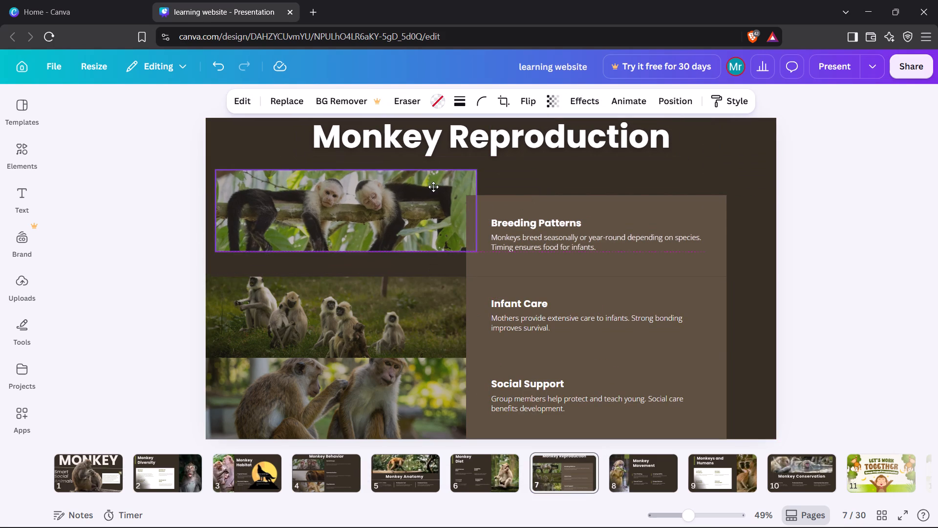
drag(433, 187, 421, 179)
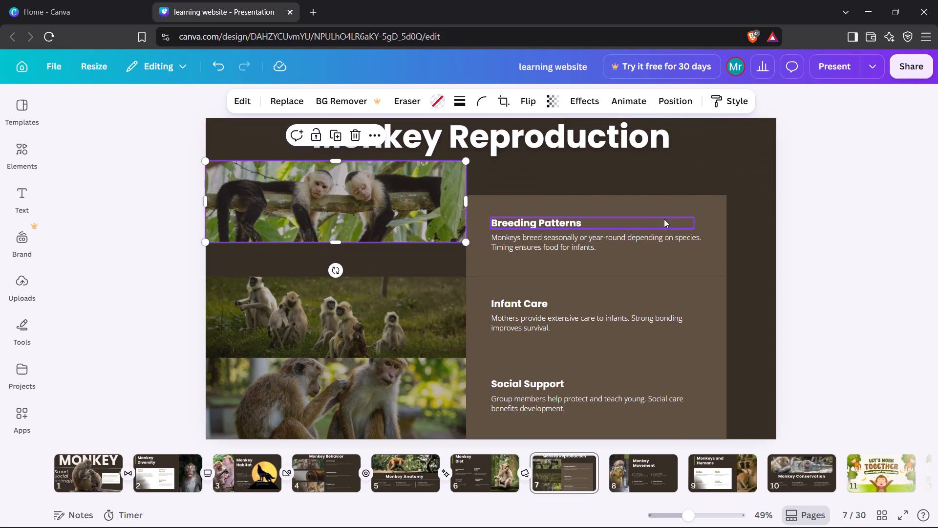
Move the Breeding Patterns panel up level with the first photo, and raise its heading and paragraph inside it.
drag(662, 207, 663, 173)
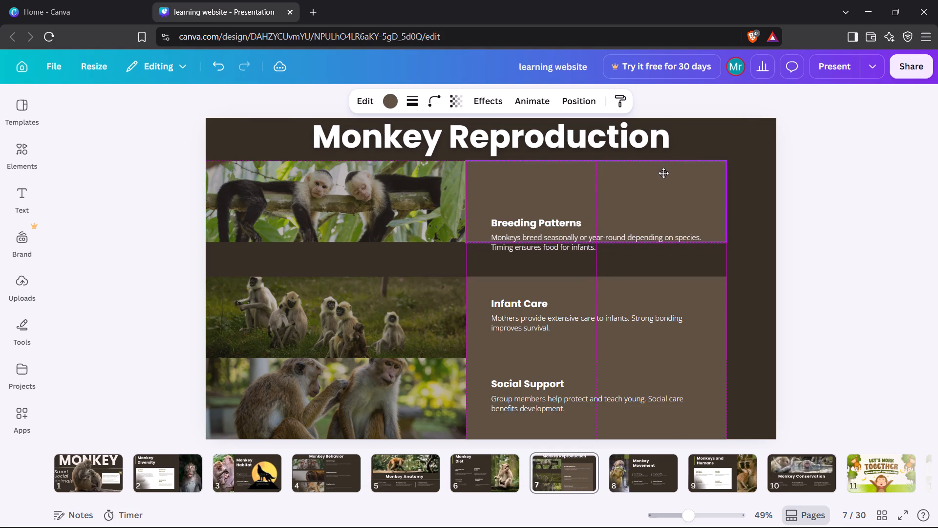
drag(663, 173, 664, 172)
drag(581, 223, 584, 204)
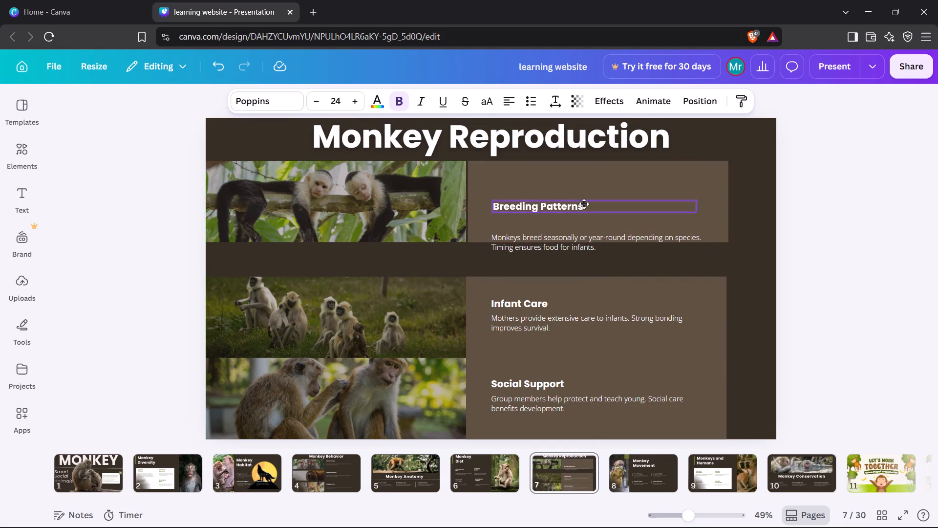
drag(584, 204, 579, 174)
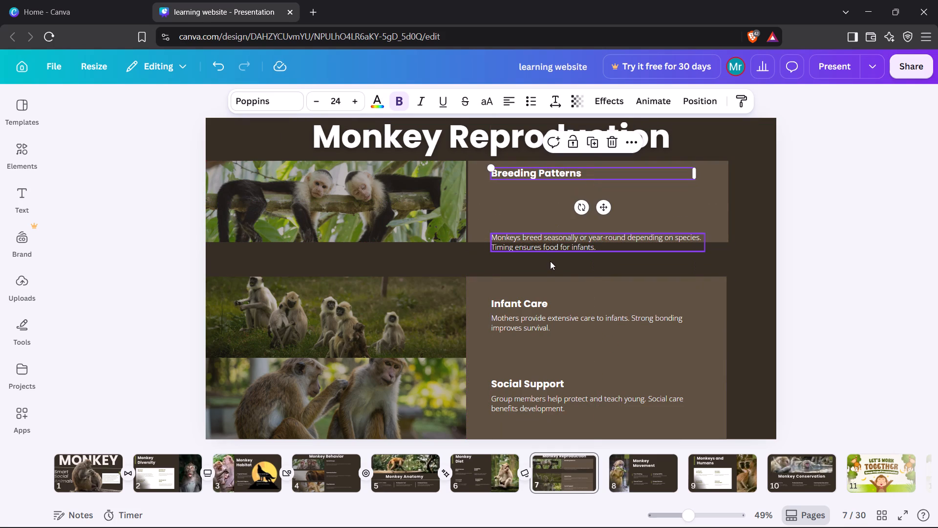
drag(558, 239, 556, 205)
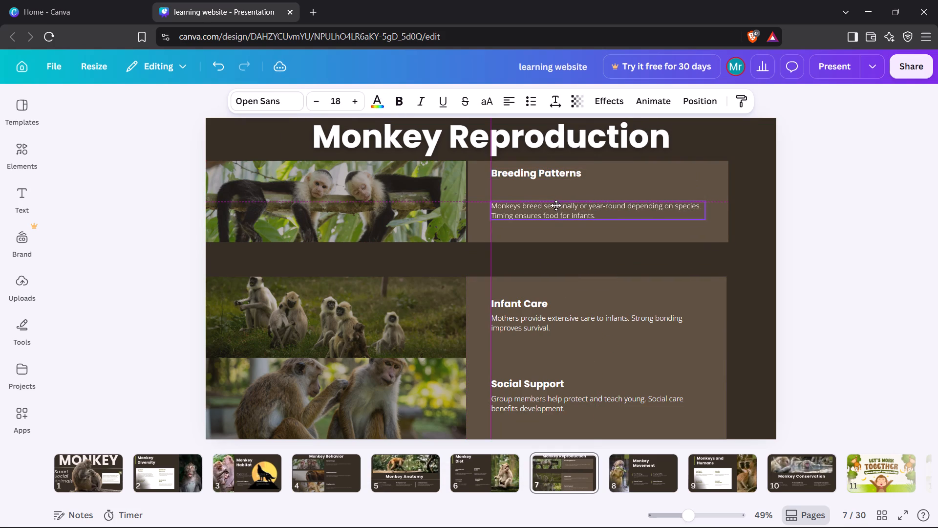
drag(556, 205, 555, 205)
Move the middle photo and the Infant Care panel up level with each other, leaving a narrow gap below the first row.
drag(403, 306, 404, 281)
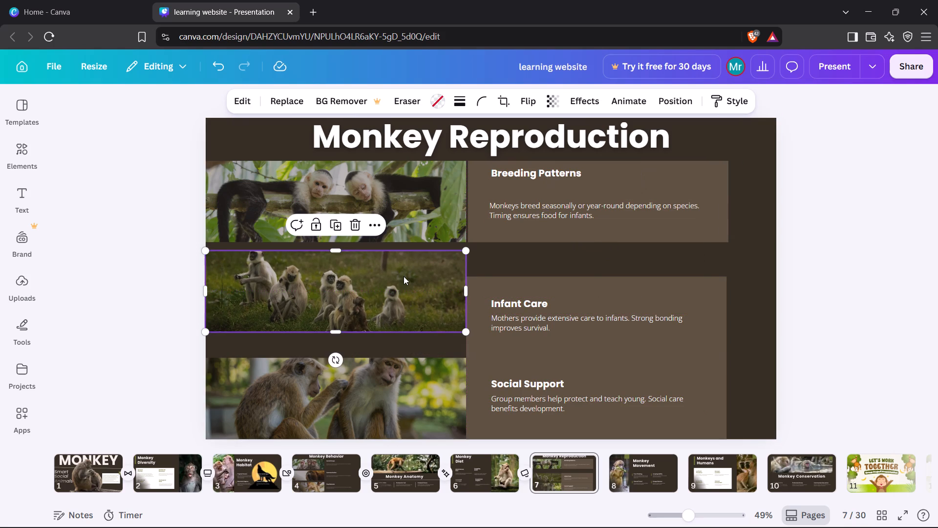
click(404, 276)
drag(644, 290, 645, 270)
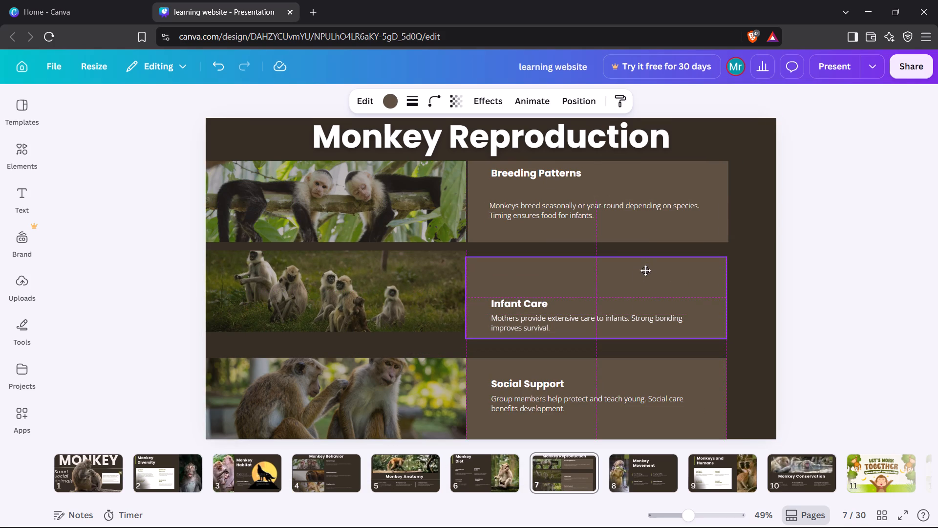
drag(645, 270, 646, 266)
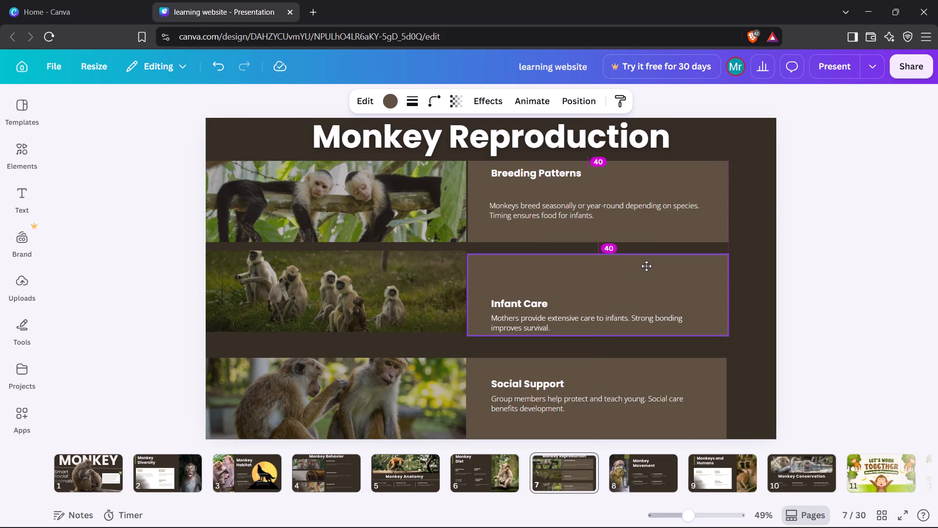
drag(646, 266, 646, 265)
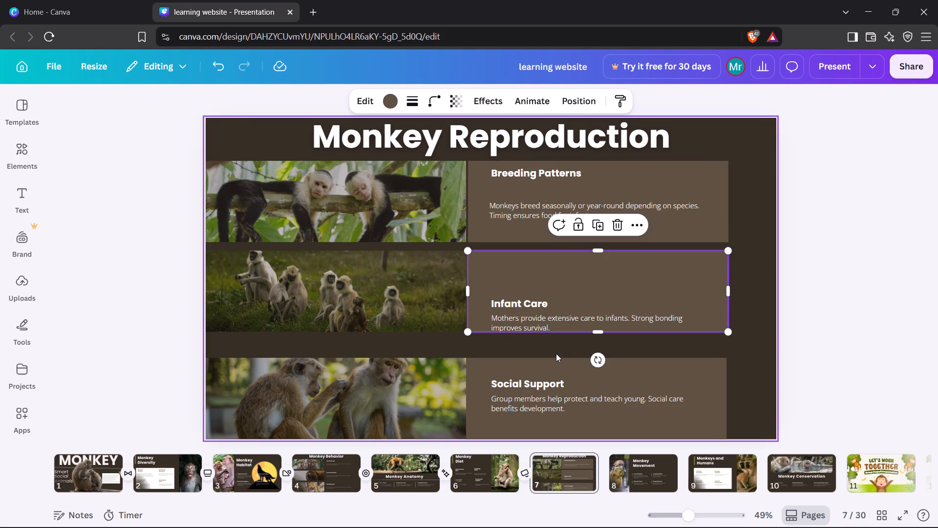
Move the Infant Care heading and its paragraph up inside their brown panel, keeping the paragraph below the heading.
drag(528, 302, 530, 264)
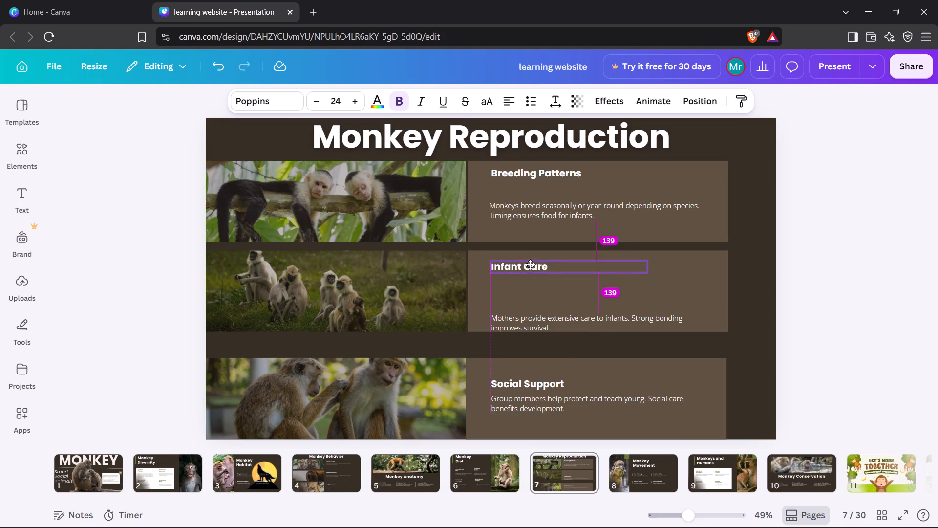
drag(530, 264, 526, 262)
click(526, 262)
drag(523, 321, 522, 316)
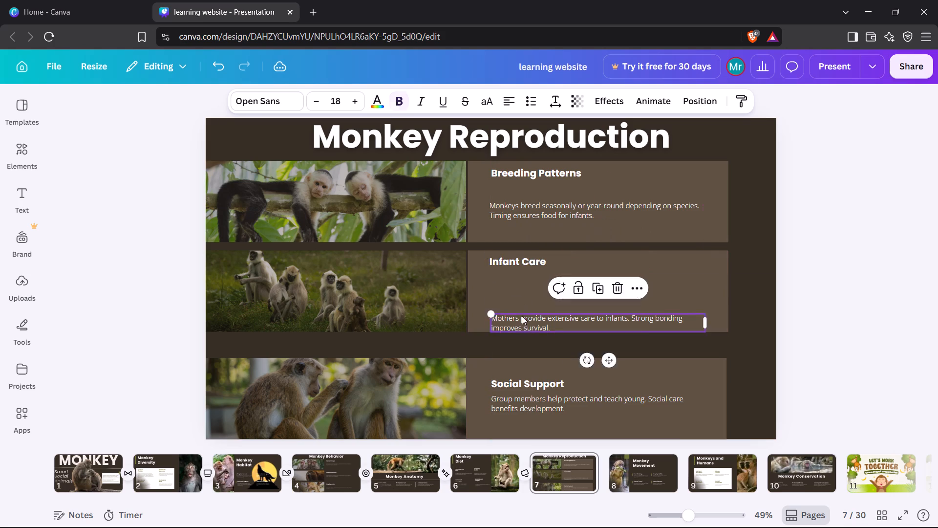
drag(522, 316, 522, 295)
click(522, 295)
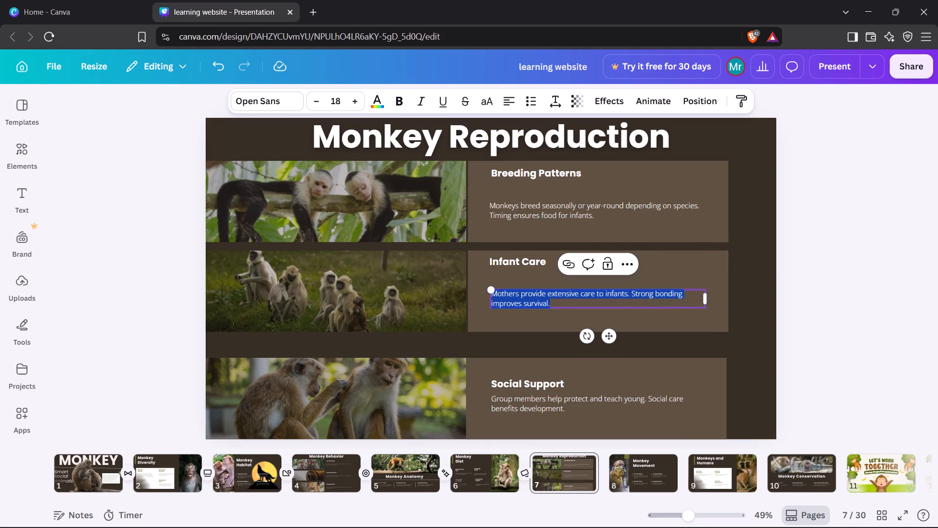
click(531, 344)
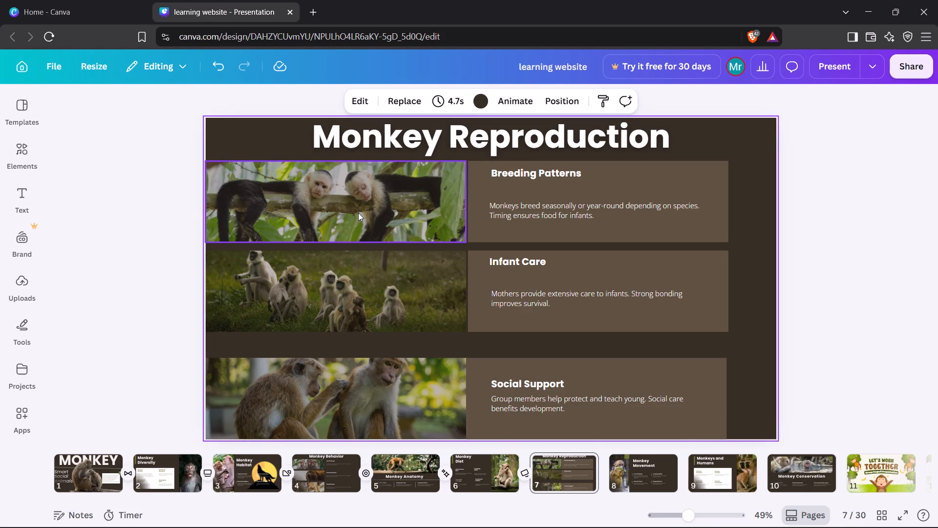
Move the Breeding Patterns panel right, away from the first photo, and shift its heading and paragraph to a shared left edge inside it.
drag(711, 174, 714, 174)
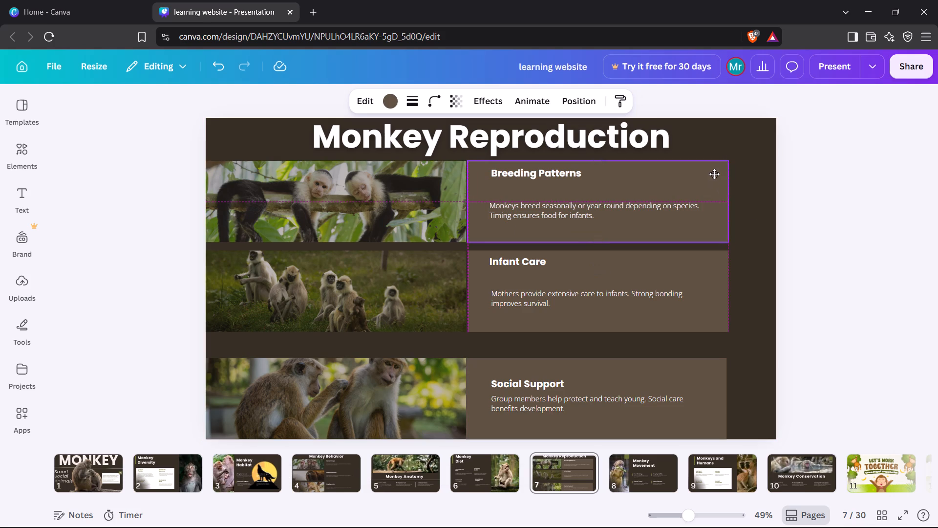
drag(714, 174, 745, 172)
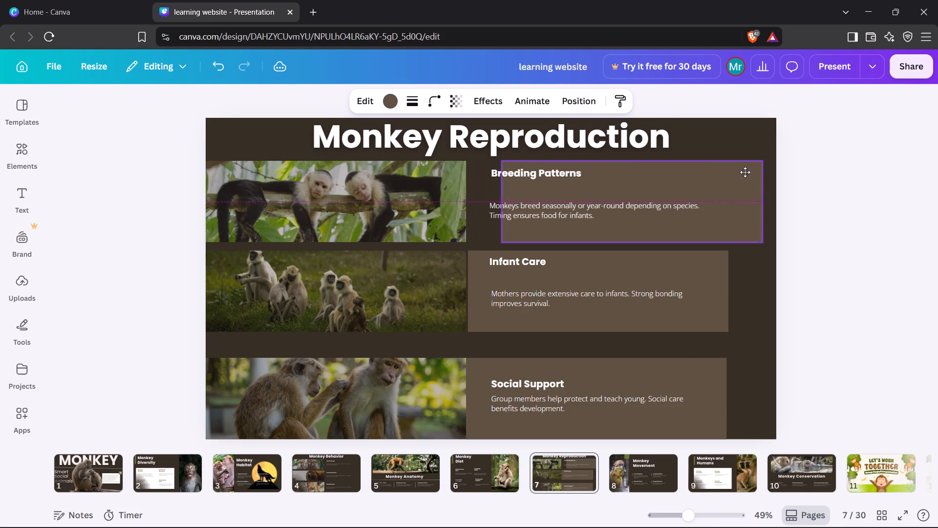
drag(745, 172, 743, 173)
click(590, 177)
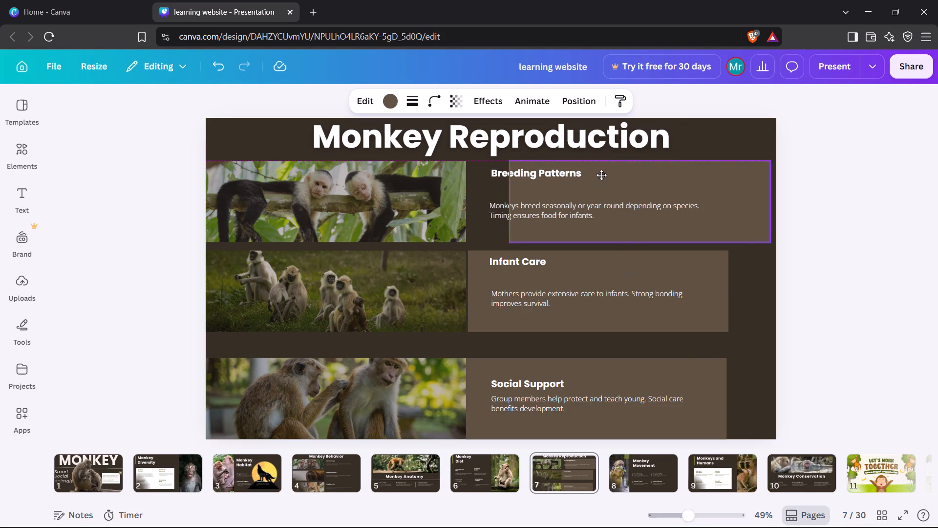
click(588, 176)
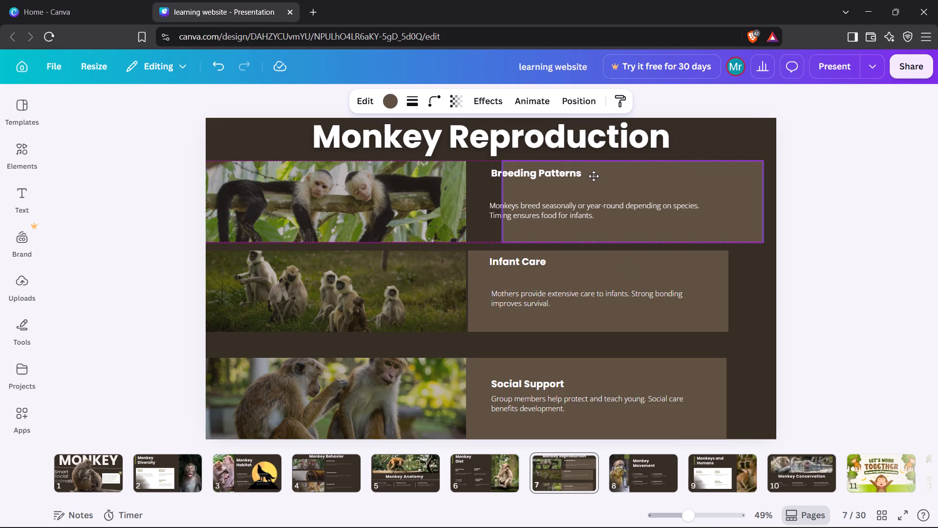
click(576, 173)
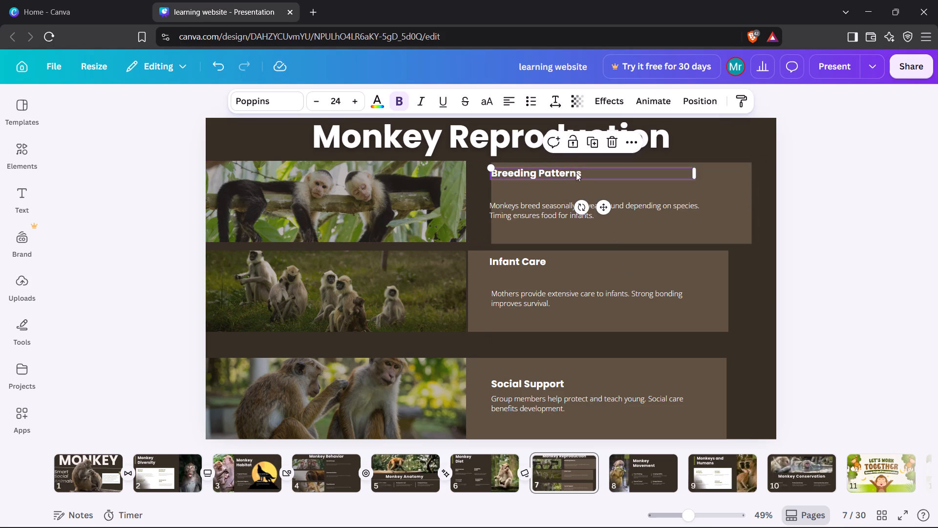
drag(576, 173, 584, 172)
click(560, 214)
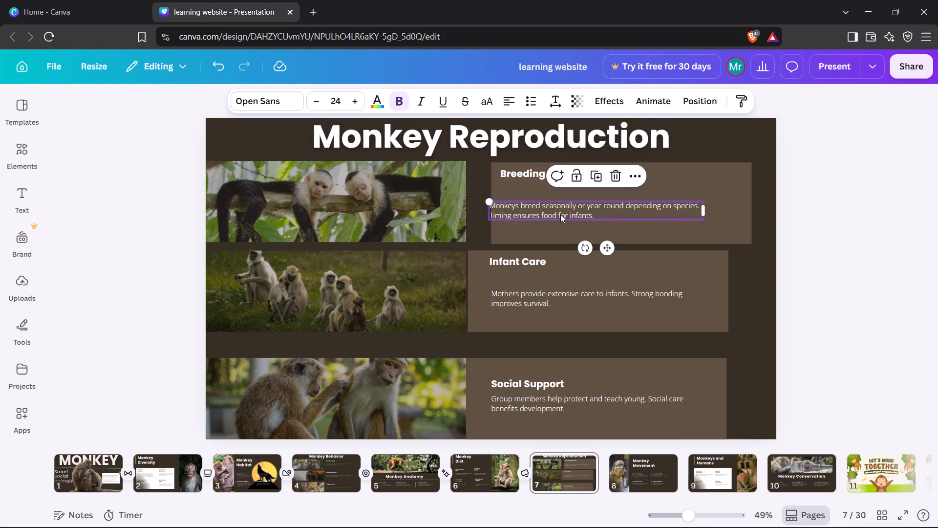
drag(560, 214, 567, 211)
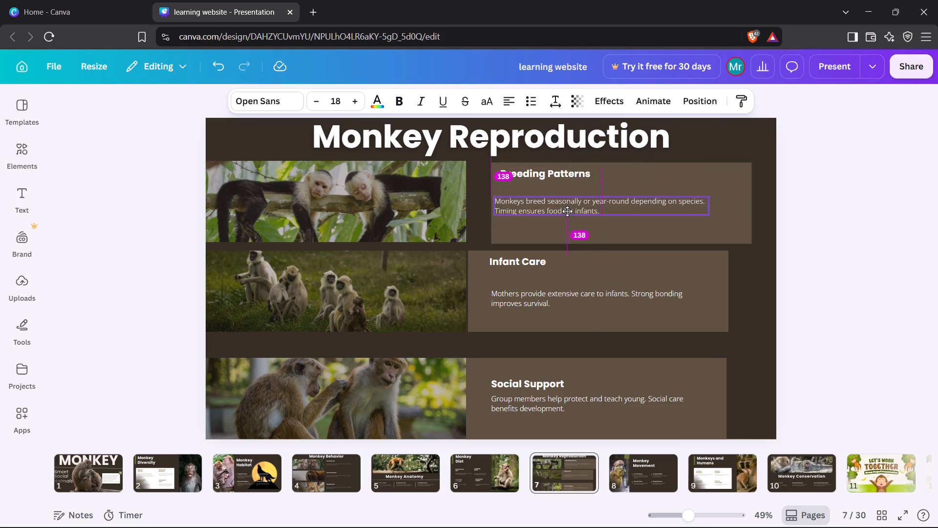
drag(567, 211, 570, 211)
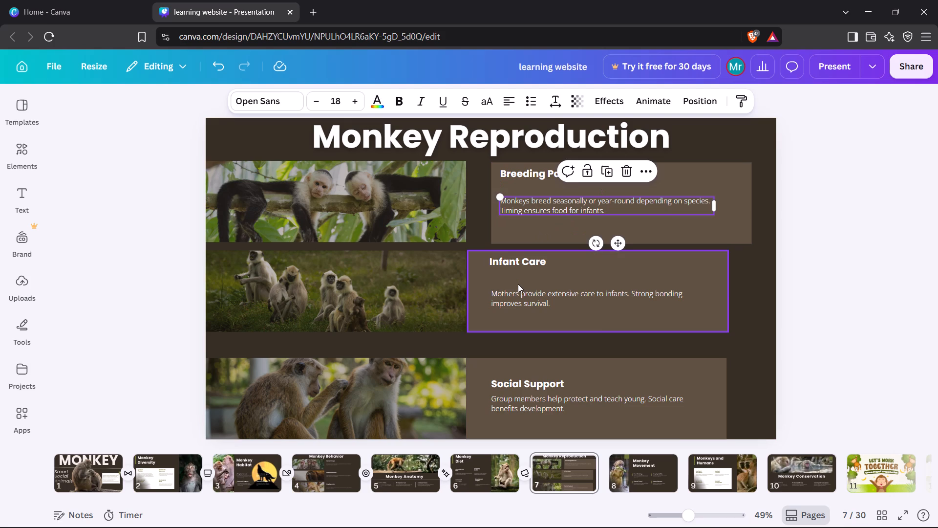
Move the Infant Care panel right to align under the Breeding Patterns panel, and shift its heading and paragraph in line with the text above.
click(581, 269)
drag(582, 268, 601, 265)
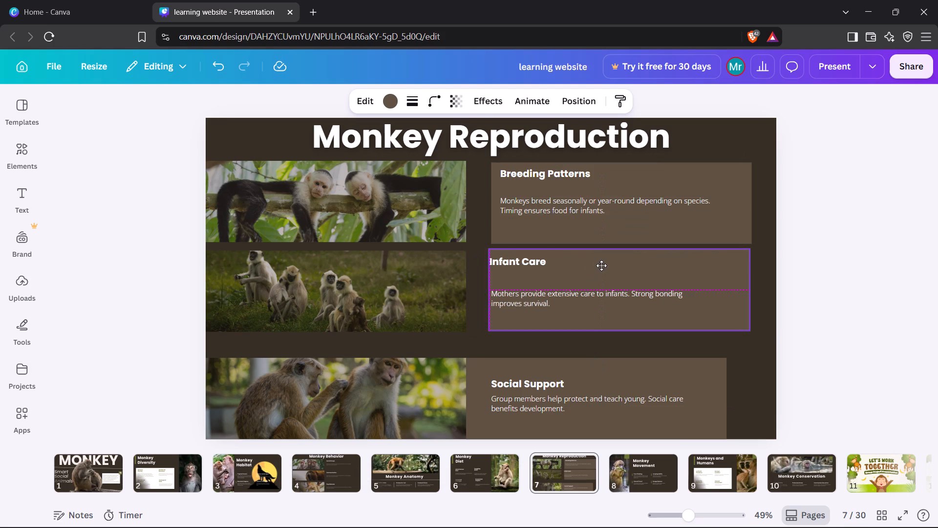
drag(601, 265, 604, 264)
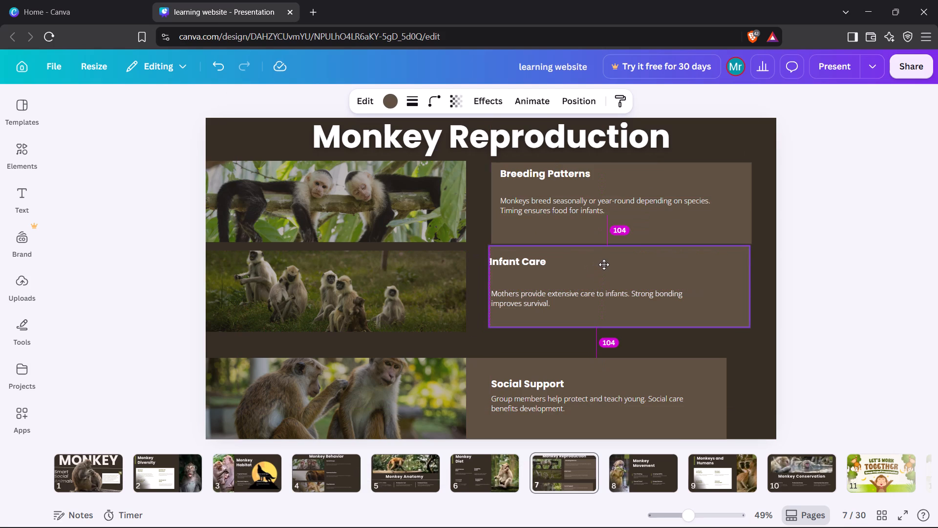
drag(604, 264, 607, 269)
click(549, 263)
drag(549, 263, 558, 262)
click(545, 295)
drag(545, 295, 546, 295)
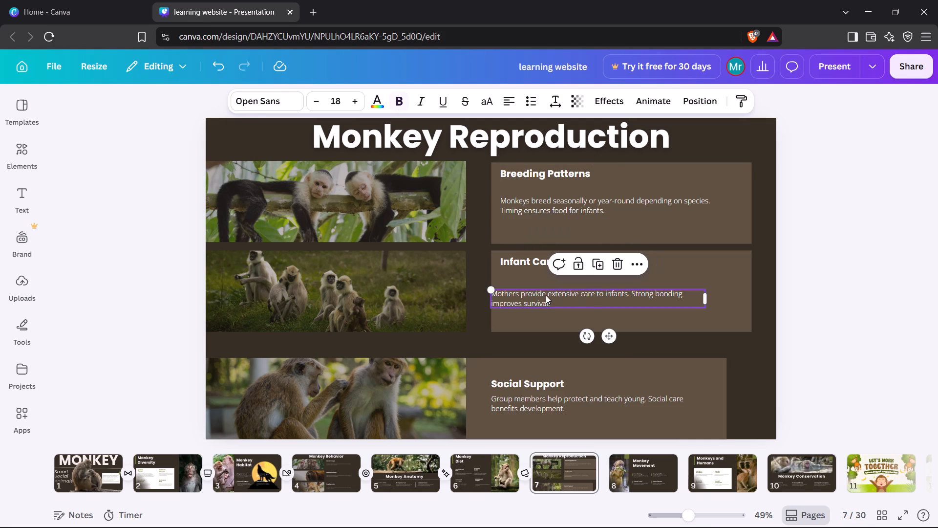
drag(546, 295, 555, 286)
click(532, 343)
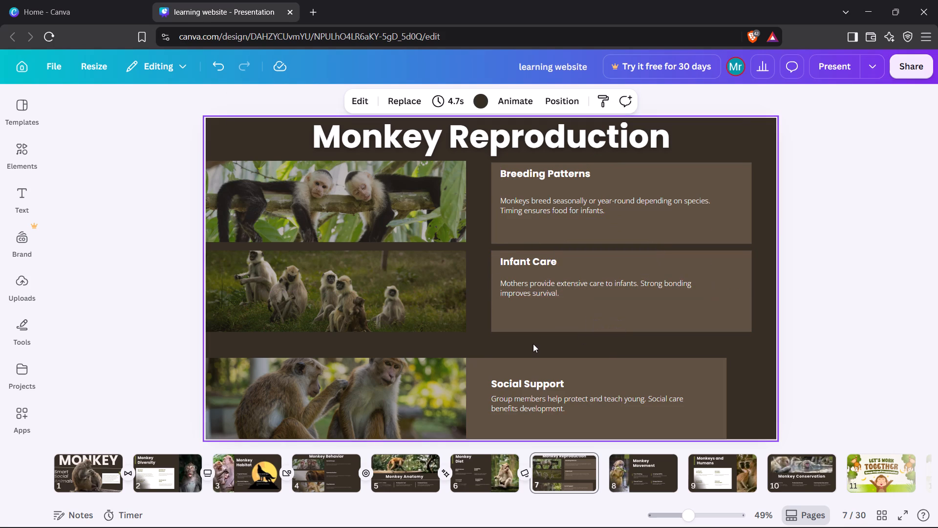
Move the Social Support panel up and right to align with the panels above, and raise its heading and paragraph inside it.
drag(683, 364, 735, 341)
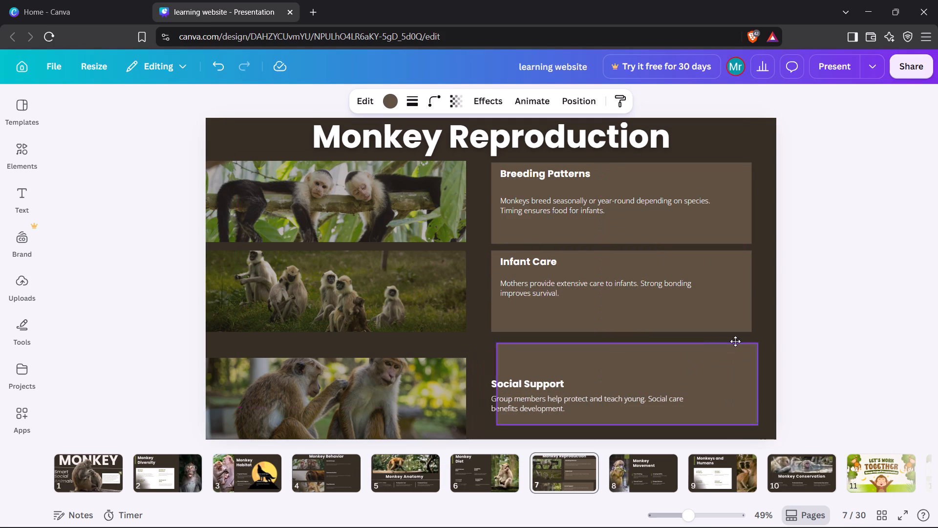
drag(735, 341, 712, 354)
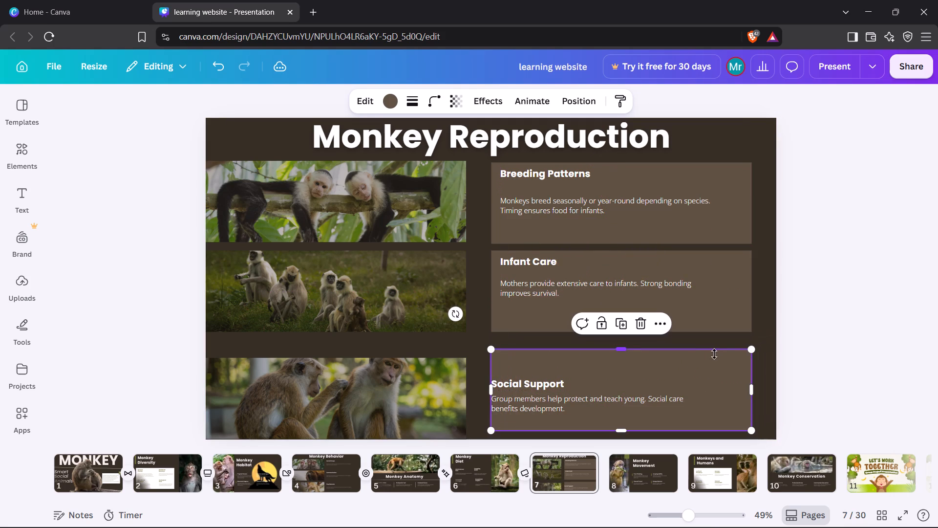
click(565, 385)
drag(565, 385, 574, 365)
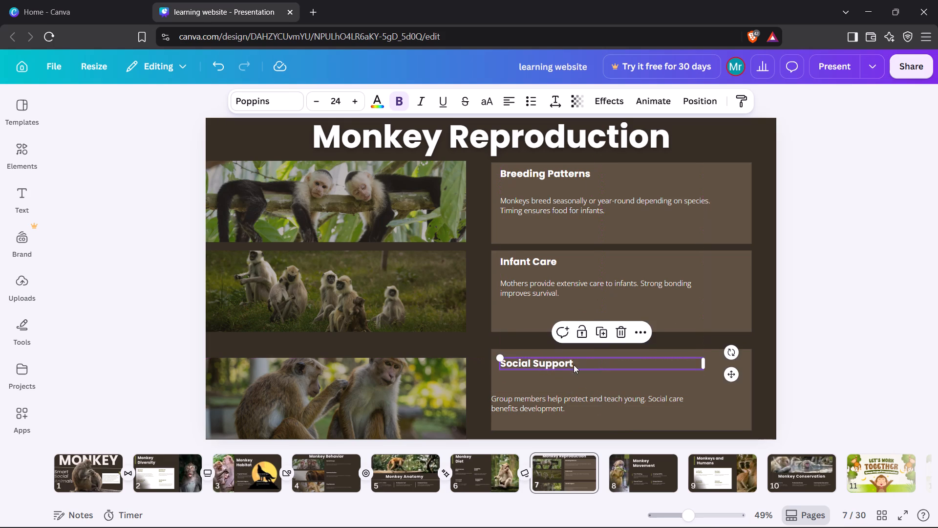
double_click(564, 399)
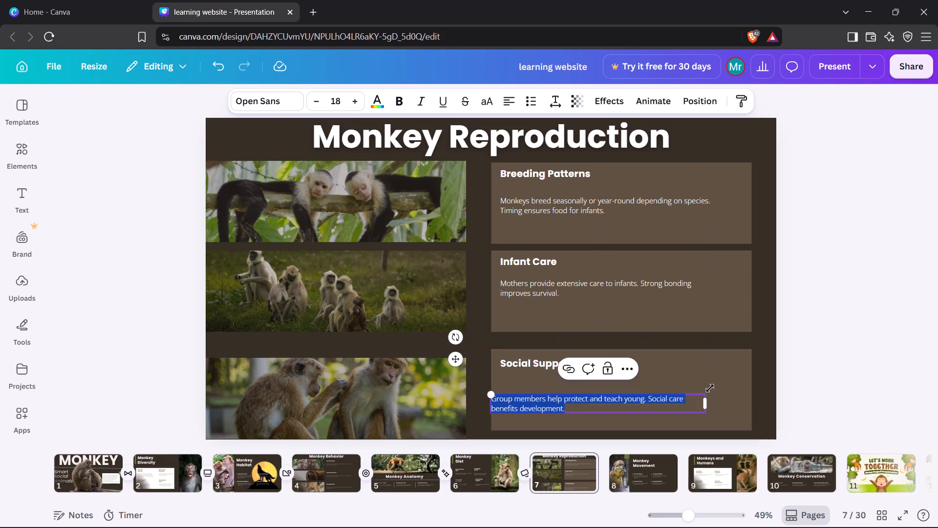
click(730, 374)
drag(595, 406, 604, 390)
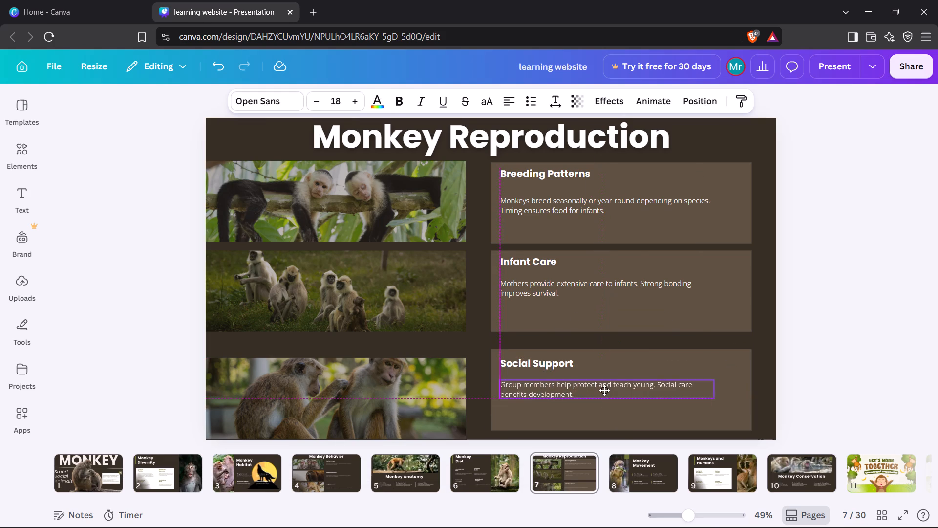
drag(604, 390, 607, 390)
Move the bottom photo up level with the Social Support panel, and the middle photo slightly down between the other two photos.
click(428, 397)
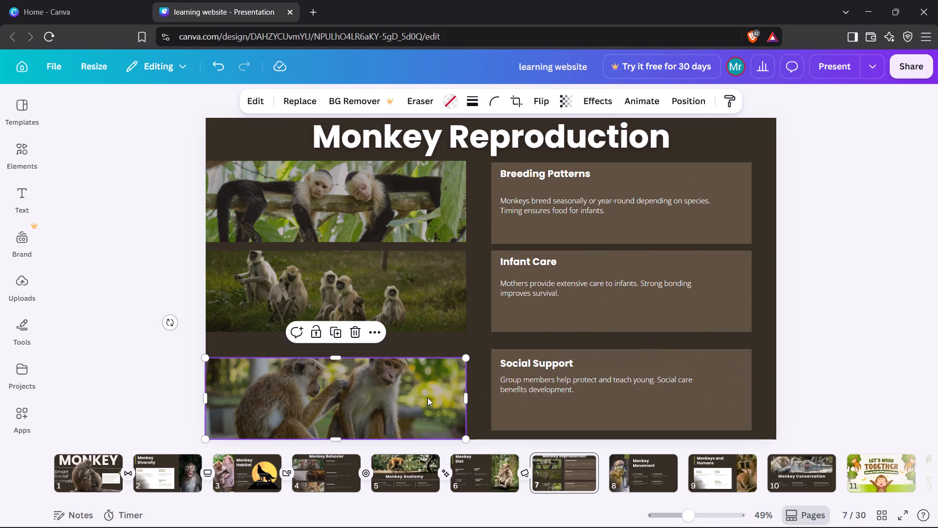
drag(427, 397, 431, 388)
click(426, 310)
drag(426, 310, 424, 318)
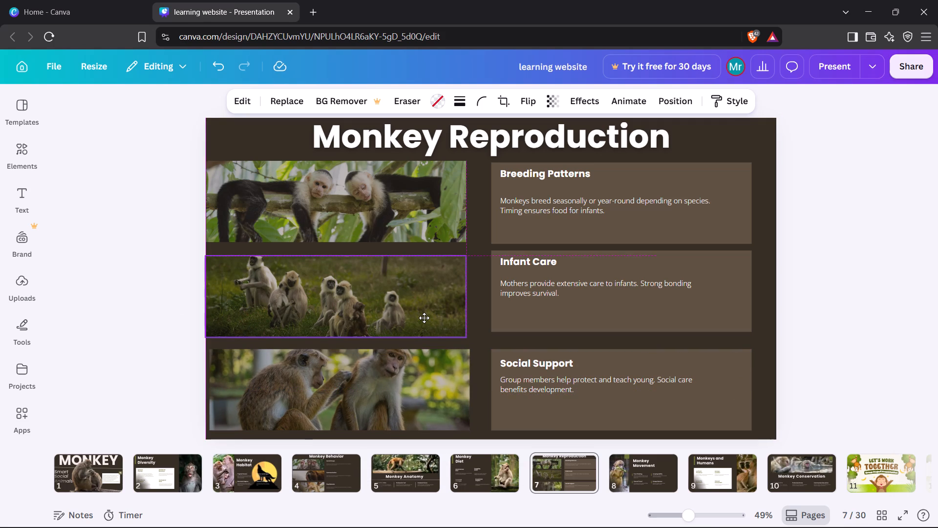
drag(424, 318, 424, 318)
Move the Infant Care panel down level with the middle photo, and lower its paragraph and heading inside the panel.
click(563, 310)
drag(563, 310, 563, 314)
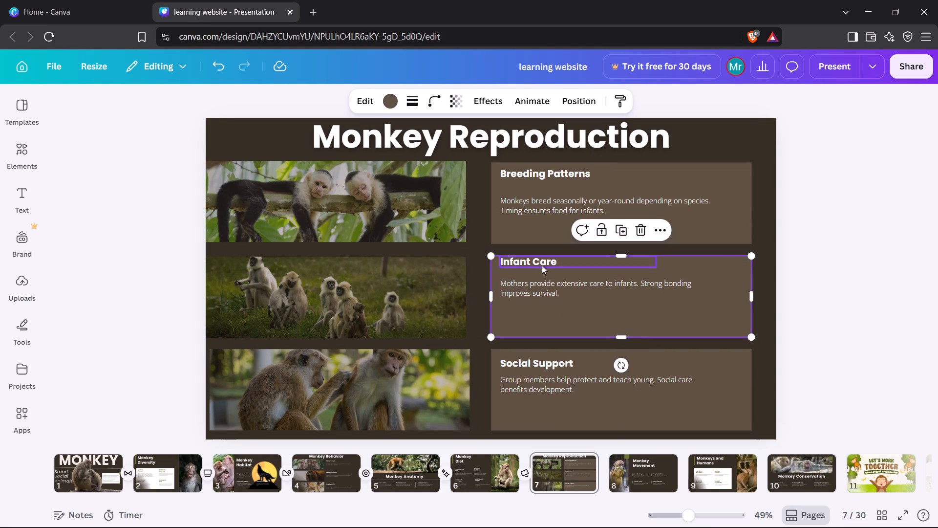
click(542, 286)
drag(542, 286, 541, 303)
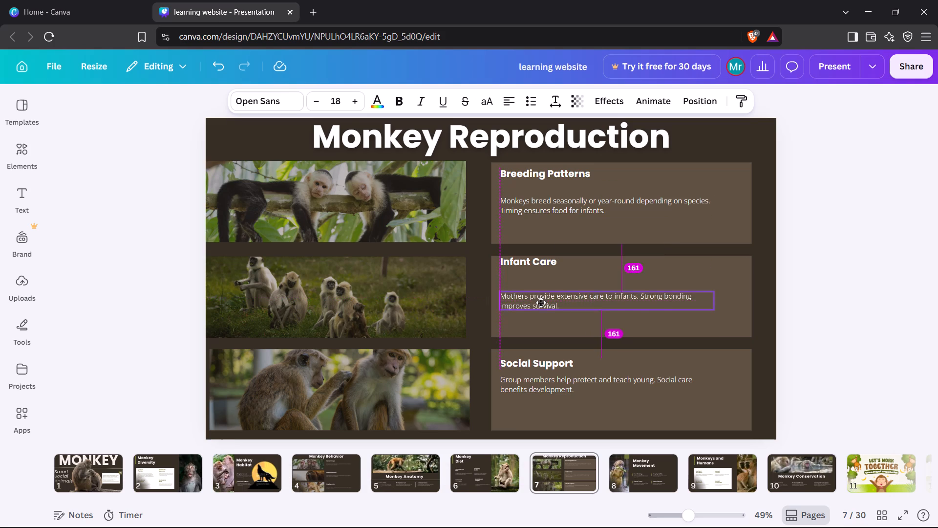
drag(541, 303, 541, 304)
click(533, 264)
drag(533, 264, 533, 274)
click(475, 288)
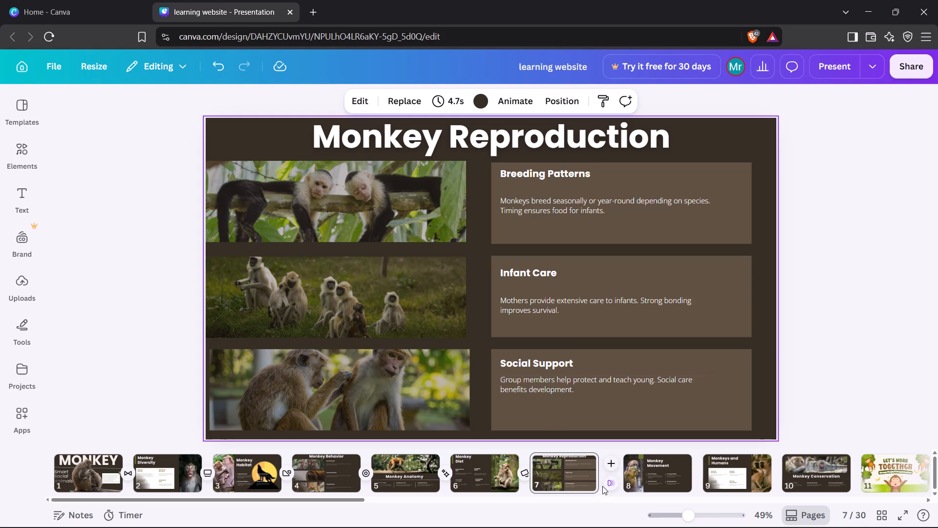
Apply the Flow transition between slides 7 and 8.
click(609, 485)
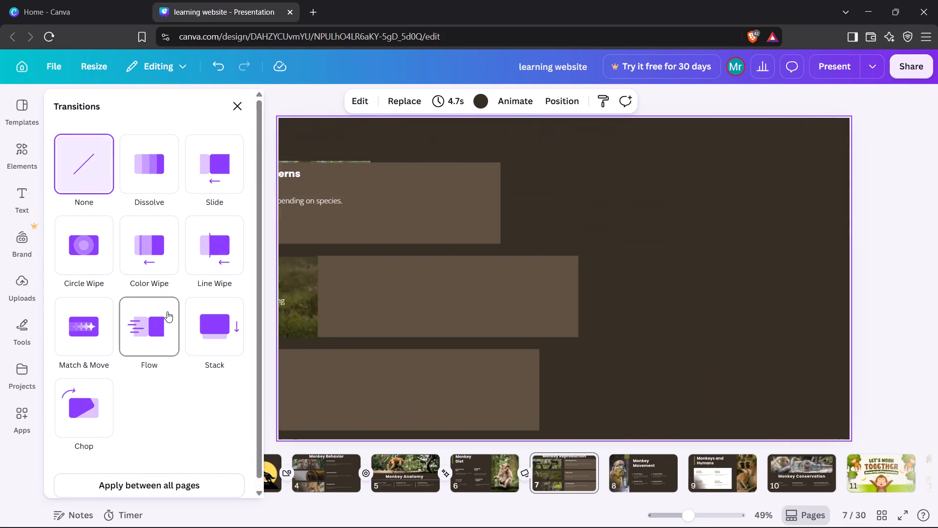
click(167, 311)
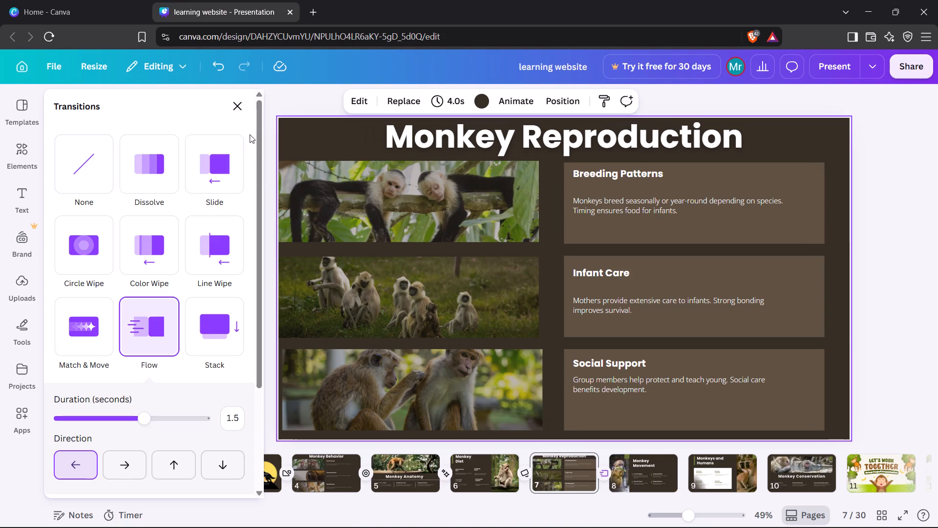
click(237, 87)
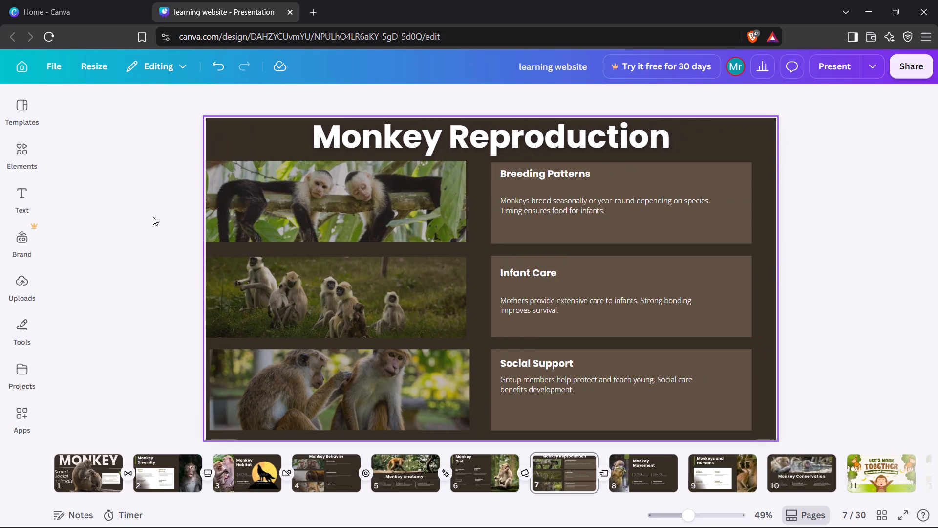
On slide 8, move the Monkey Movement title up and right, near the top of the dark area.
click(153, 217)
key(Right)
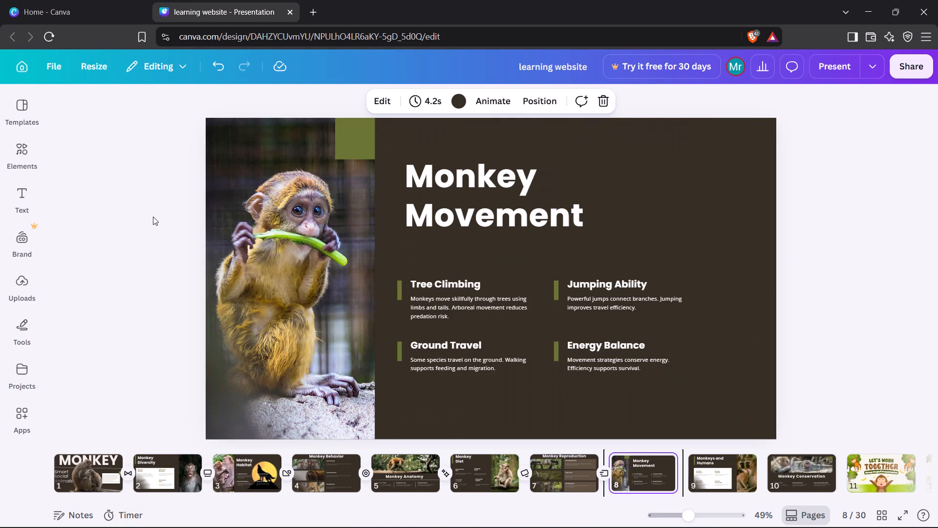
key(Left)
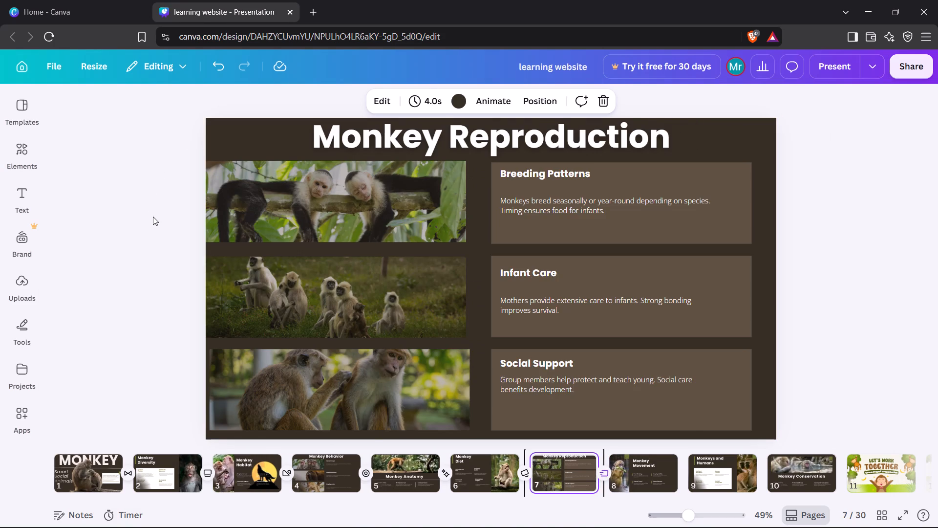
key(Right)
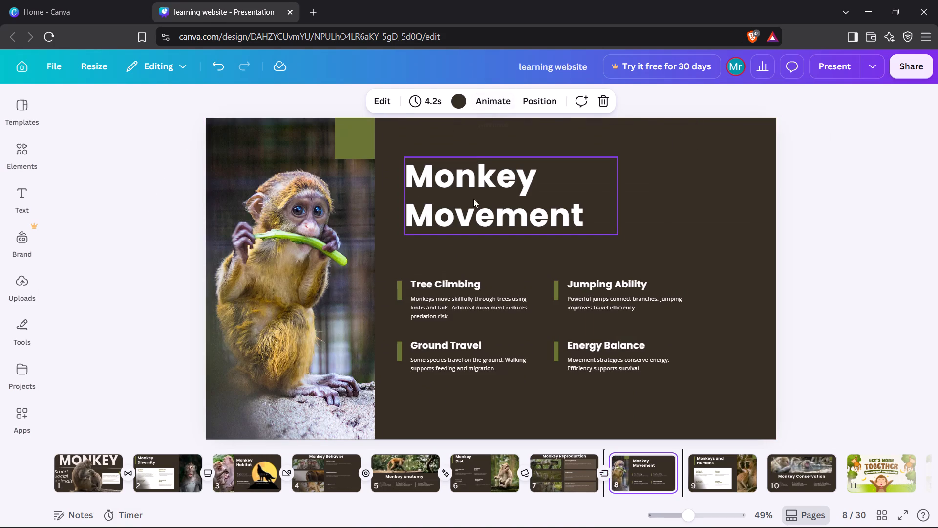
click(468, 199)
drag(468, 199, 499, 173)
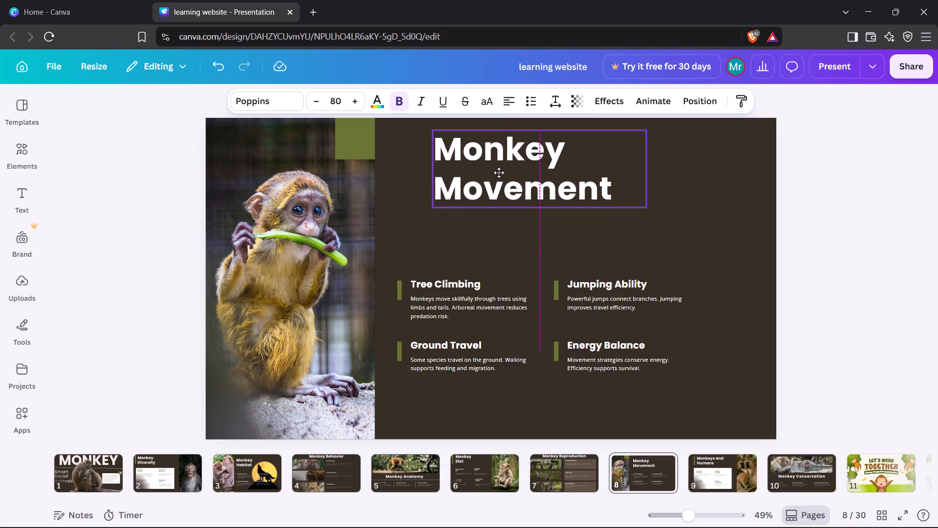
drag(499, 173, 508, 172)
Move the Jumping Ability heading up and right, and place its paragraph just beneath it.
drag(640, 286, 662, 281)
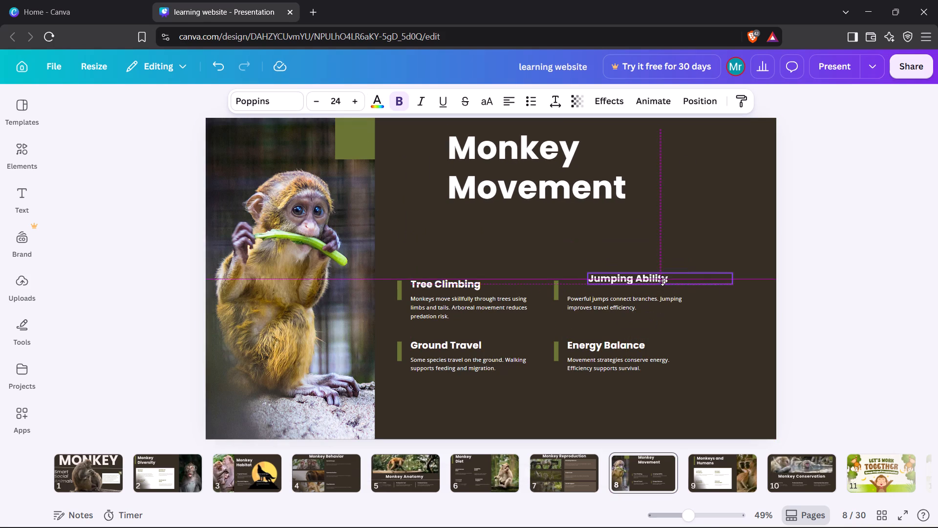
drag(662, 281, 693, 275)
drag(615, 306, 655, 295)
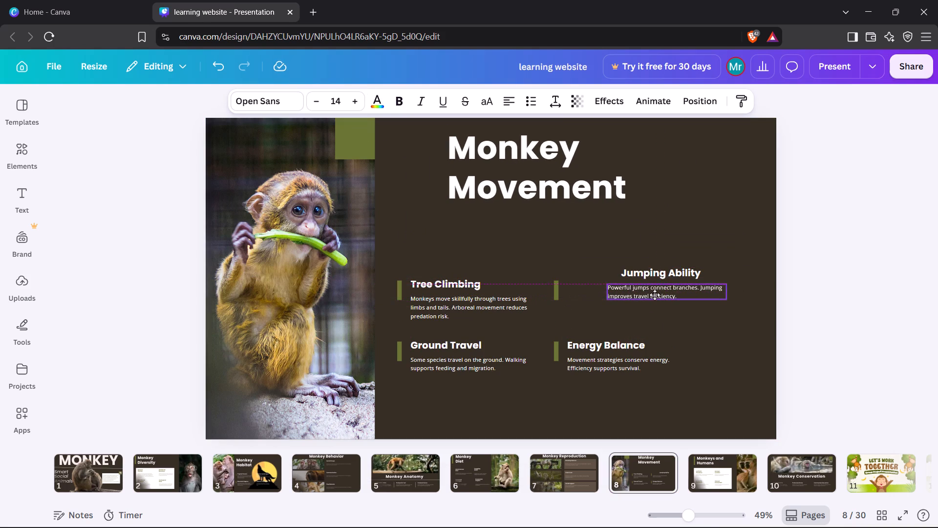
drag(655, 295, 659, 300)
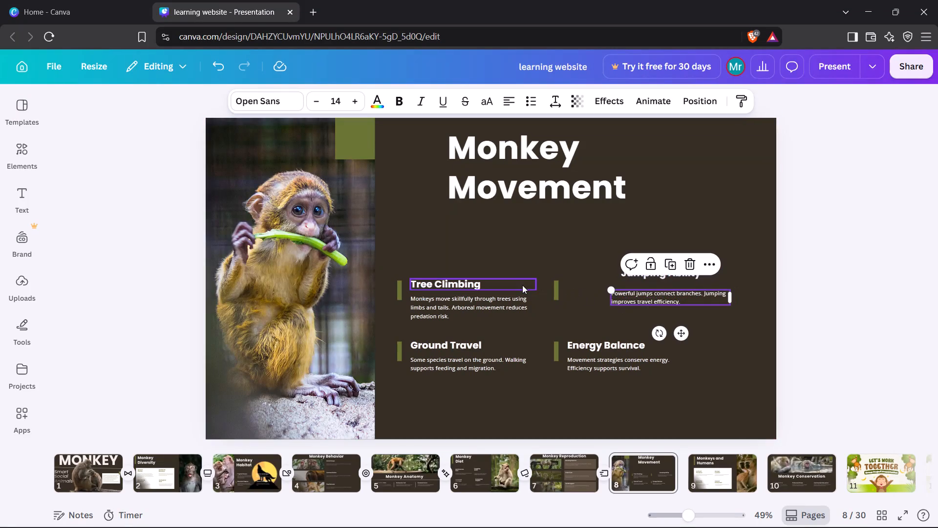
Move the green accent bar from the Tree Climbing side to just left of the Jumping Ability heading and paragraph.
drag(552, 288, 556, 288)
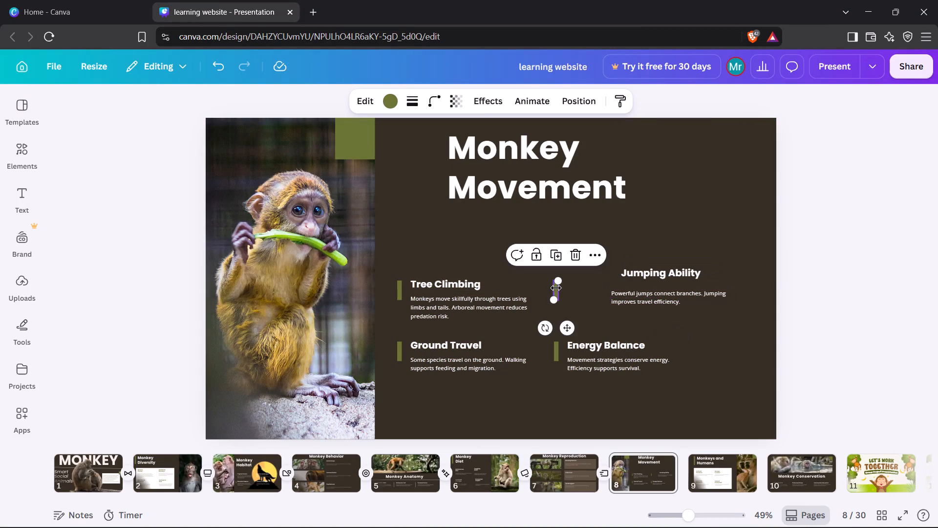
click(556, 288)
drag(556, 288, 565, 286)
click(557, 288)
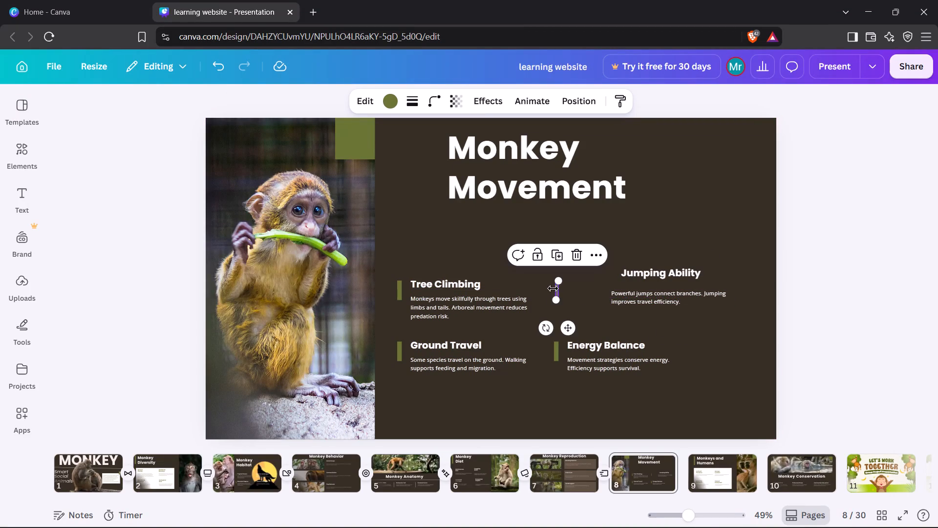
click(553, 288)
click(531, 295)
drag(557, 292, 587, 284)
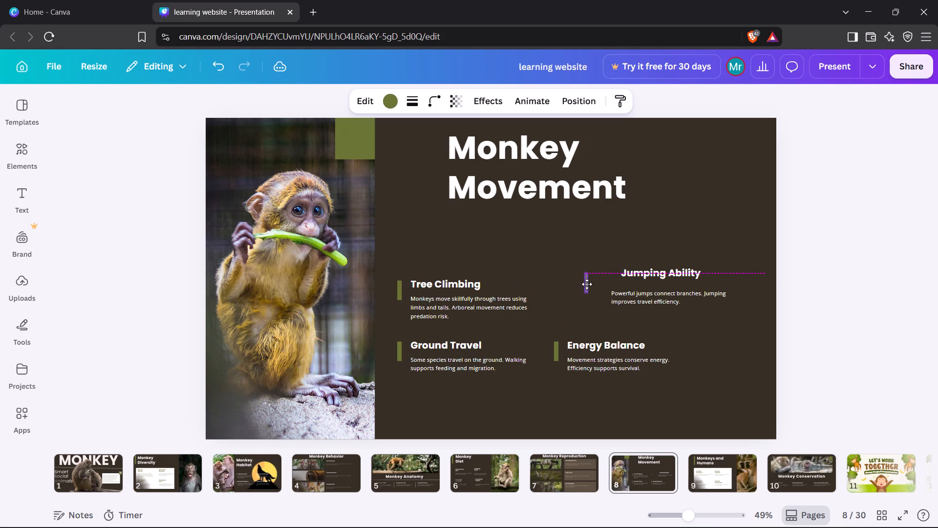
drag(587, 284, 598, 282)
click(549, 303)
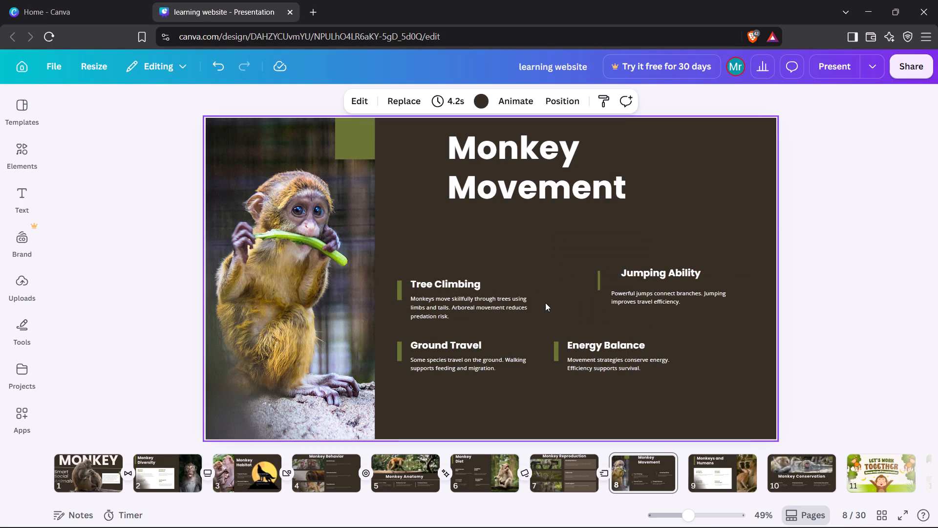
Enlarge the Jumping Ability accent bar to about 22 wide and 89 high.
click(599, 276)
drag(597, 293, 594, 300)
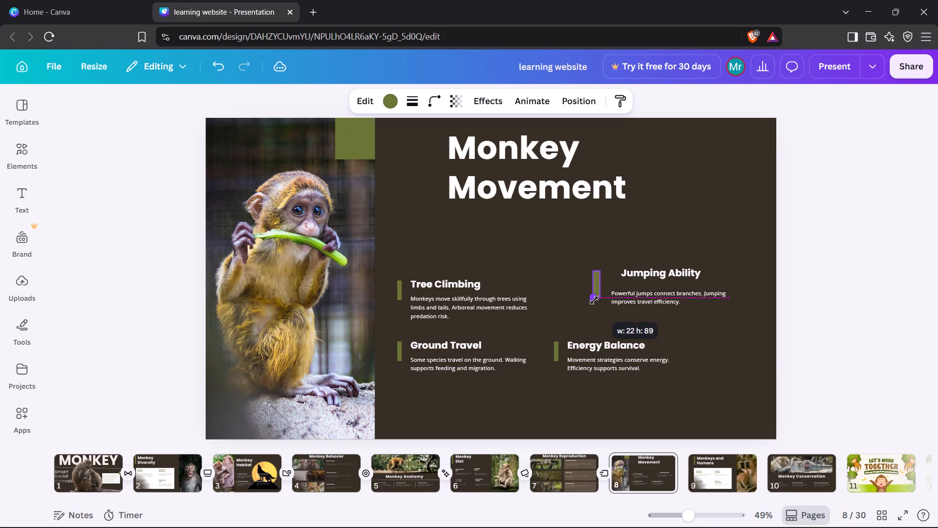
drag(594, 300, 595, 300)
click(581, 303)
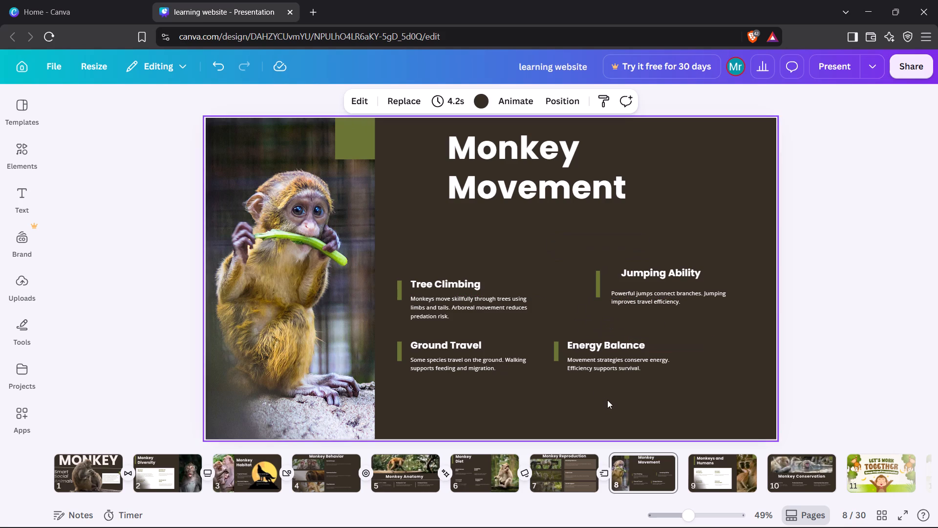
Shift the Energy Balance heading, its paragraph and its green accent bar right, under the Jumping Ability block.
drag(610, 347, 658, 341)
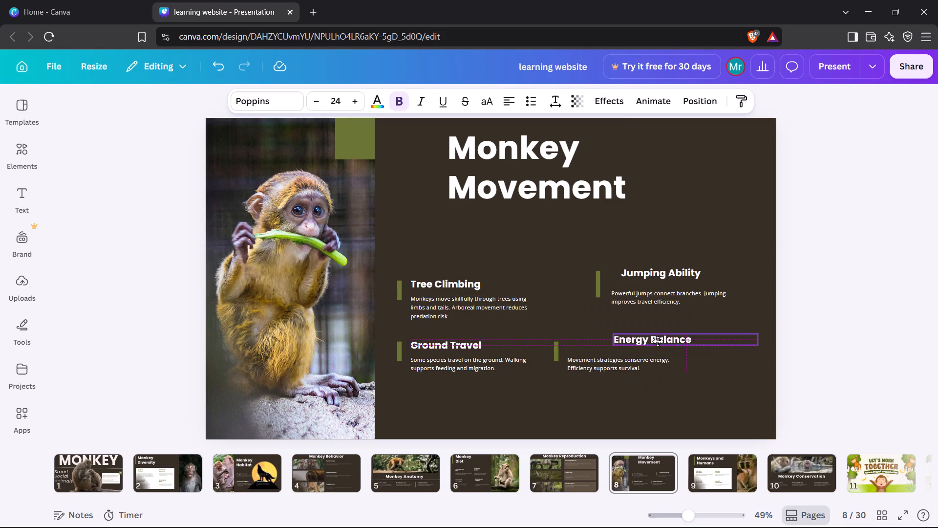
drag(658, 341, 660, 340)
drag(610, 368, 659, 373)
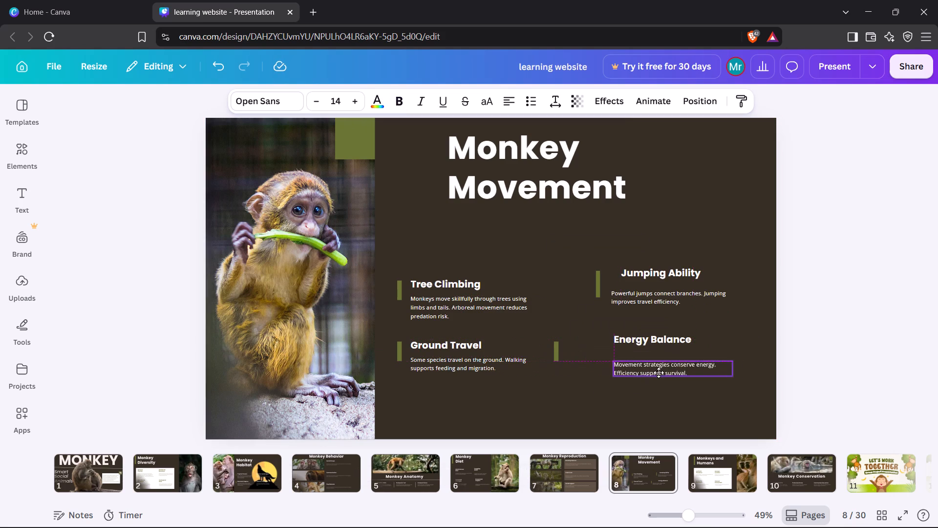
drag(659, 373, 657, 370)
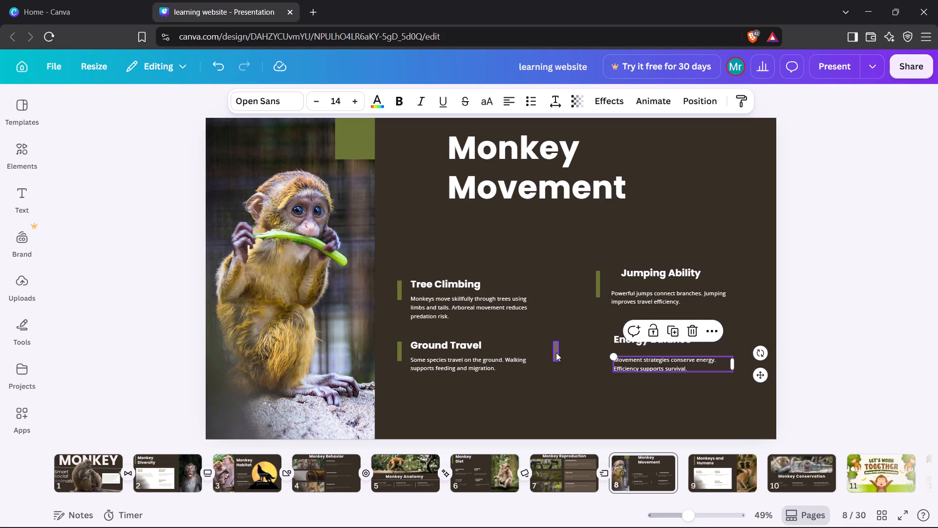
drag(556, 352, 601, 348)
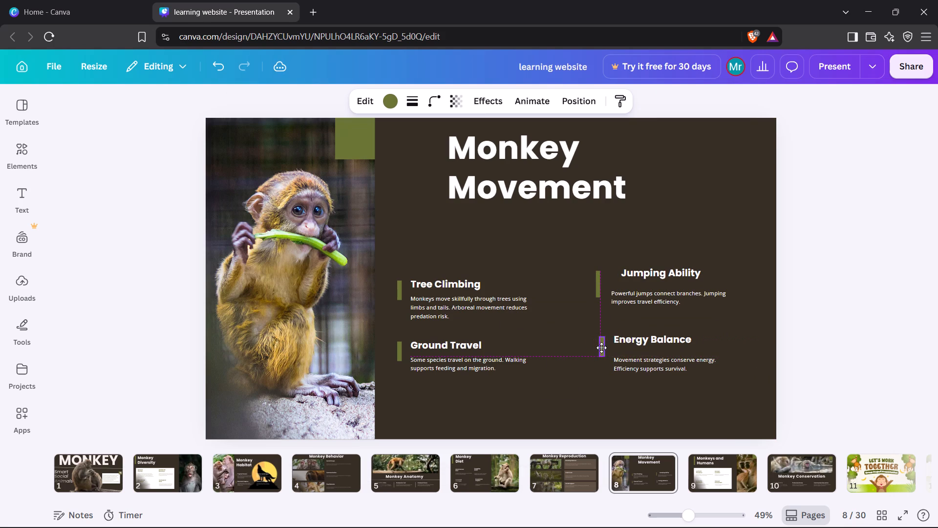
drag(601, 348, 599, 348)
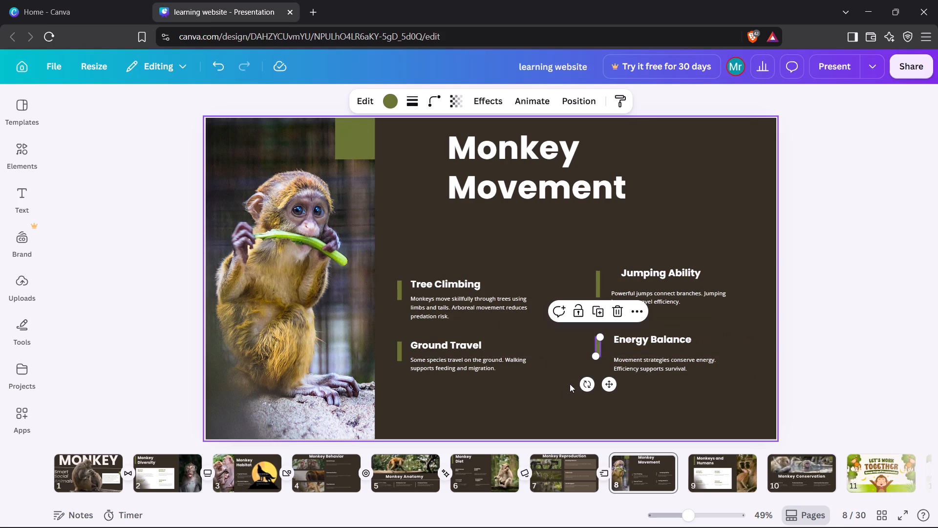
click(554, 392)
Shift the Tree Climbing and Ground Travel headings and paragraphs right, lining up their left edges with the slide title.
drag(477, 285, 518, 280)
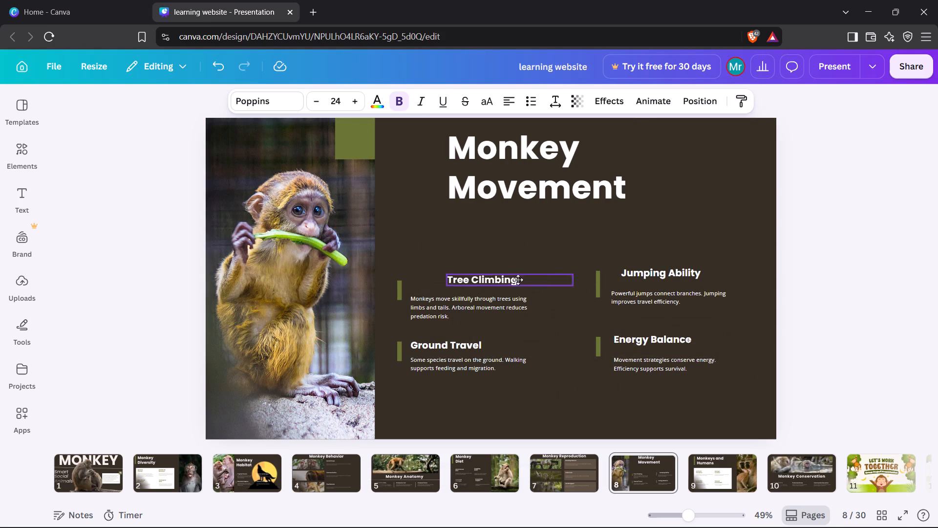
drag(518, 280, 513, 281)
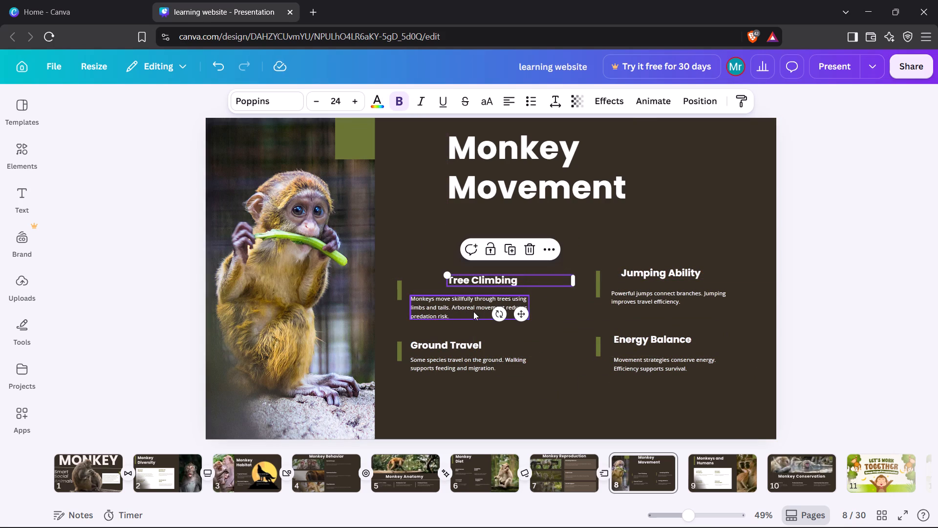
drag(470, 312, 499, 313)
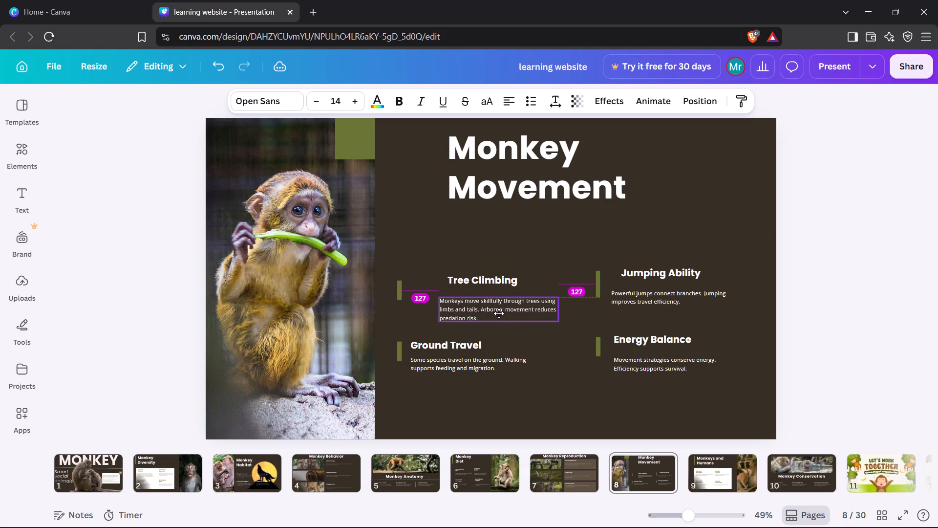
drag(499, 313, 505, 314)
drag(440, 347, 448, 345)
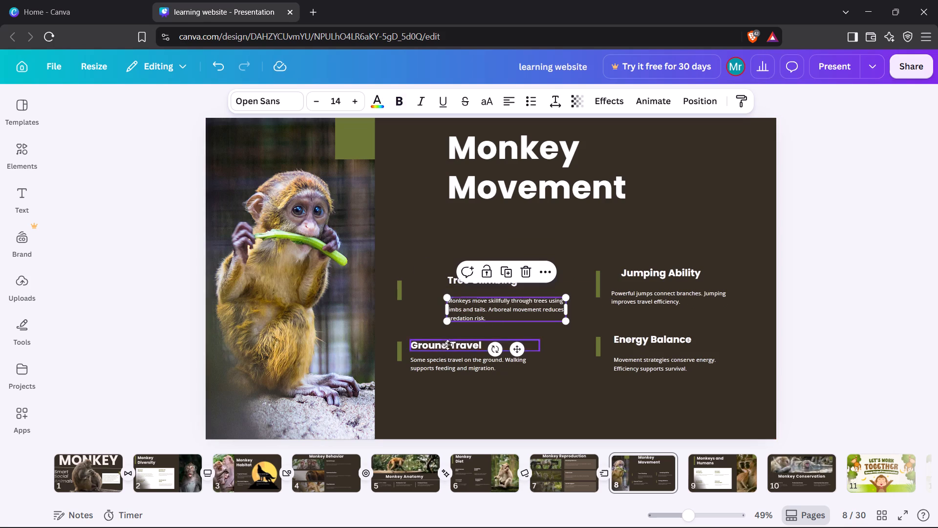
drag(448, 345, 477, 343)
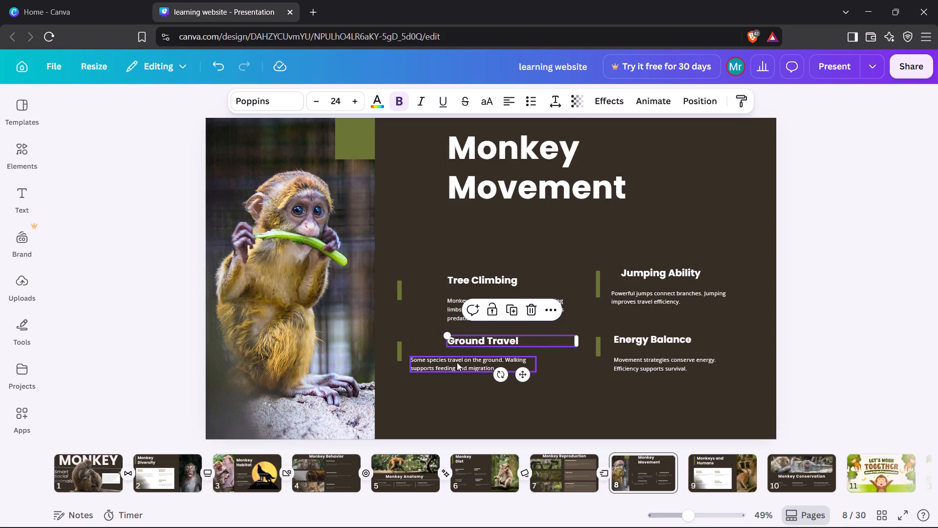
drag(457, 362, 493, 358)
Move the green accent bars of Ground Travel and Tree Climbing right, close beside their text and aligned vertically.
drag(400, 347, 429, 348)
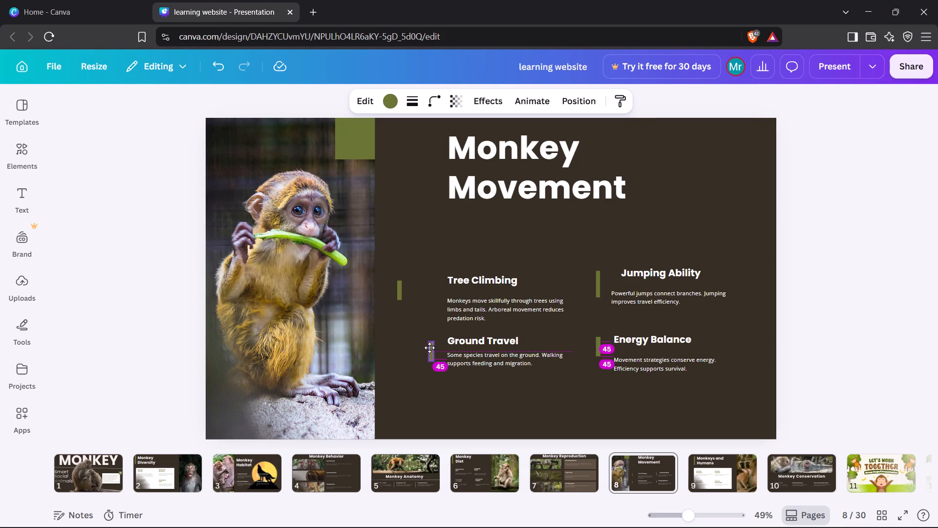
drag(429, 348, 436, 346)
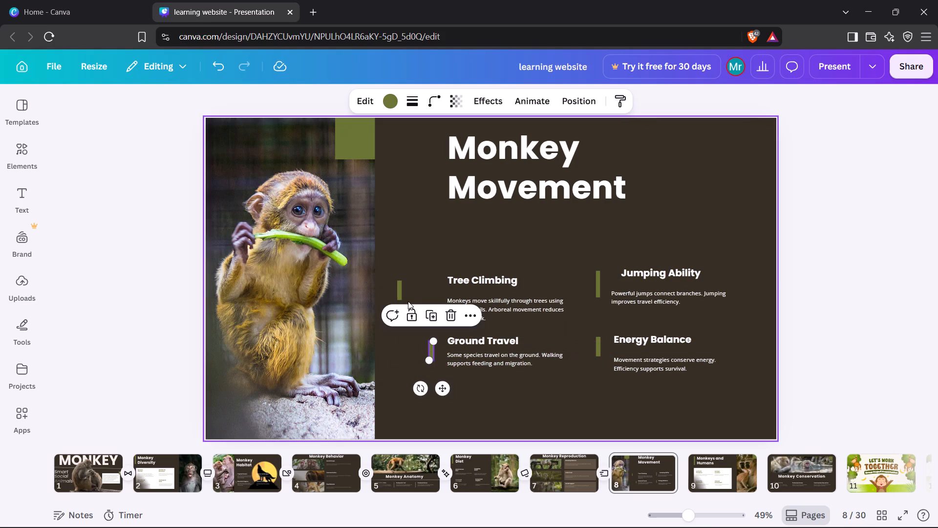
drag(402, 296, 438, 295)
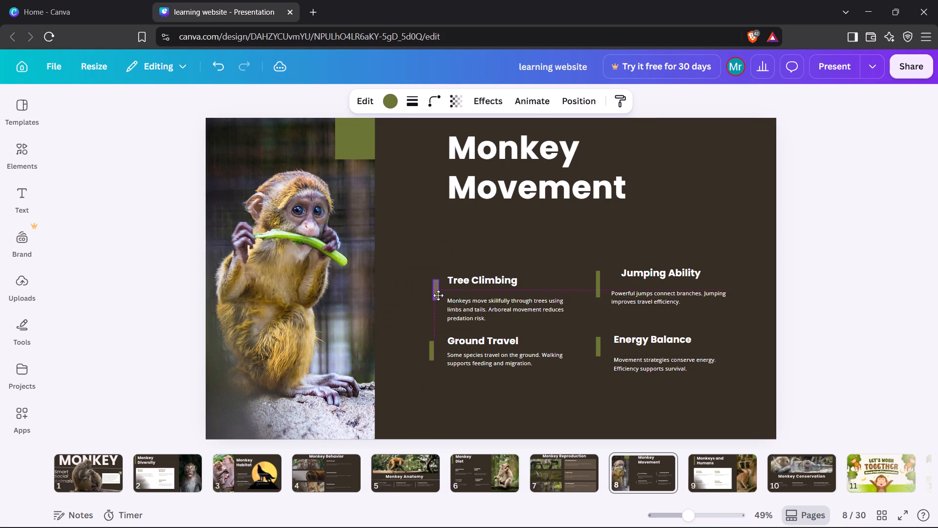
drag(438, 295, 434, 296)
click(408, 308)
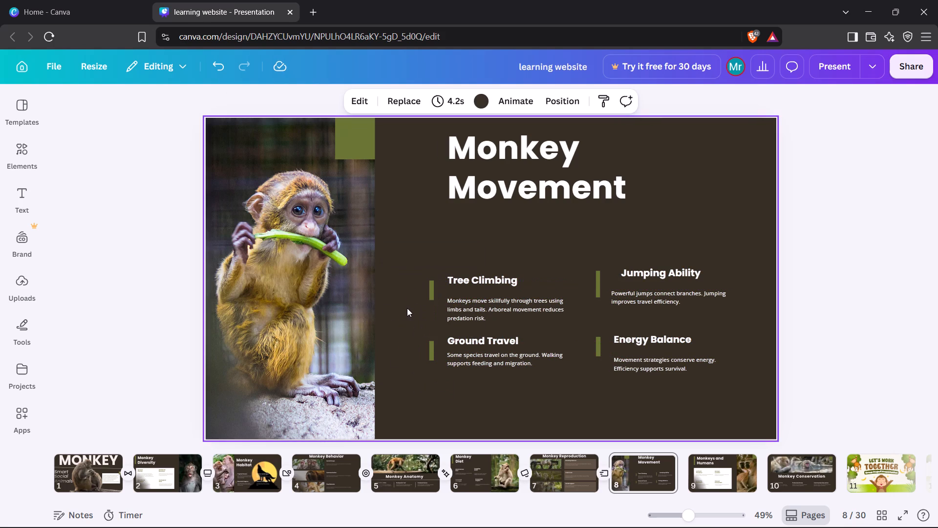
Widen the monkey photo on slide 8 rightward into the dark area, stopping short of the accent bars.
click(360, 275)
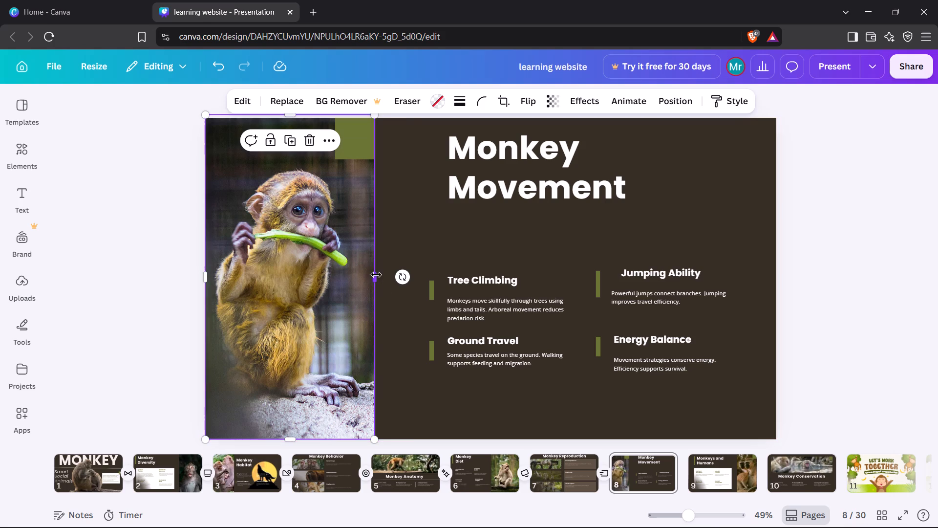
drag(376, 275, 409, 278)
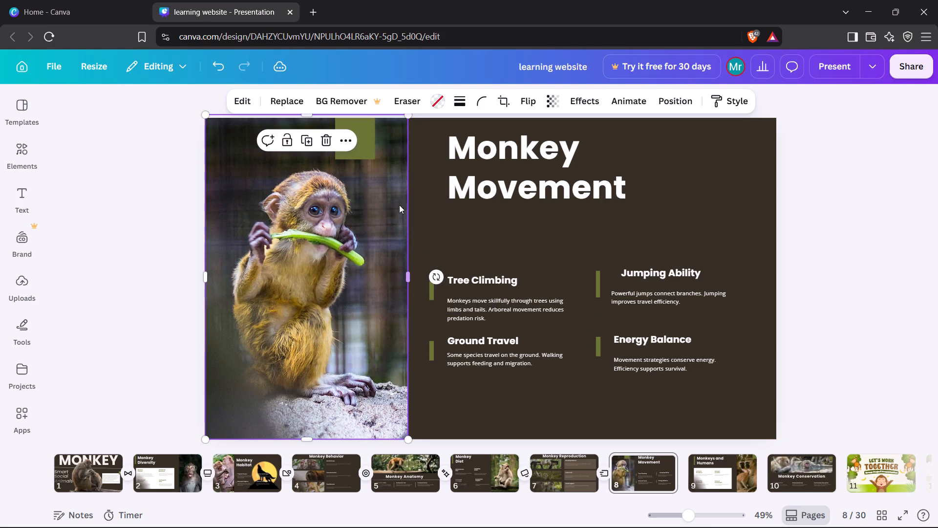
Delete the green square overlapping the top of the monkey photo.
click(366, 152)
click(379, 184)
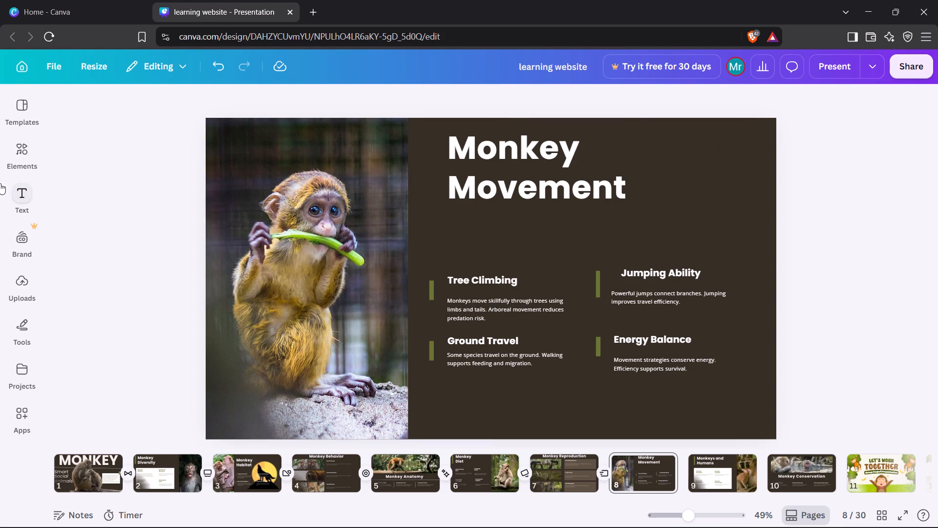
Add the pale grey world map graphic to slide 8 and place it in the slide's upper-right corner.
click(43, 154)
scroll(179, 316, down, 2)
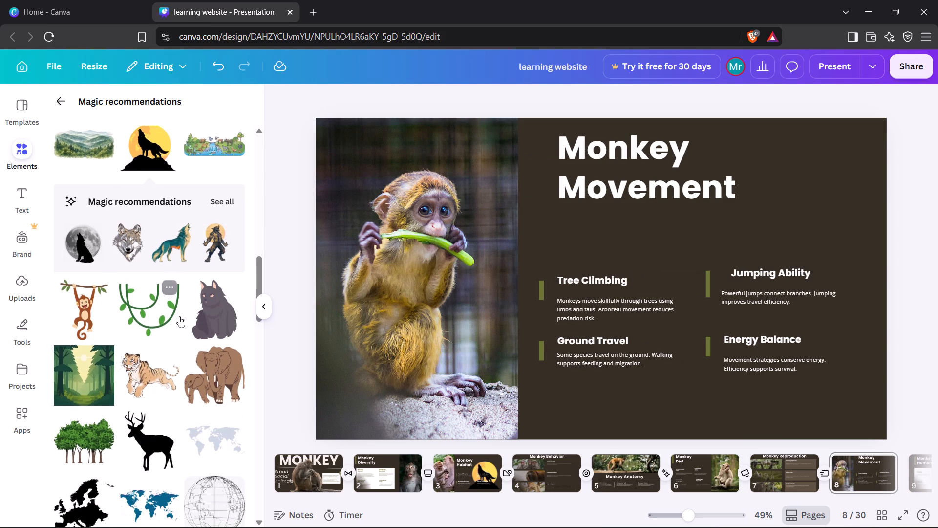
scroll(184, 316, down, 1)
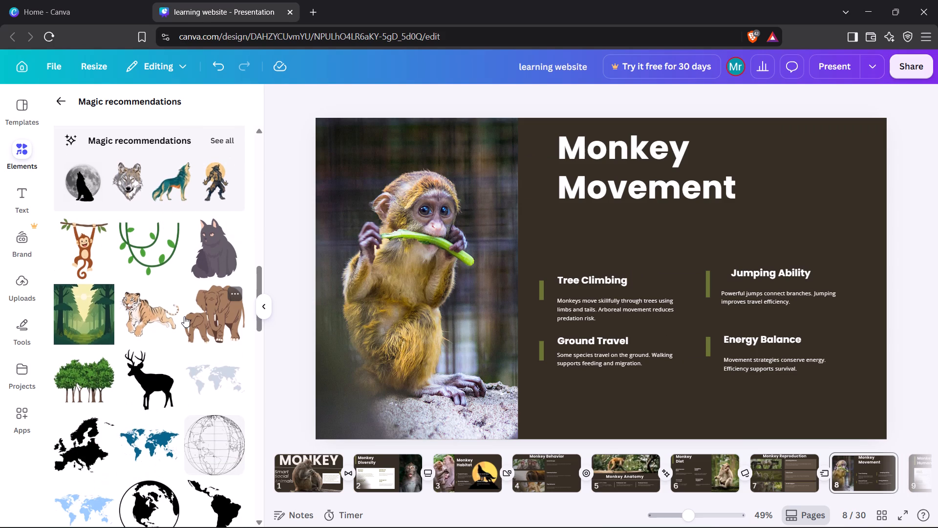
scroll(184, 316, down, 2)
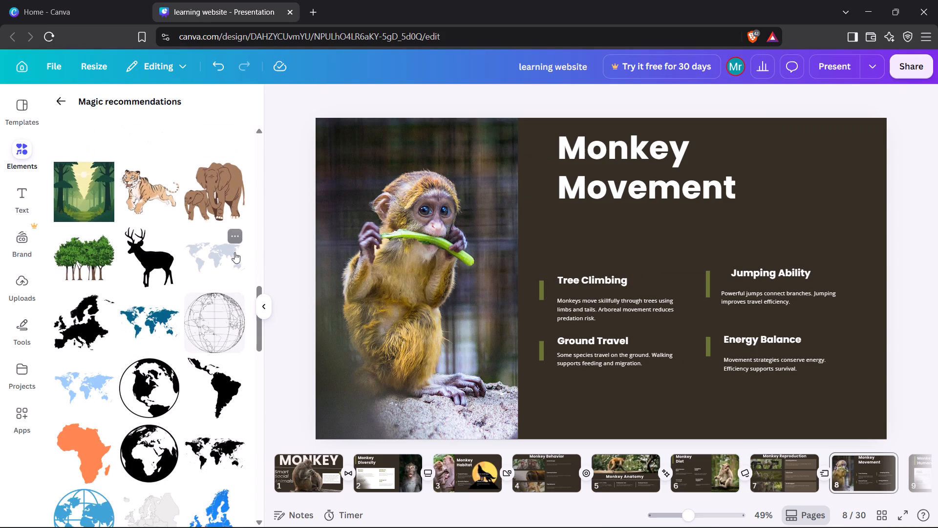
click(234, 251)
drag(659, 257, 661, 256)
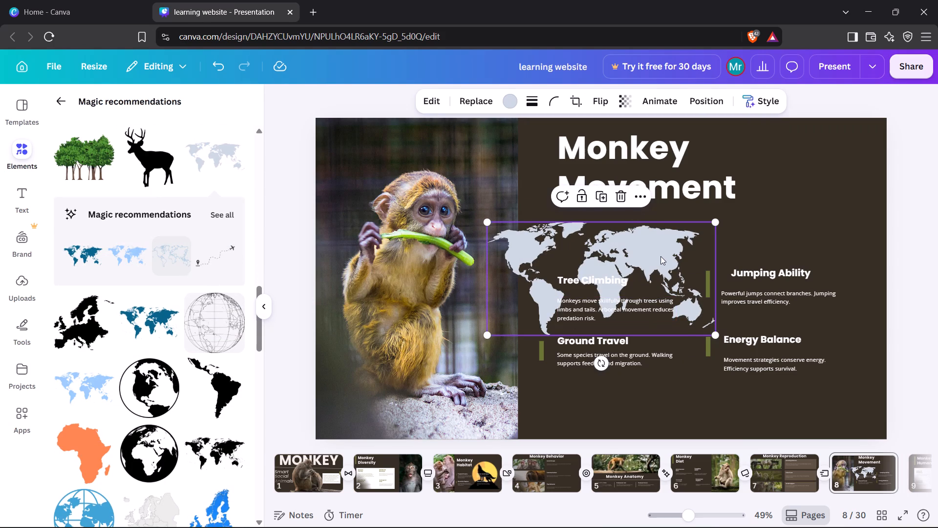
drag(661, 256, 857, 146)
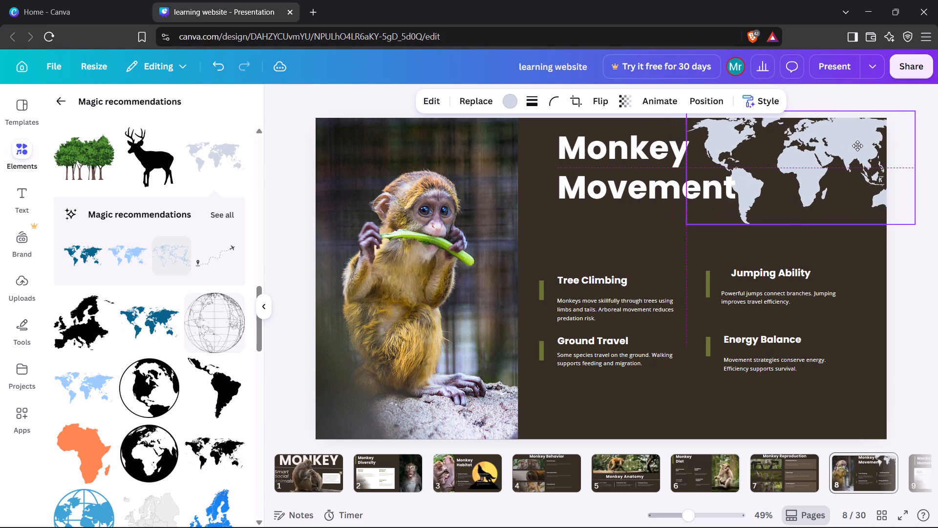
drag(857, 146, 858, 150)
Move the Monkey Movement title left so it starts in line with the left accent bars.
drag(596, 182, 578, 184)
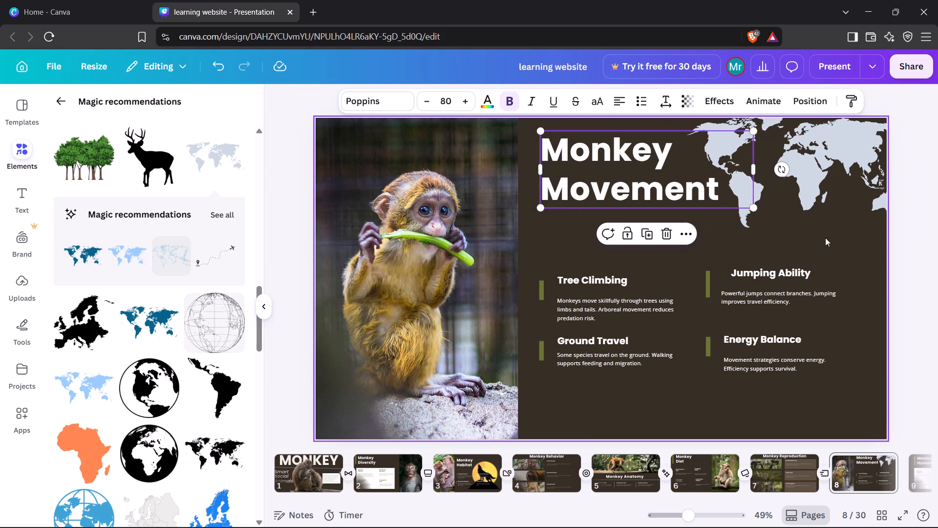
click(841, 242)
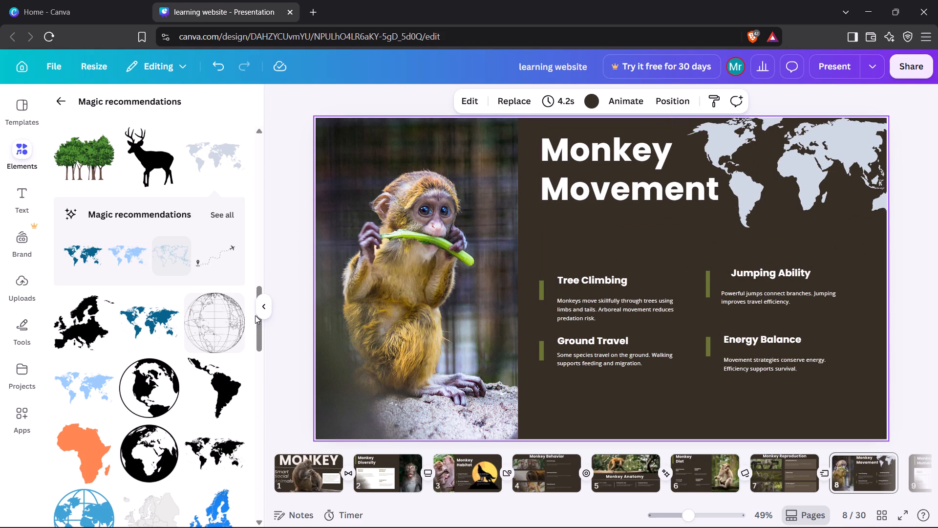
click(261, 316)
Apply the Simple page animation to slide 8.
click(522, 95)
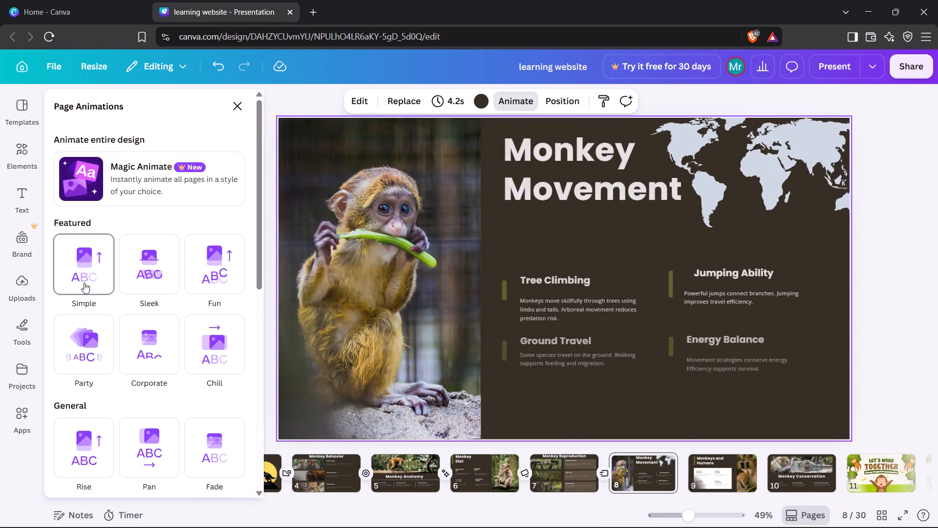
click(84, 283)
click(245, 106)
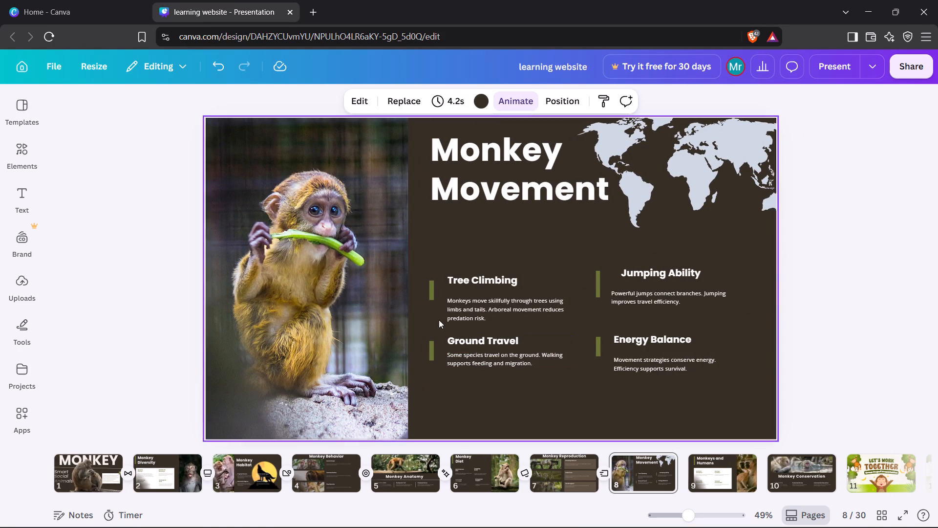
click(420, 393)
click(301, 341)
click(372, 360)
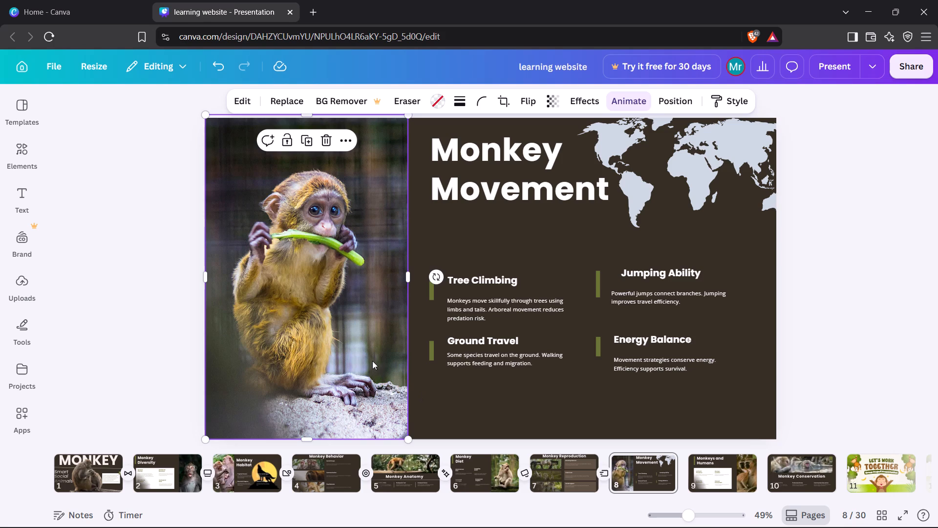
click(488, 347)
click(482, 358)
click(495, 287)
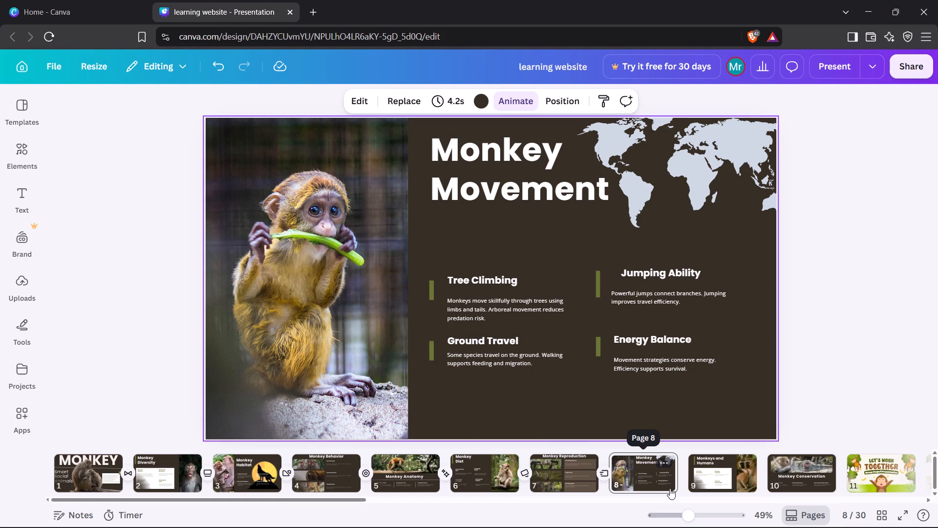
Add a Stack transition between slides 8 and 9 with an upward direction and a duration of 1.1 seconds.
click(683, 485)
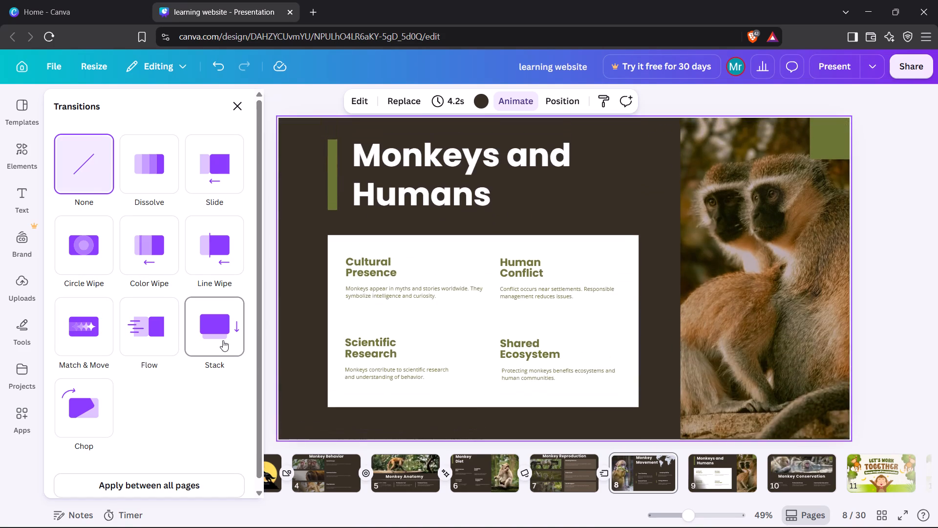
click(223, 340)
click(173, 472)
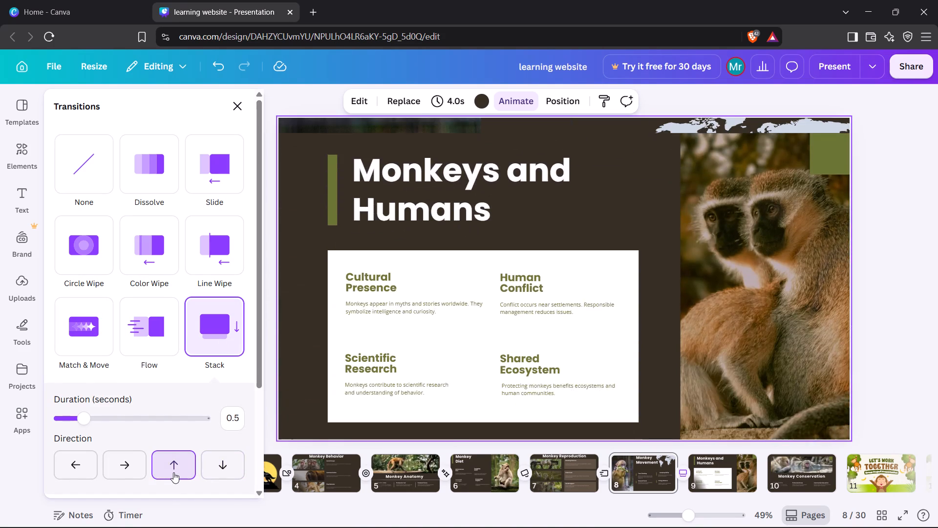
click(119, 415)
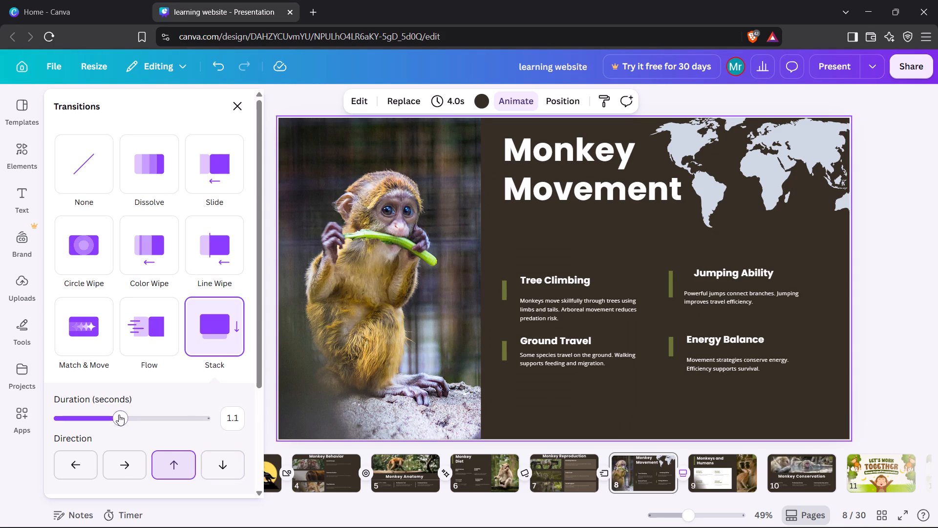
click(211, 313)
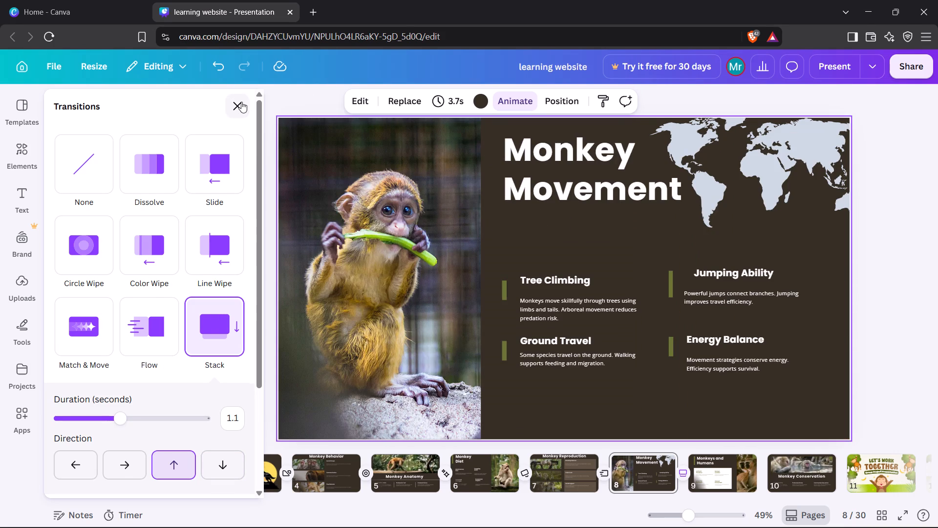
click(241, 102)
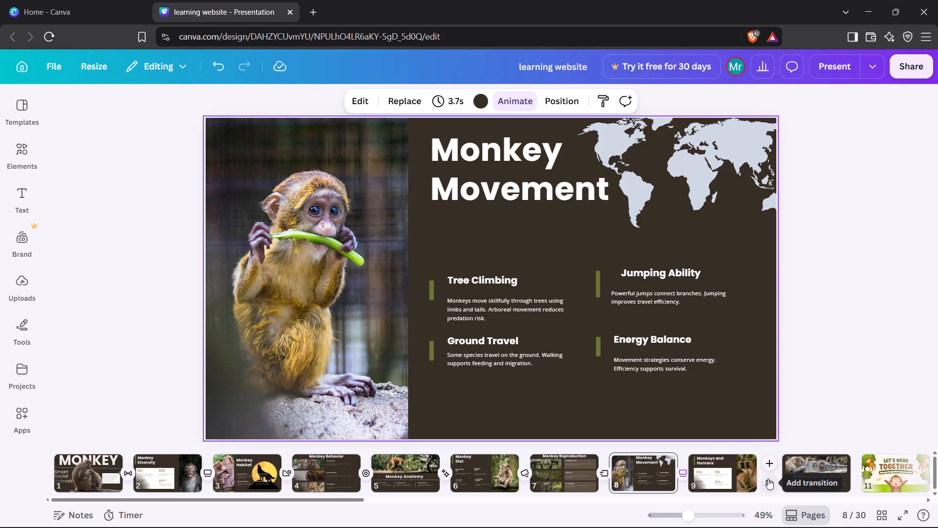
Add a Color Wipe transition between slides 9 and 10.
click(768, 479)
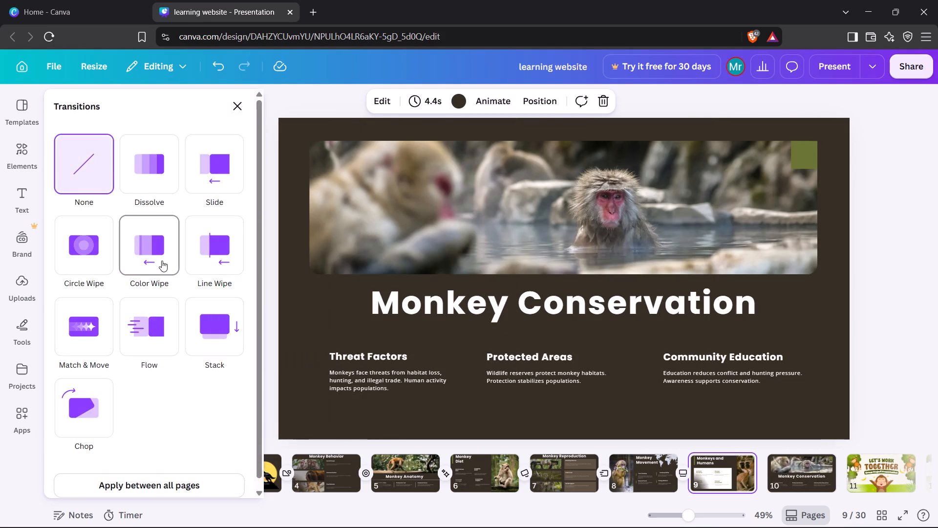
click(162, 261)
click(240, 103)
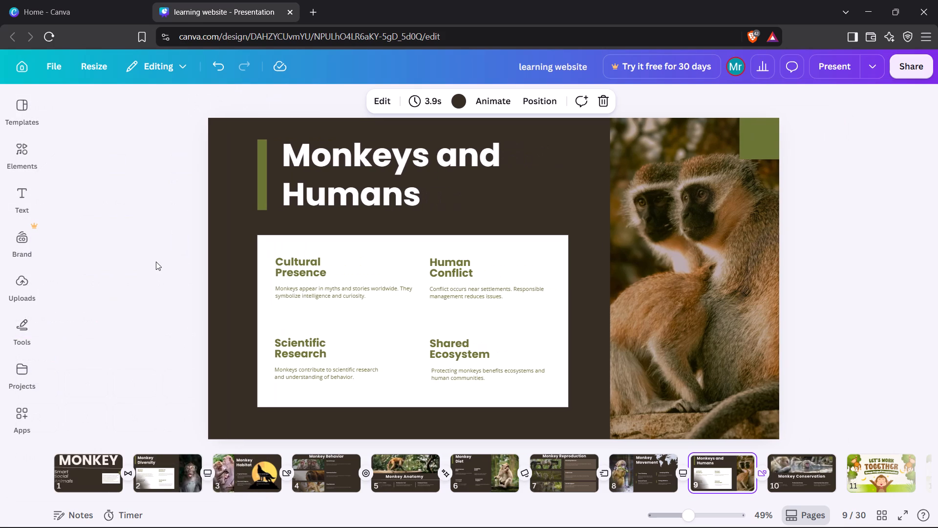
click(151, 262)
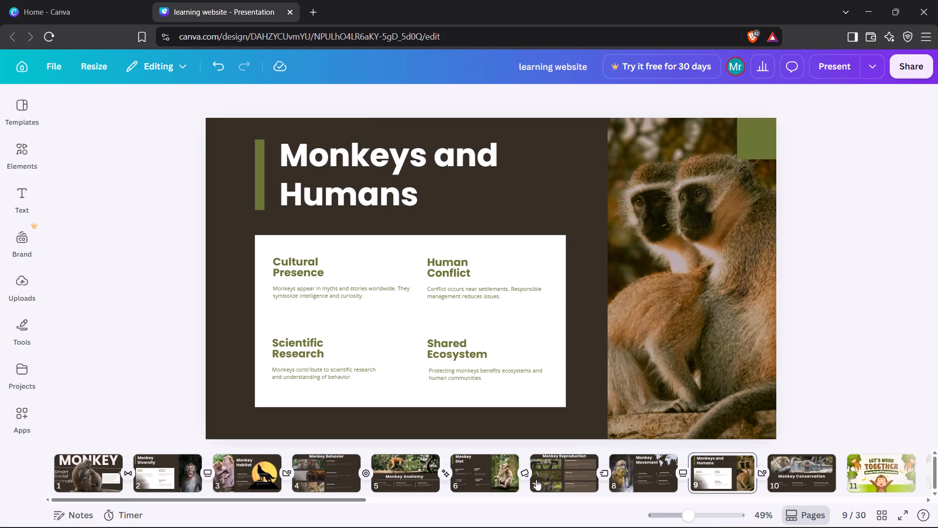
Add the wireframe globe graphic to slide 9 and park it just off the slide's left edge.
click(638, 470)
click(711, 478)
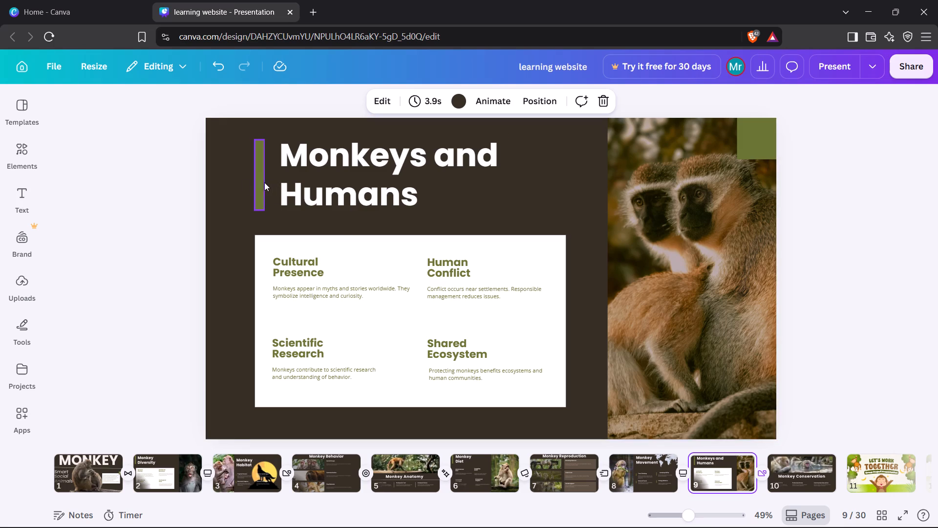
click(36, 153)
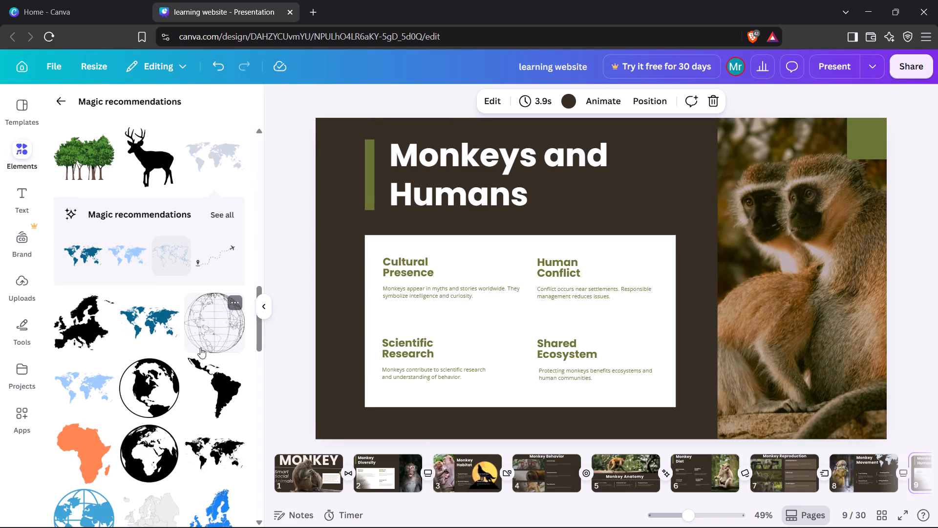
click(203, 332)
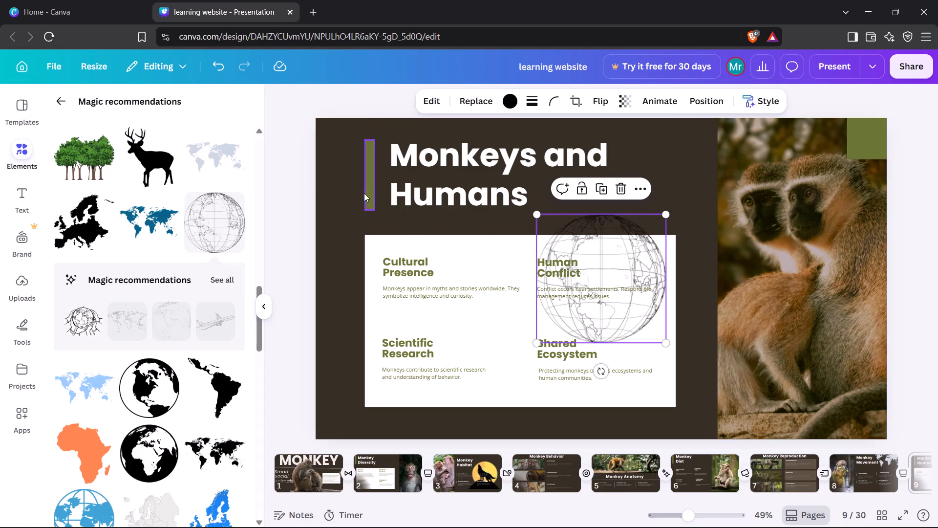
click(261, 311)
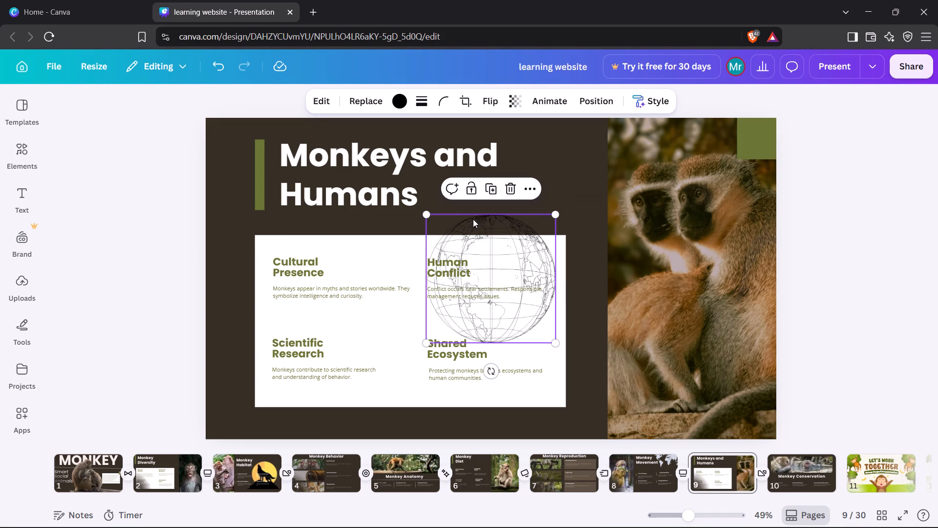
drag(482, 225, 527, 107)
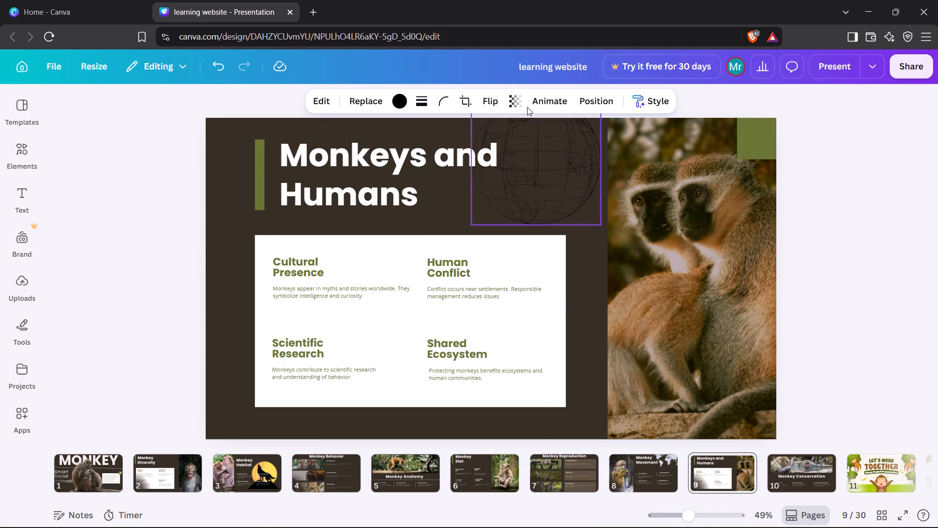
drag(527, 107, 227, 128)
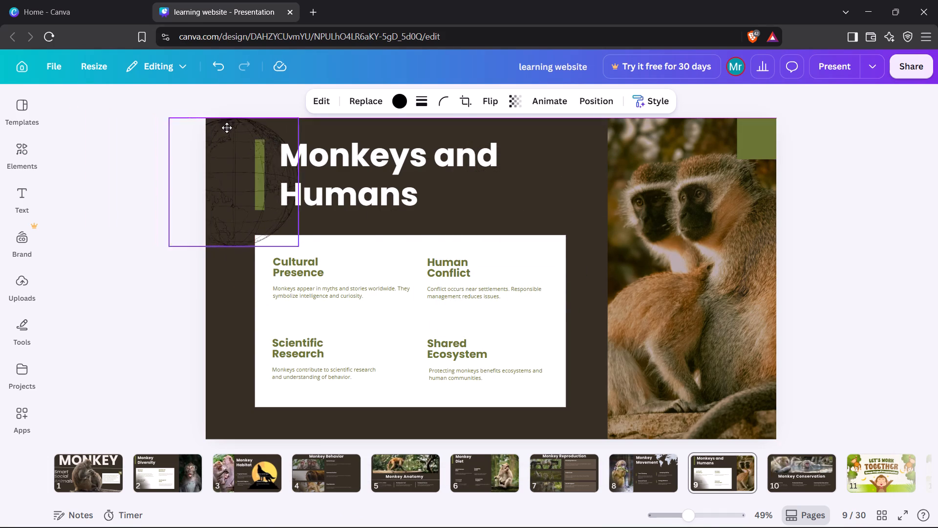
drag(227, 128, 246, 123)
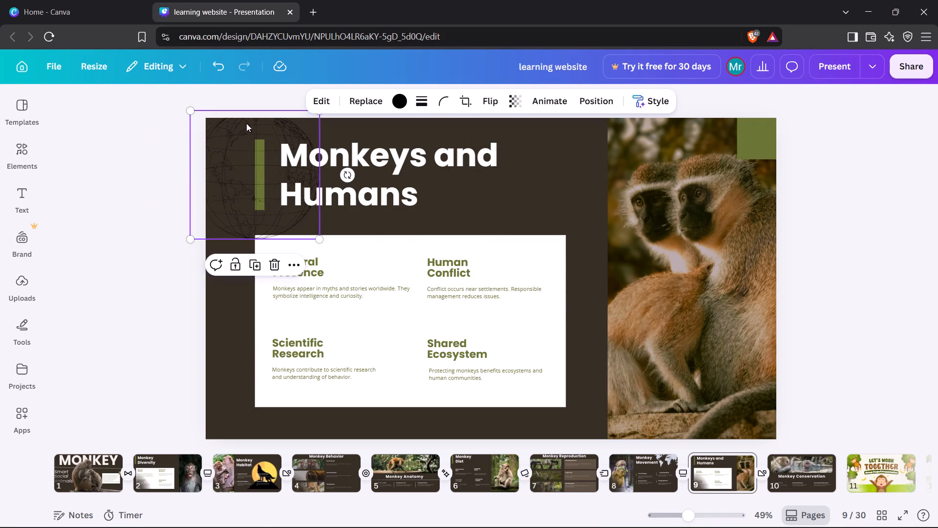
click(262, 172)
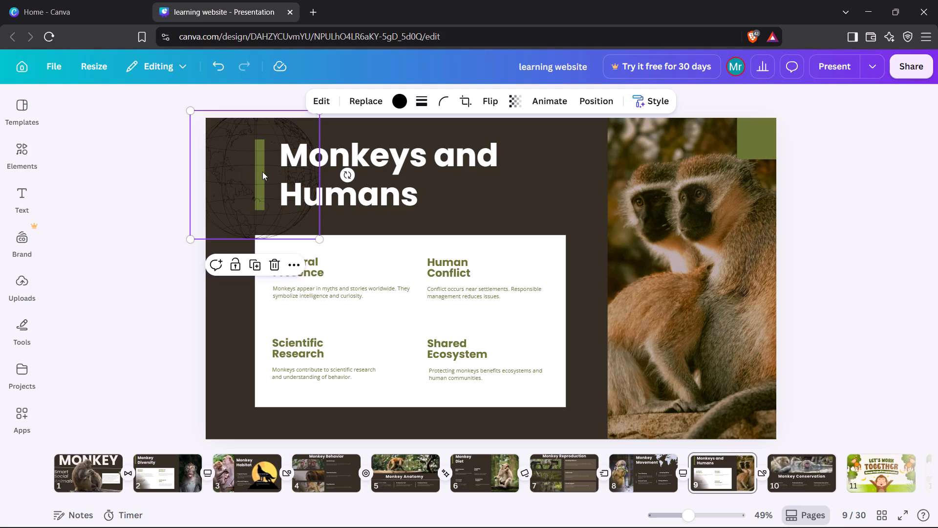
click(262, 172)
drag(262, 172, 153, 297)
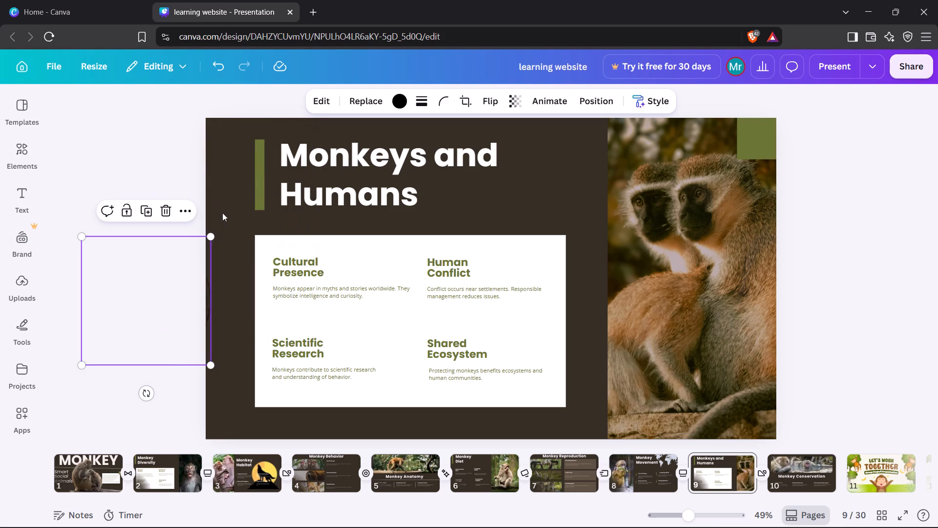
Move the green accent bar and the Monkeys and Humans title up and left into the slide's upper-left corner.
drag(261, 175, 224, 161)
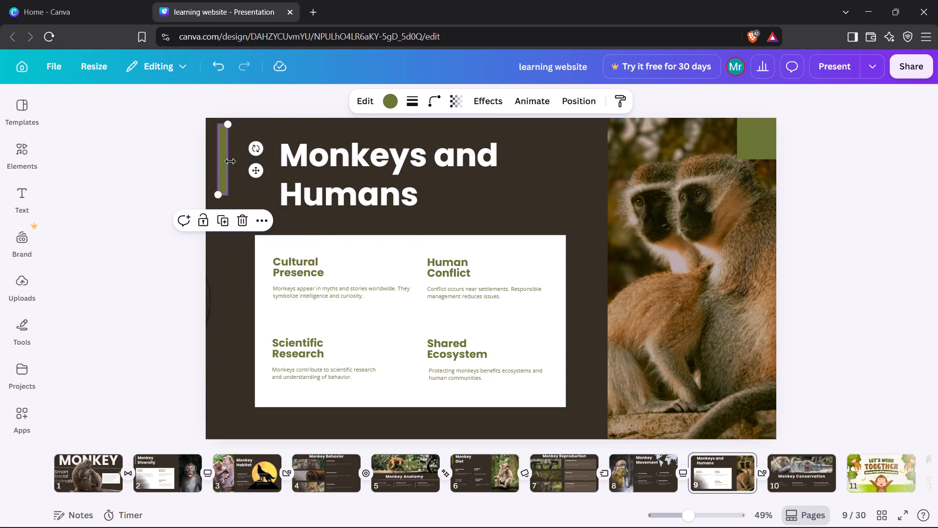
drag(334, 152, 295, 137)
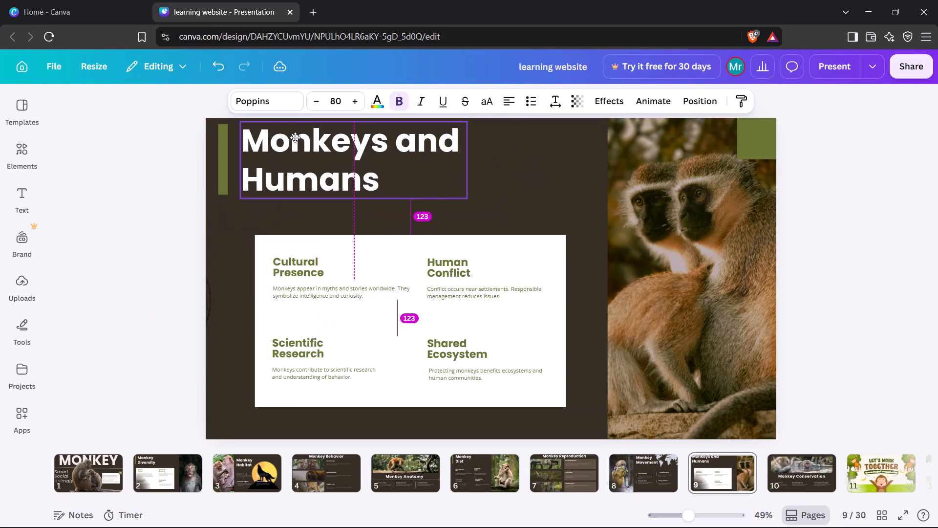
drag(295, 137, 295, 133)
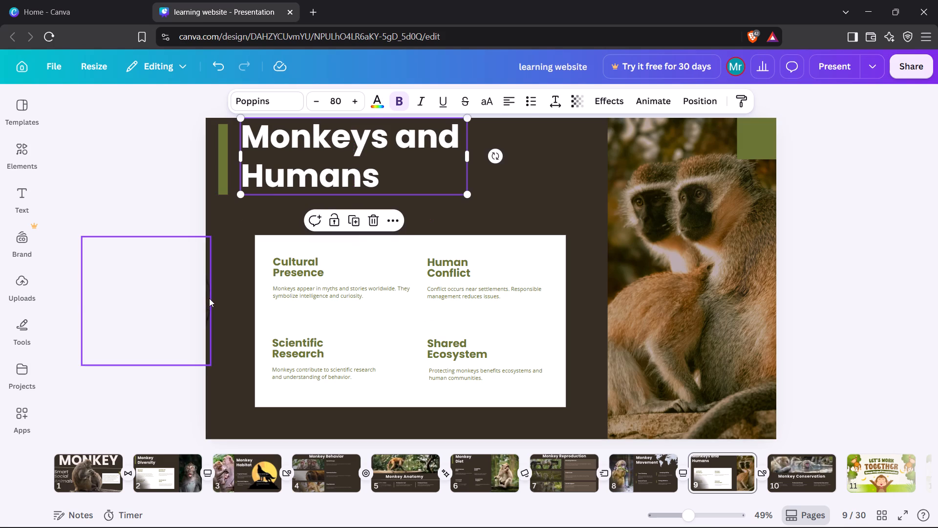
Shrink the wireframe globe and place it beside the word Humans, just above the white card.
drag(209, 298, 312, 149)
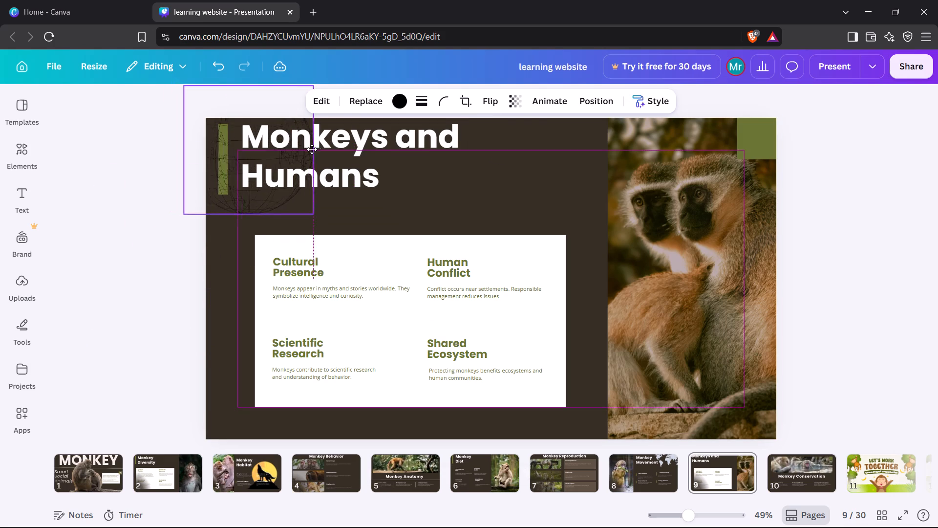
drag(312, 149, 586, 179)
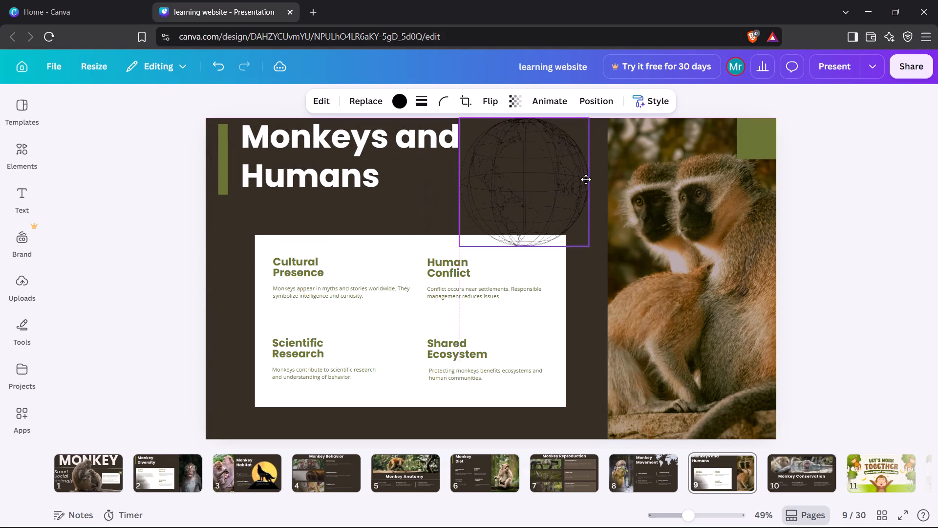
drag(586, 179, 585, 176)
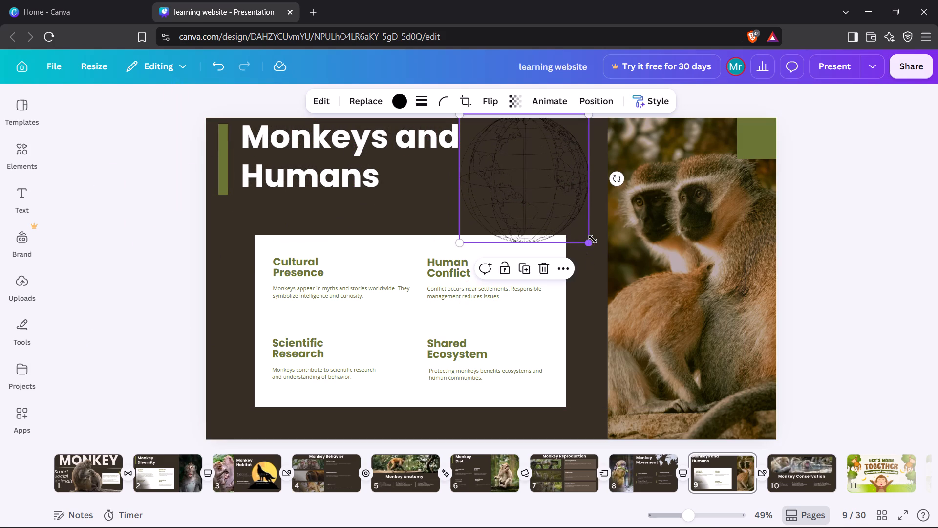
drag(584, 242, 523, 193)
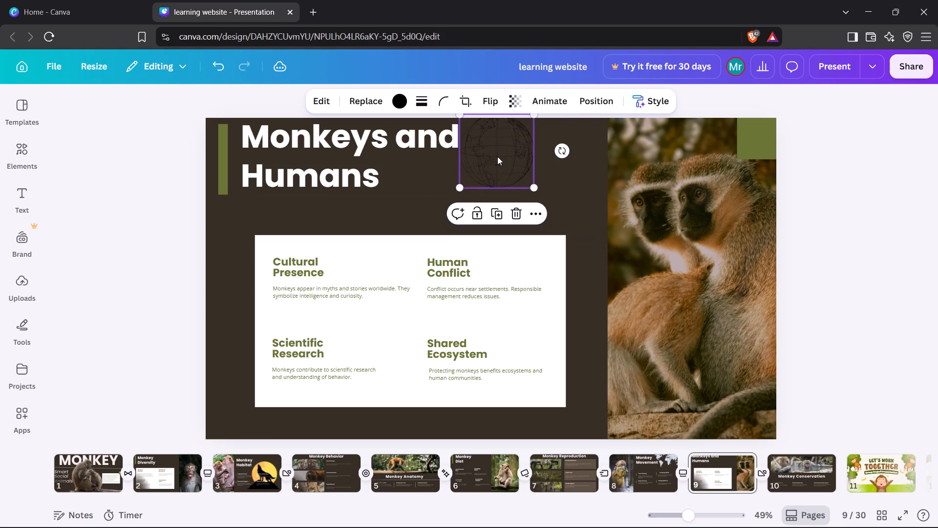
click(497, 156)
click(509, 185)
drag(489, 152, 497, 181)
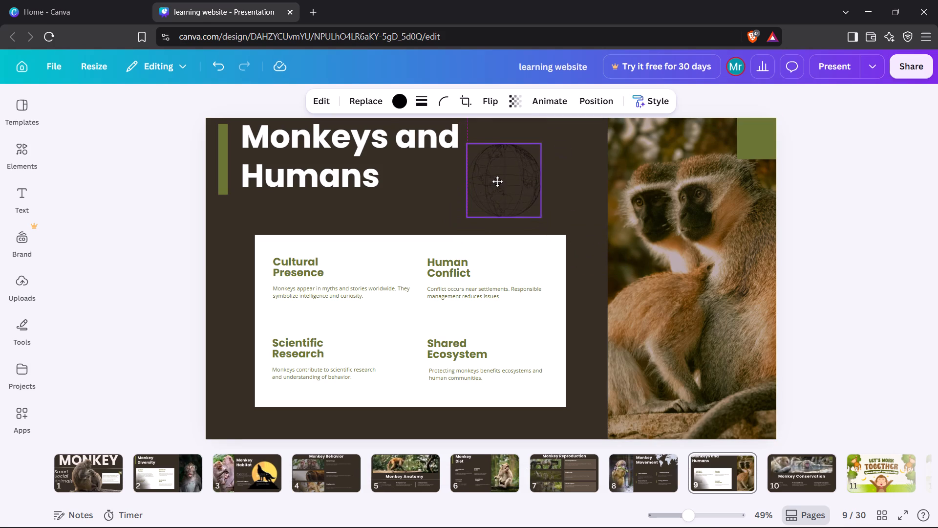
drag(497, 181, 441, 191)
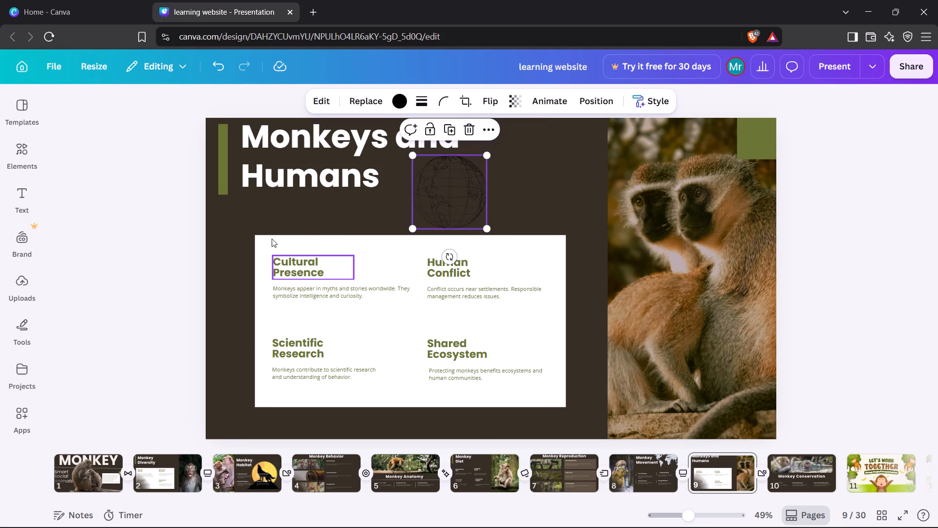
Move the white card left and slightly up so its left edge lines up with the green accent bar's right side.
click(272, 239)
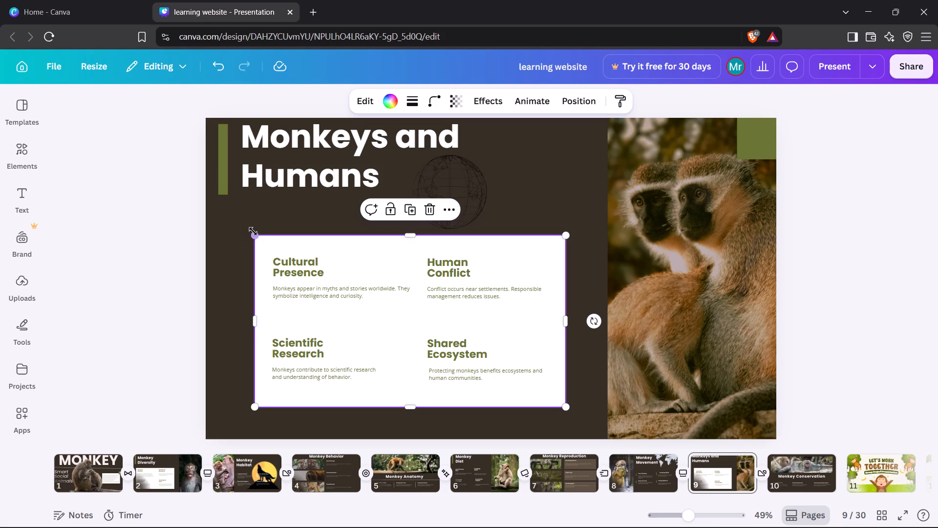
drag(278, 244, 251, 240)
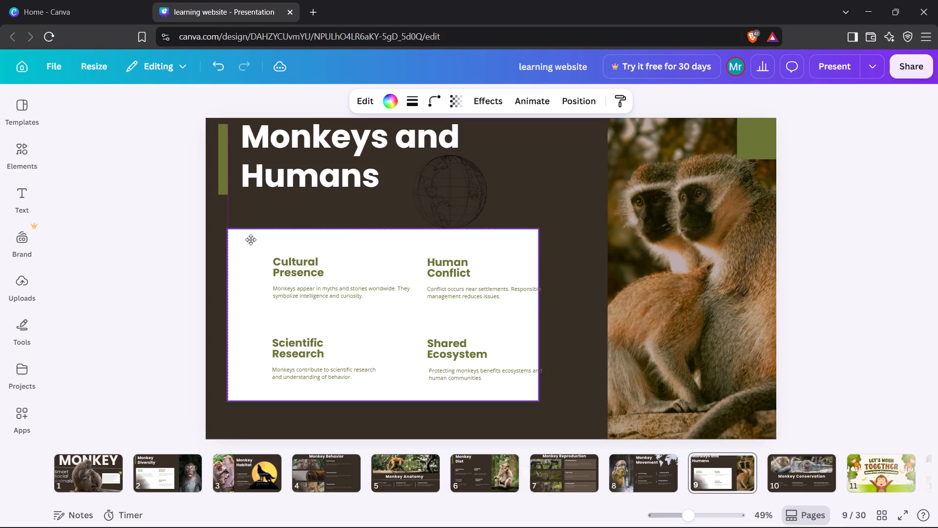
drag(251, 240, 252, 239)
Shift the Cultural Presence and Scientific Research headings and their paragraphs left, aligned as a column near the white card's left edge.
drag(325, 271, 288, 264)
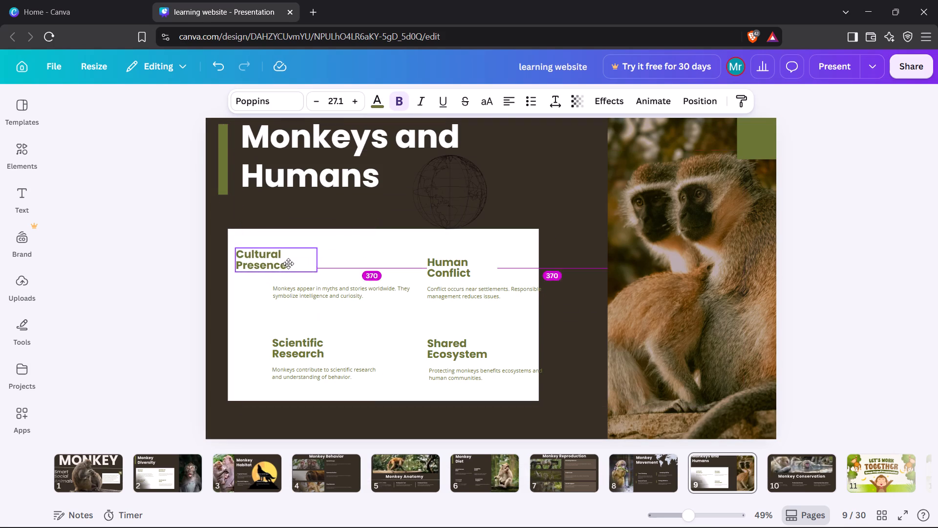
drag(288, 264, 296, 262)
click(311, 294)
drag(311, 294, 289, 297)
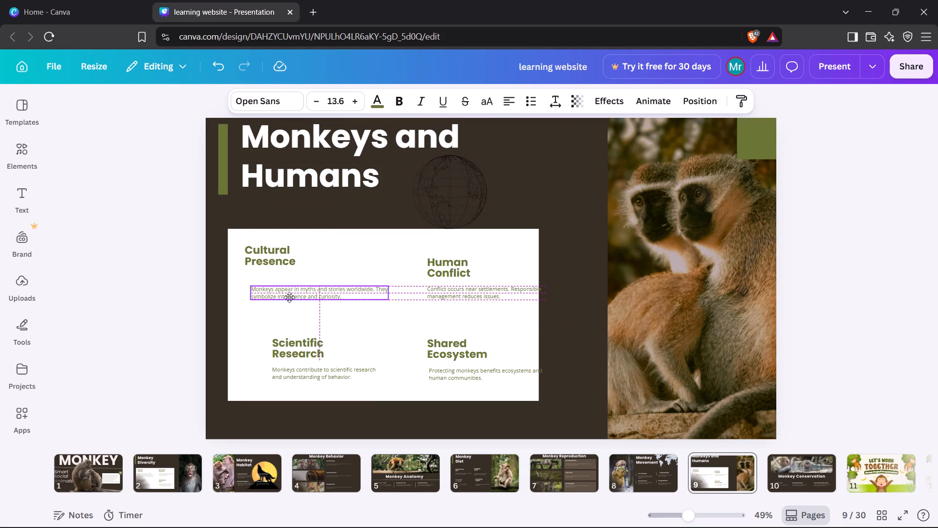
drag(289, 297, 283, 289)
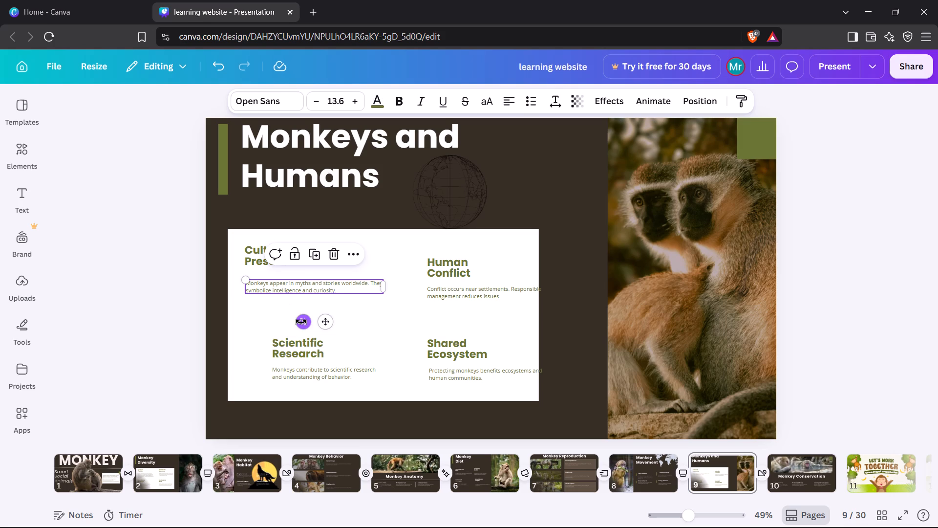
drag(299, 353, 273, 346)
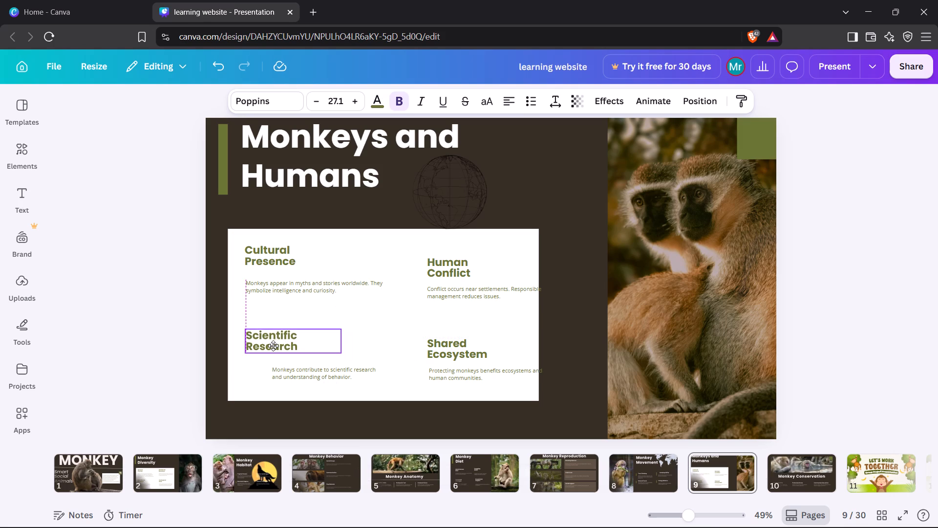
drag(273, 346, 273, 345)
drag(339, 374, 328, 375)
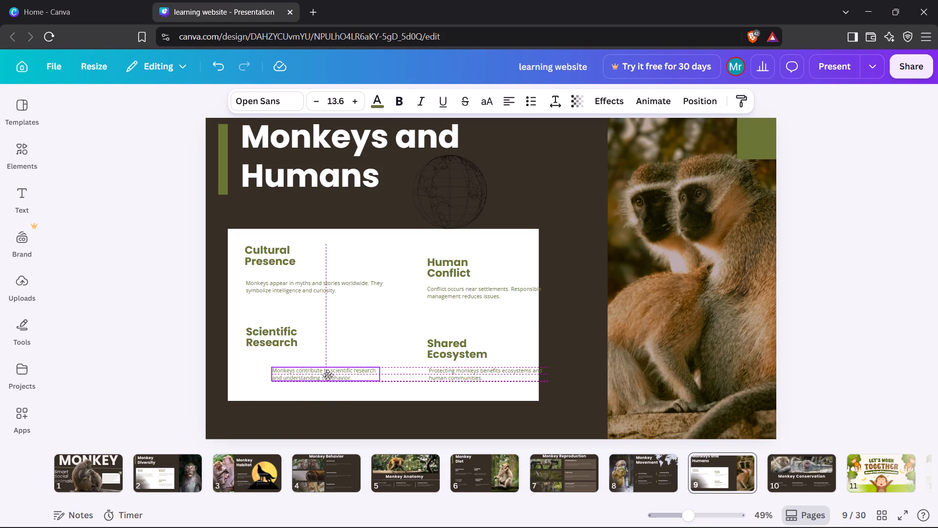
drag(328, 375, 314, 373)
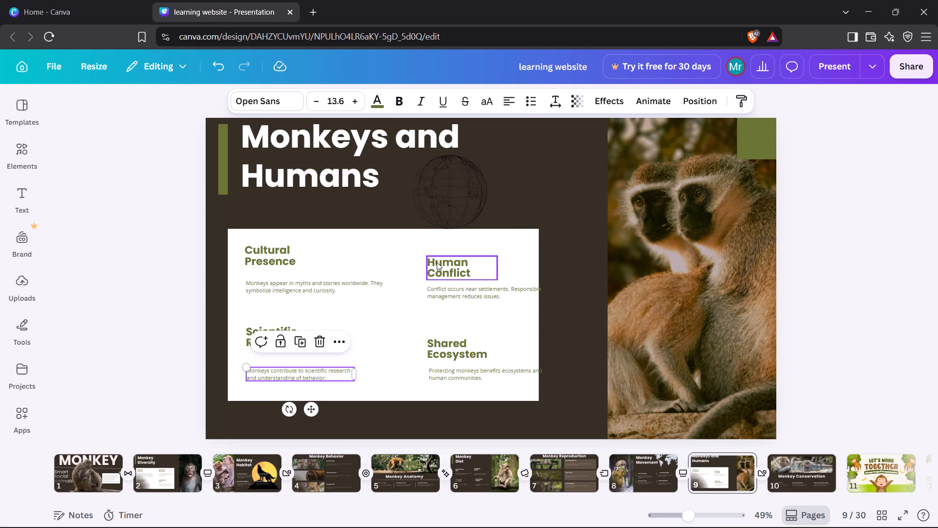
Shift the Human Conflict and Shared Ecosystem headings and their paragraphs left and up, as a second column inside the white card.
drag(437, 262, 423, 248)
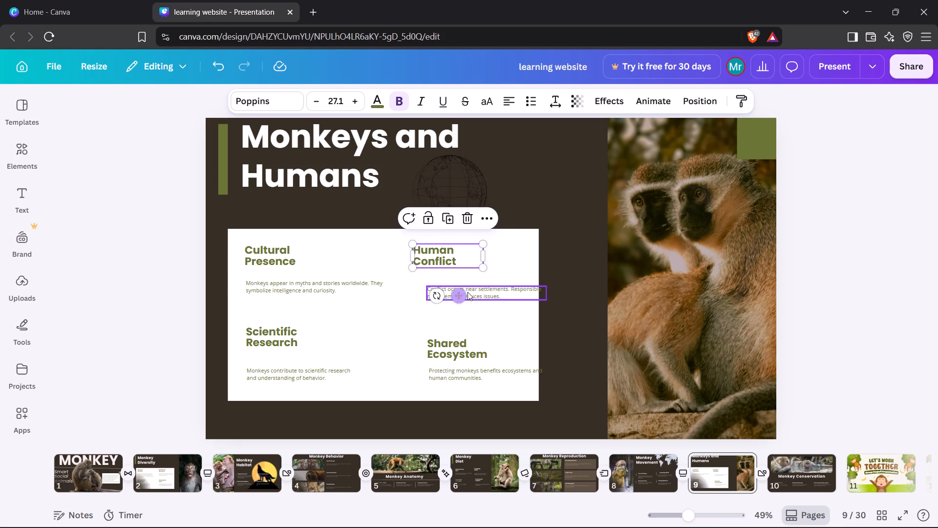
drag(509, 292, 494, 284)
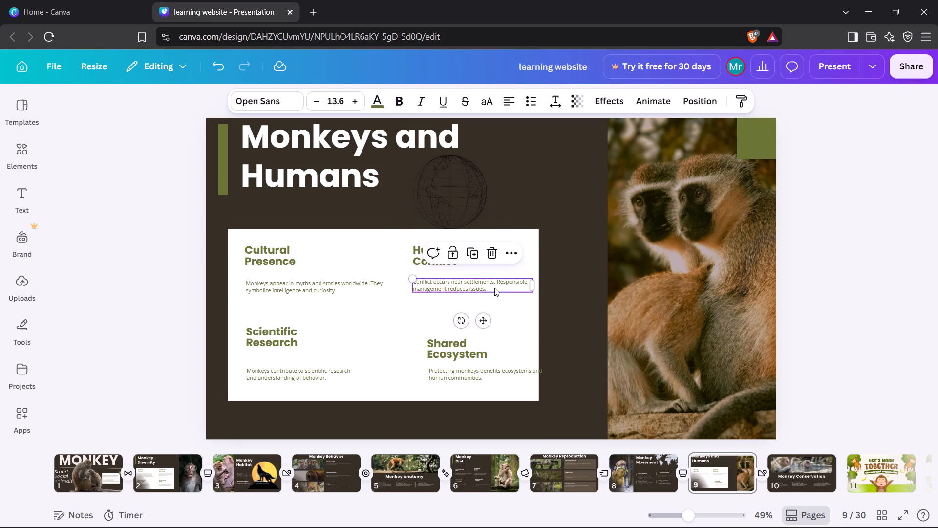
drag(481, 352, 456, 336)
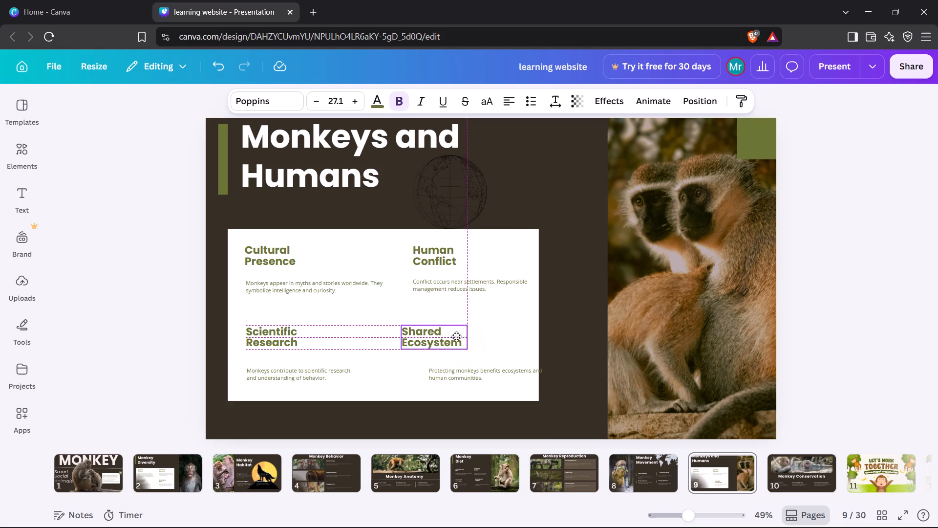
drag(456, 336, 458, 337)
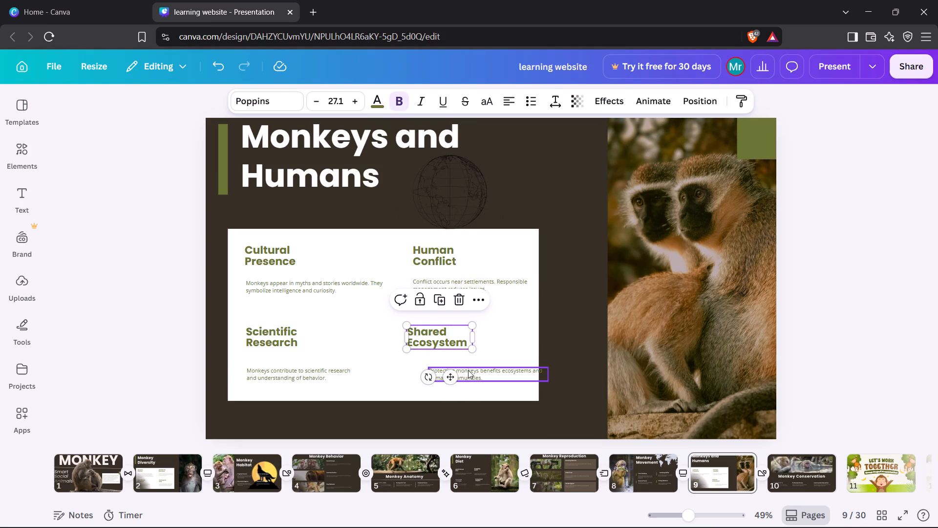
drag(468, 370, 445, 365)
click(571, 324)
Widen the two-monkey photo by extending its left edge toward the white card.
click(610, 286)
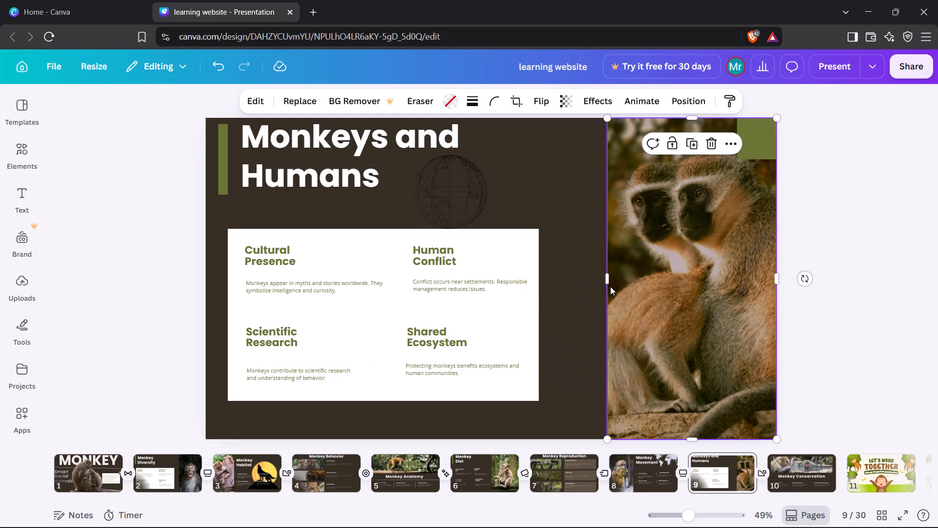
click(599, 272)
click(608, 279)
drag(608, 279, 596, 280)
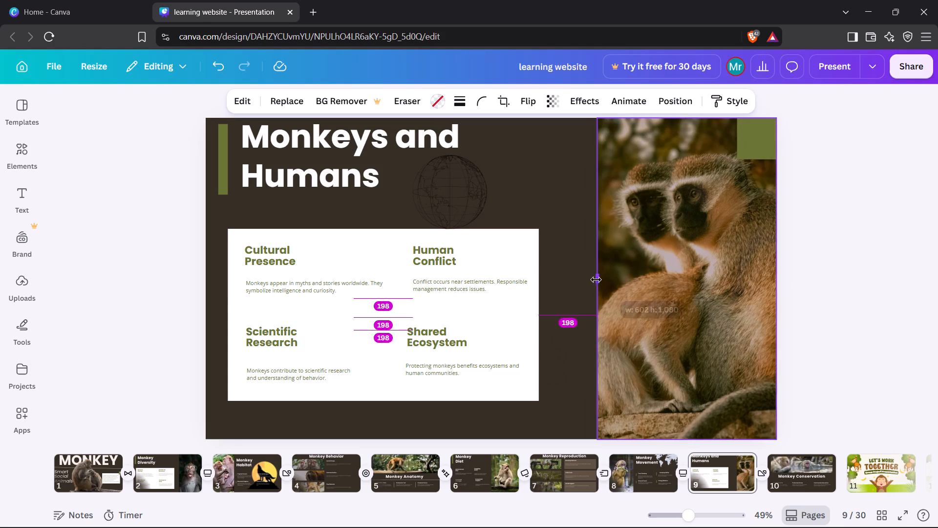
drag(596, 280, 574, 278)
Delete the green square from the photo's upper-right corner on the Monkeys and Humans slide.
click(748, 146)
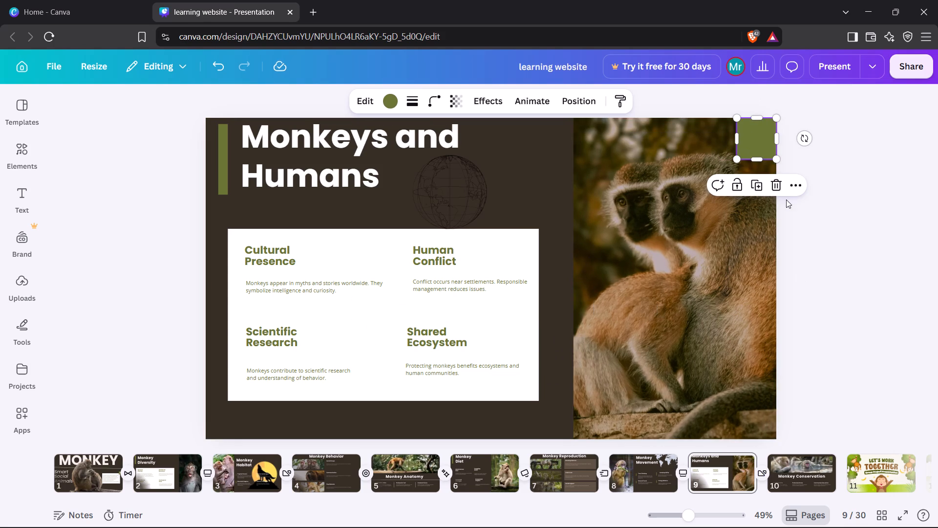
click(780, 187)
Check the page animation set on the Monkeys and Humans slide.
click(498, 144)
click(517, 94)
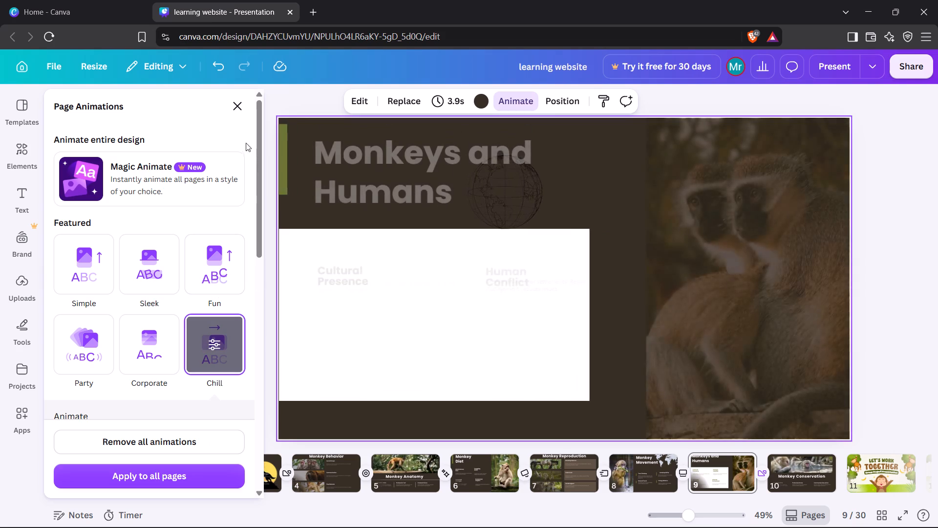
click(237, 108)
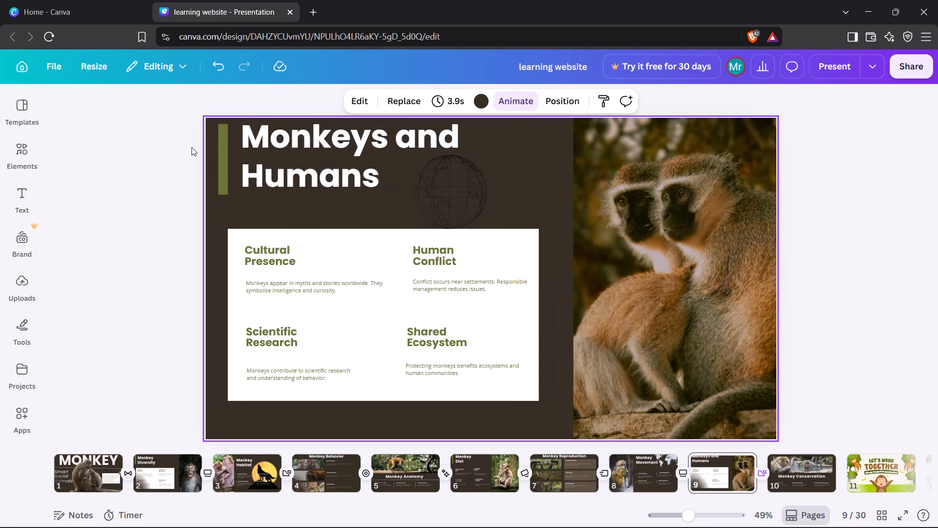
click(192, 147)
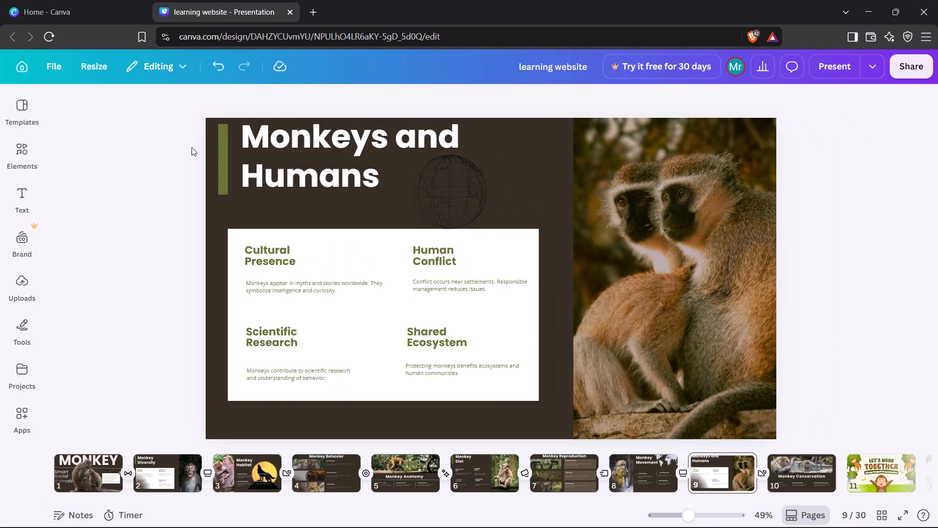
Delete the green square from the photo on slide 10, Monkey Conservation.
key(Right)
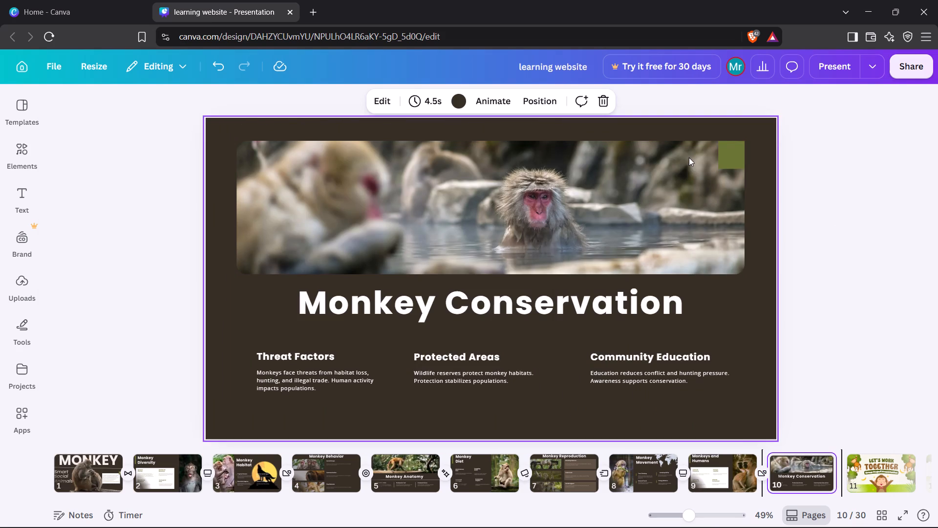
click(733, 155)
click(752, 194)
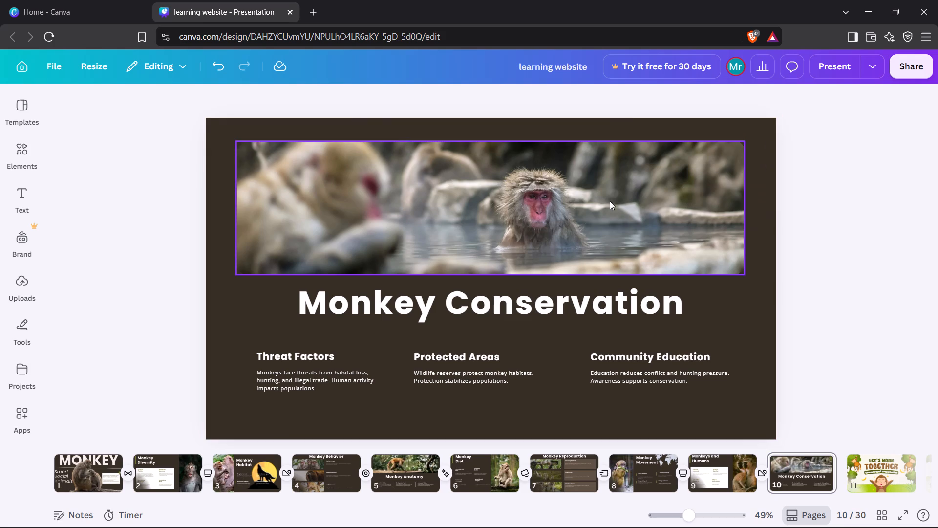
Enlarge the Monkey Conservation photo by extending its right, left and top edges close to the slide's borders.
click(438, 205)
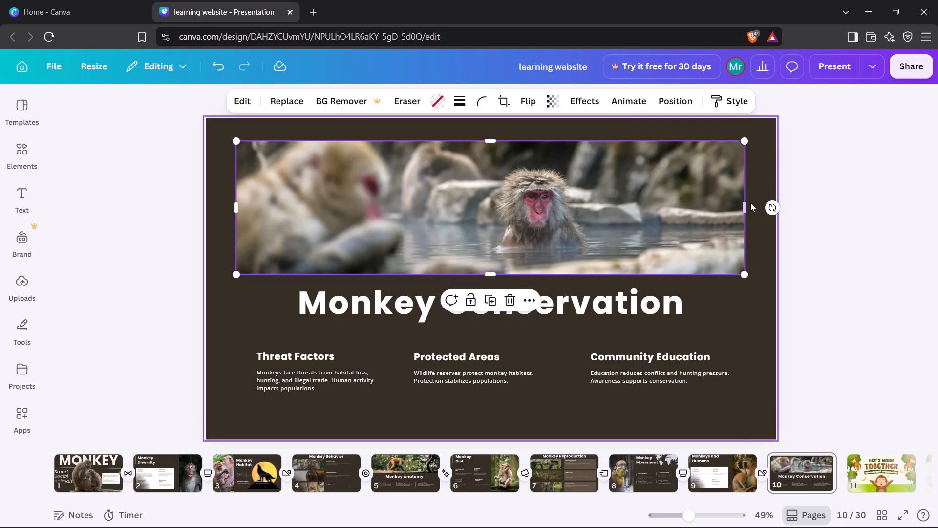
drag(745, 204, 761, 201)
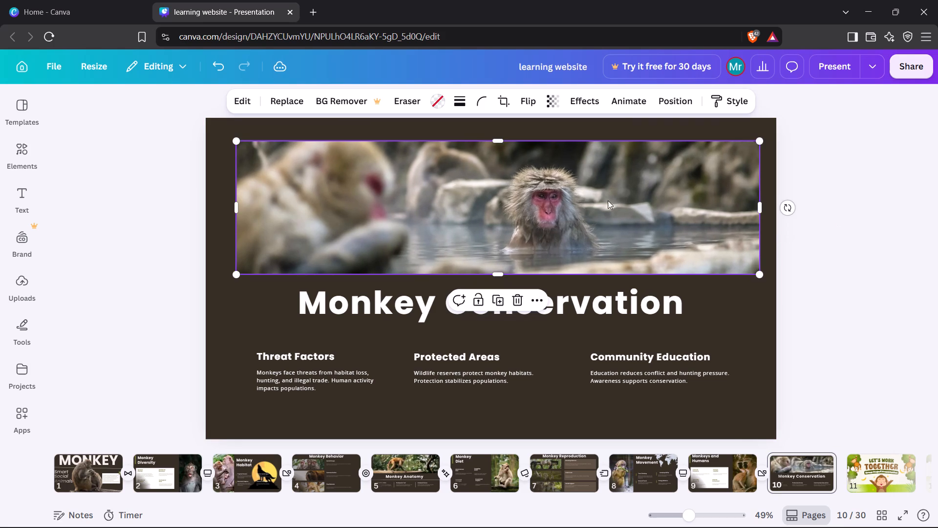
drag(234, 207, 217, 209)
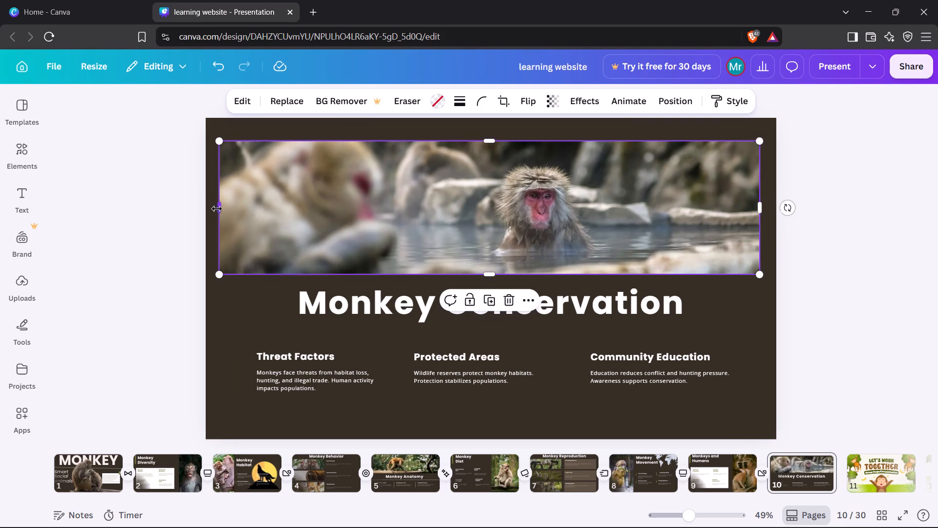
drag(488, 140, 486, 123)
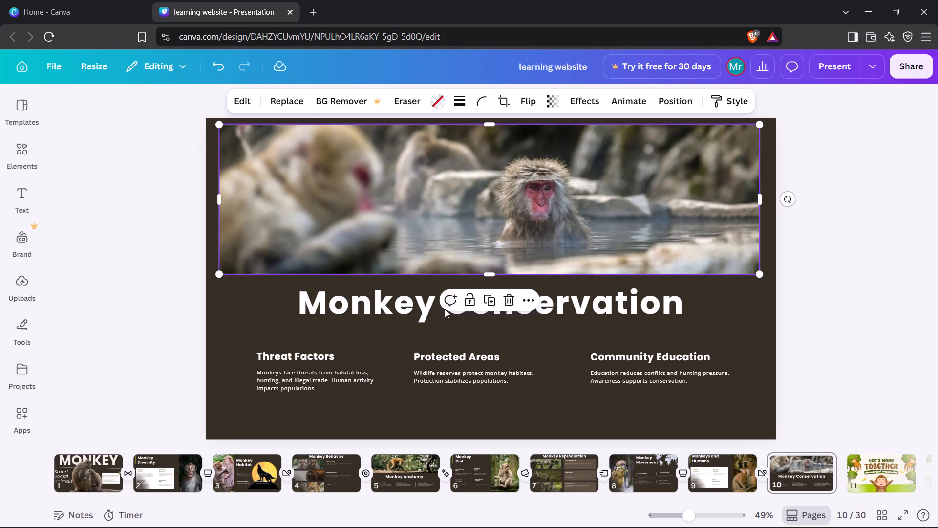
Widen the Monkey Conservation title's text box on both sides, keeping the title roughly centred under the photo.
click(445, 309)
click(416, 300)
click(416, 300)
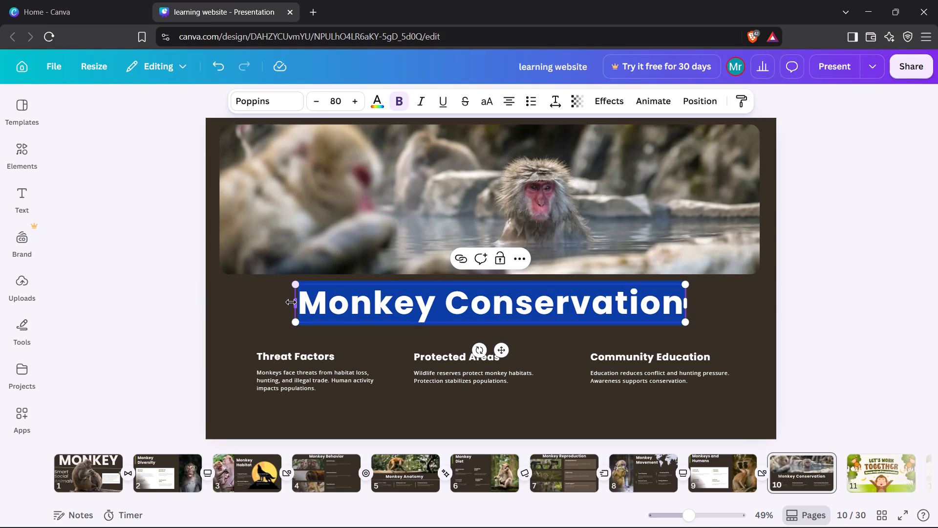
drag(295, 301, 280, 304)
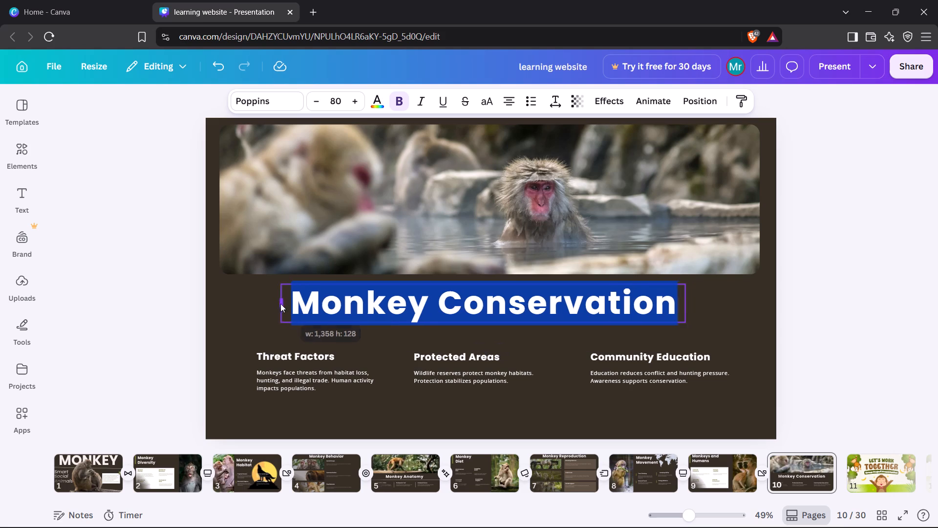
drag(280, 304, 256, 294)
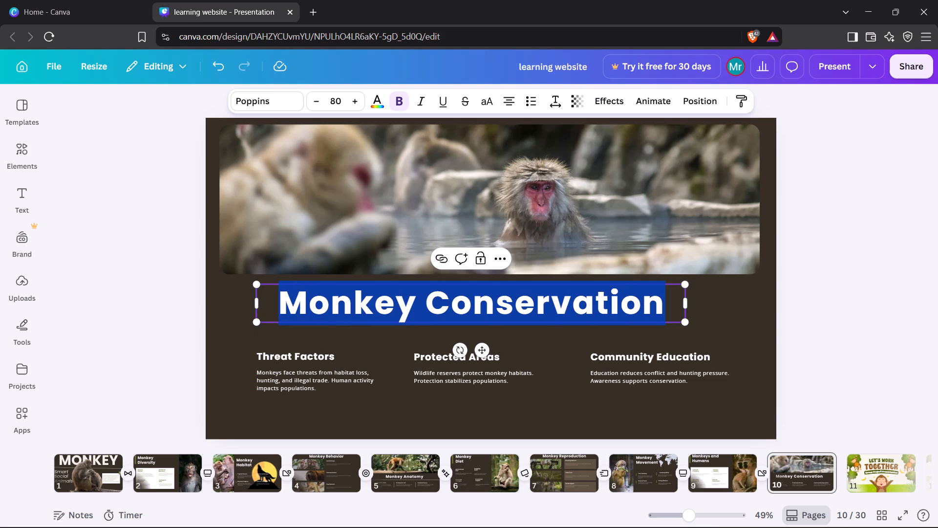
click(685, 304)
drag(685, 304, 721, 298)
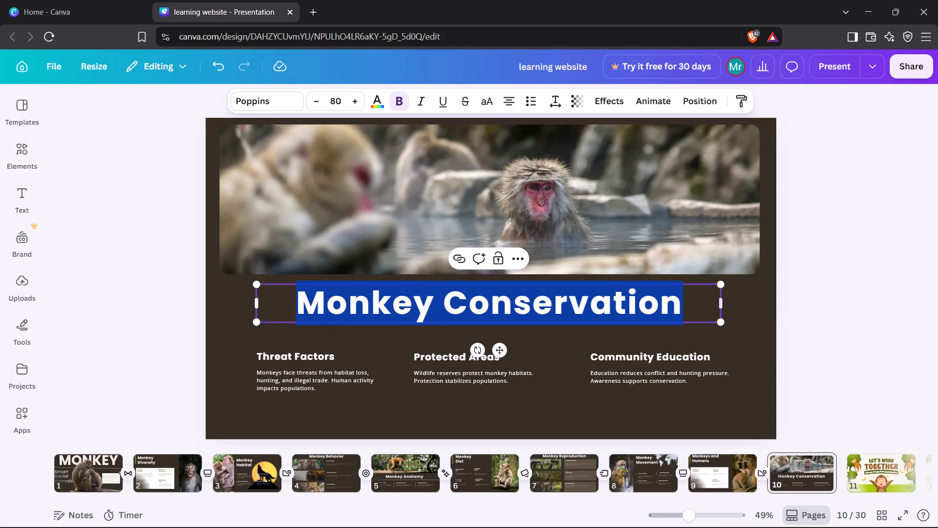
click(734, 356)
Make the Monkey Conservation title italic and underlined, keeping it bold.
triple_click(578, 307)
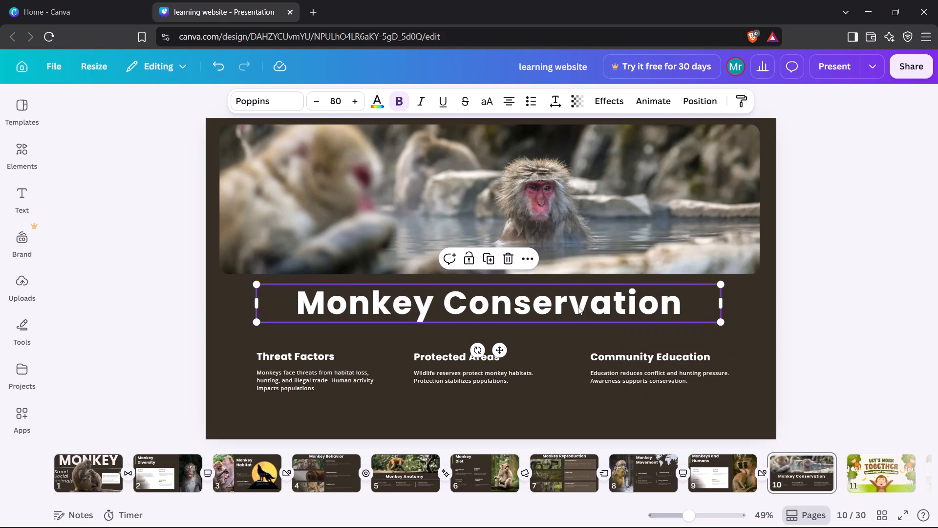
click(397, 100)
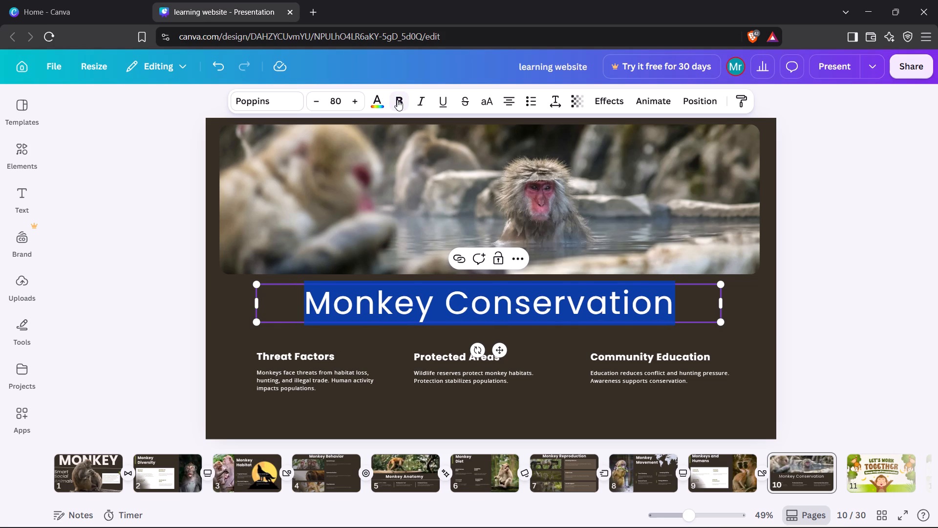
click(397, 100)
click(418, 97)
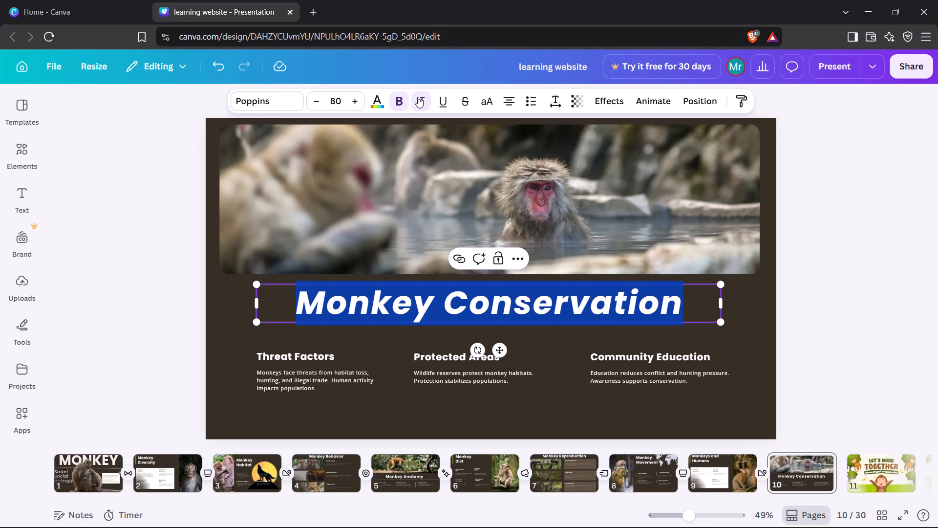
click(445, 99)
click(106, 278)
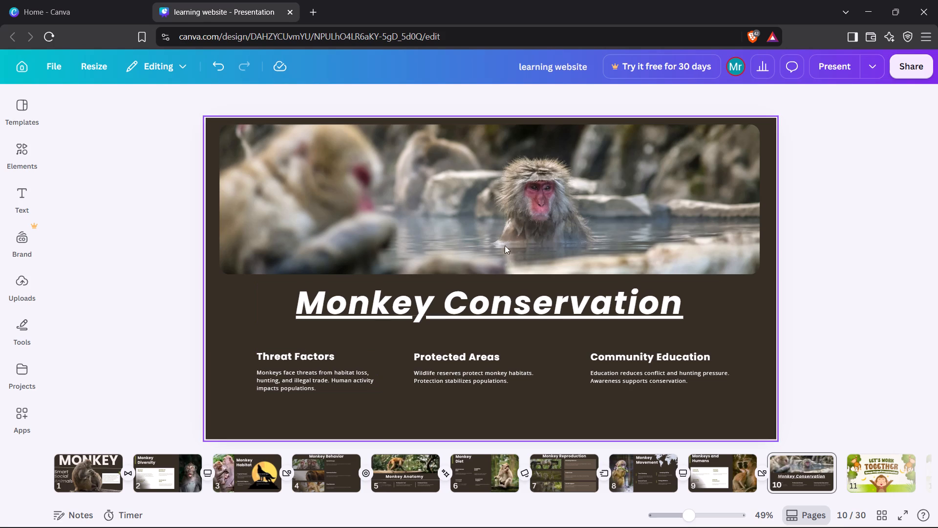
Apply the Fun page animation to the Monkey Conservation slide.
click(775, 286)
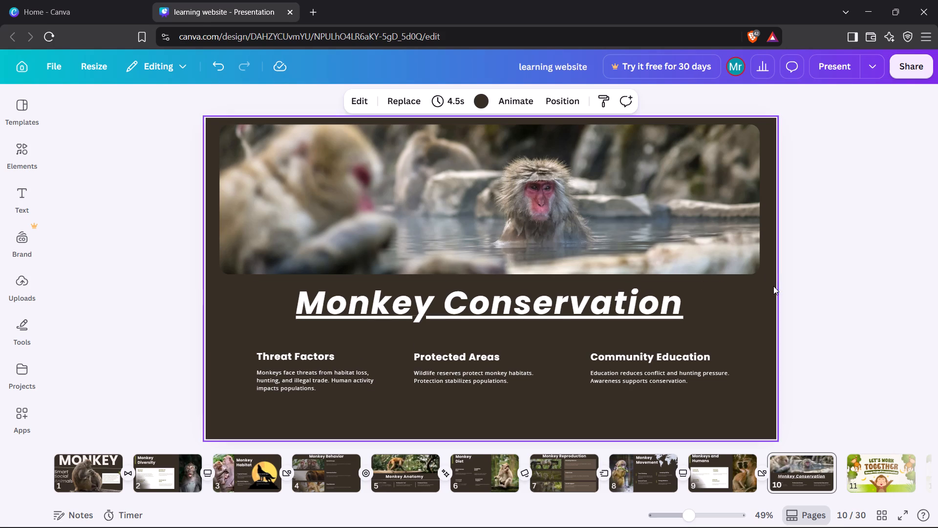
click(513, 107)
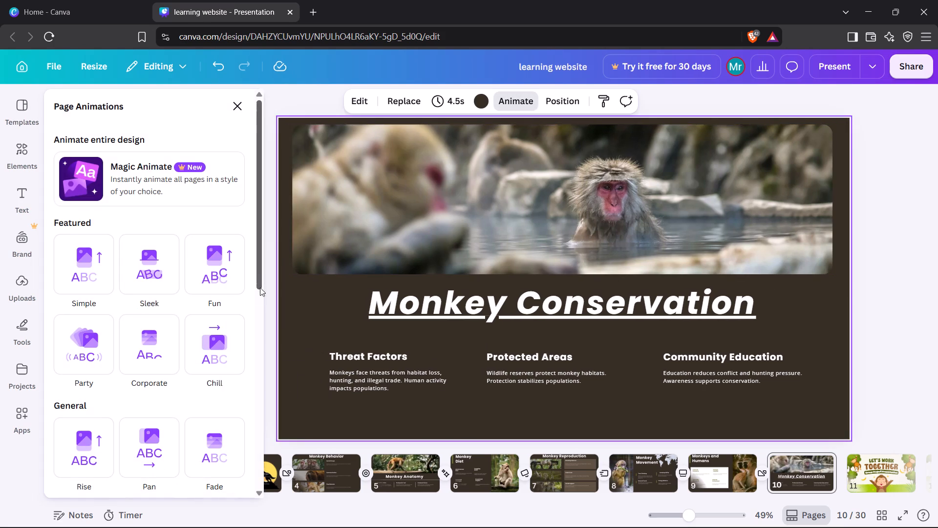
click(225, 281)
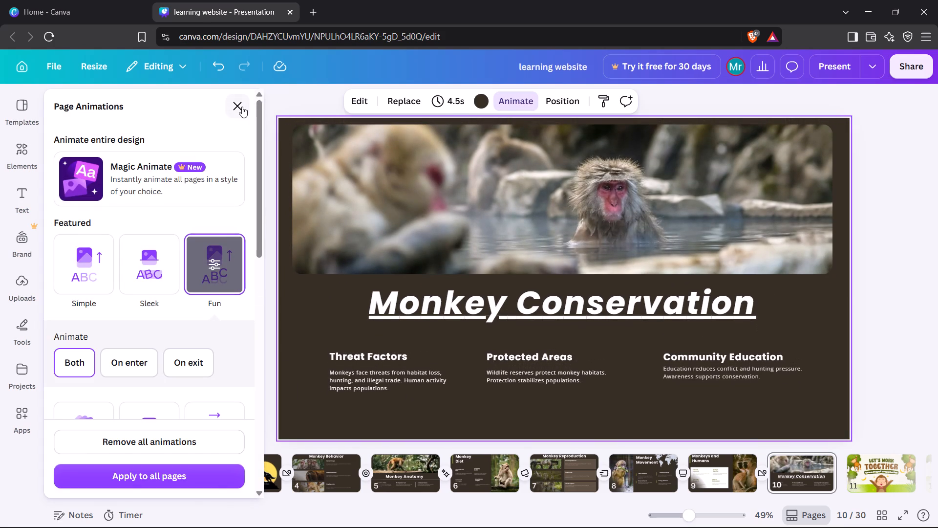
click(242, 107)
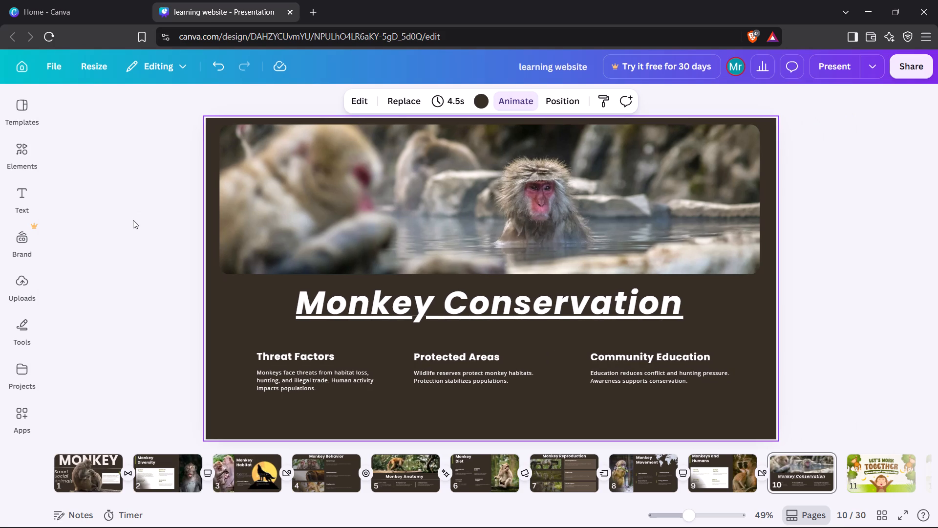
Add a Dissolve transition between slides 10 and 11.
click(843, 483)
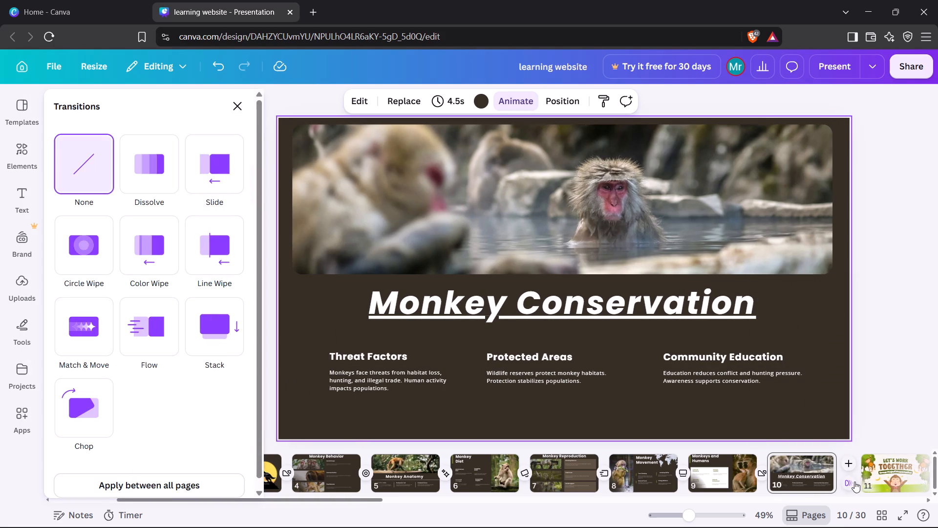
click(850, 482)
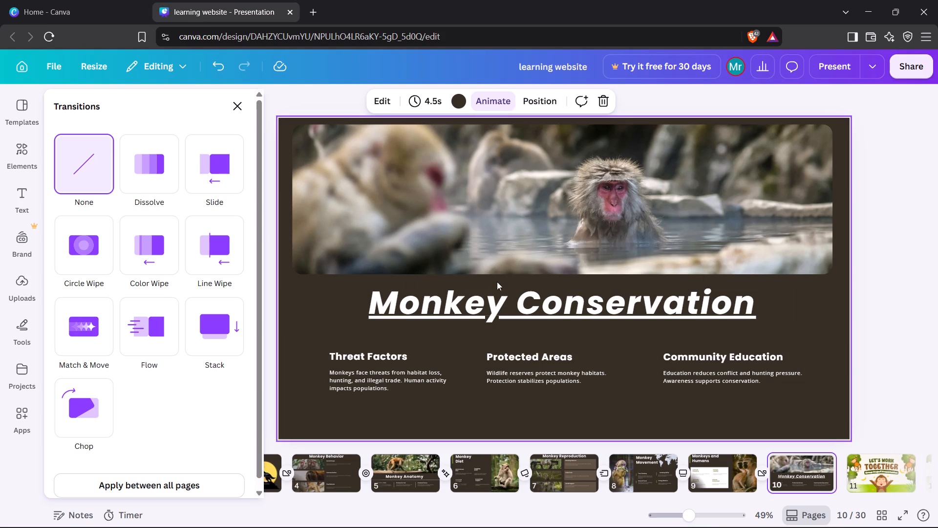
click(166, 167)
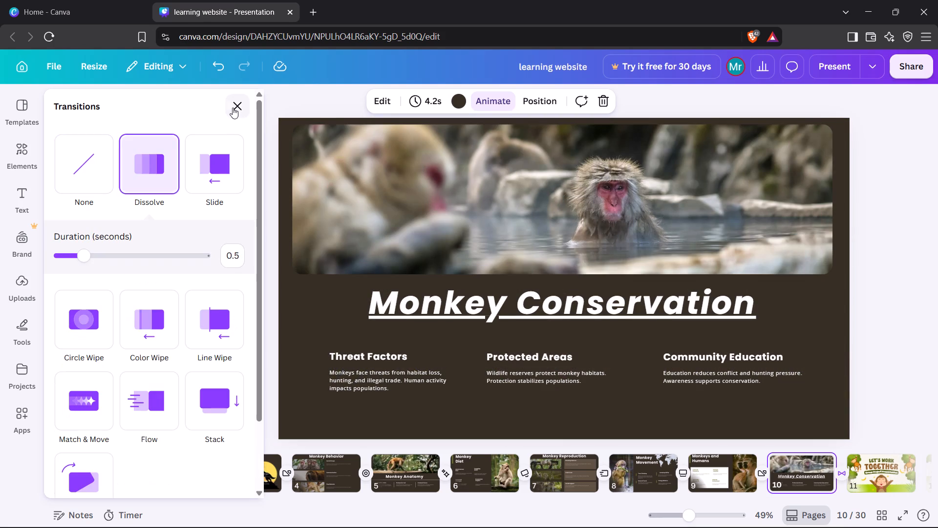
click(234, 106)
click(91, 348)
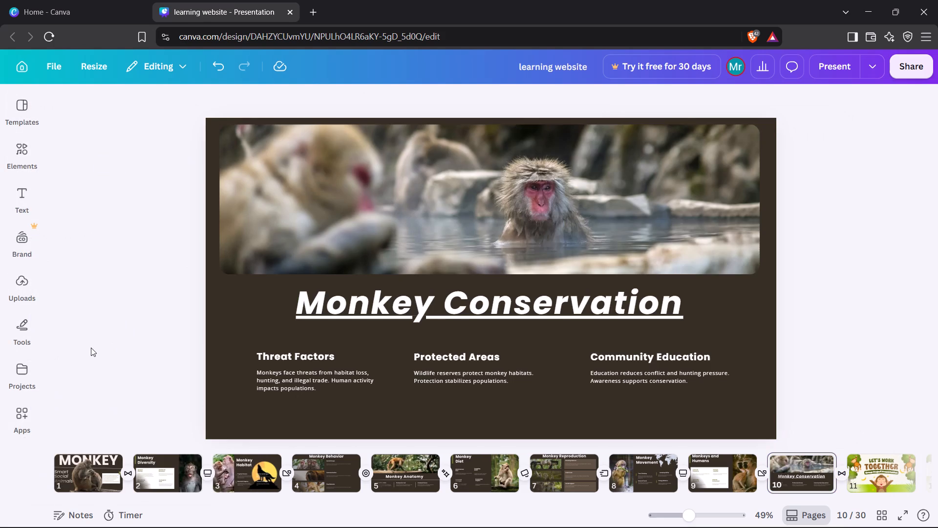
Go back through the slides from slide 10 to slide 1 to review their layouts.
key(Left)
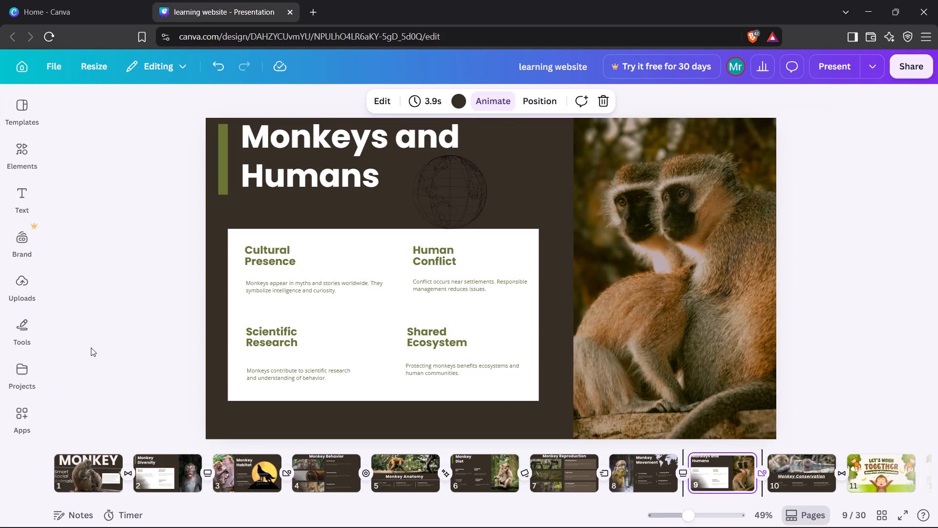
key(Left)
key(Left)
key(Left)
key(Left)
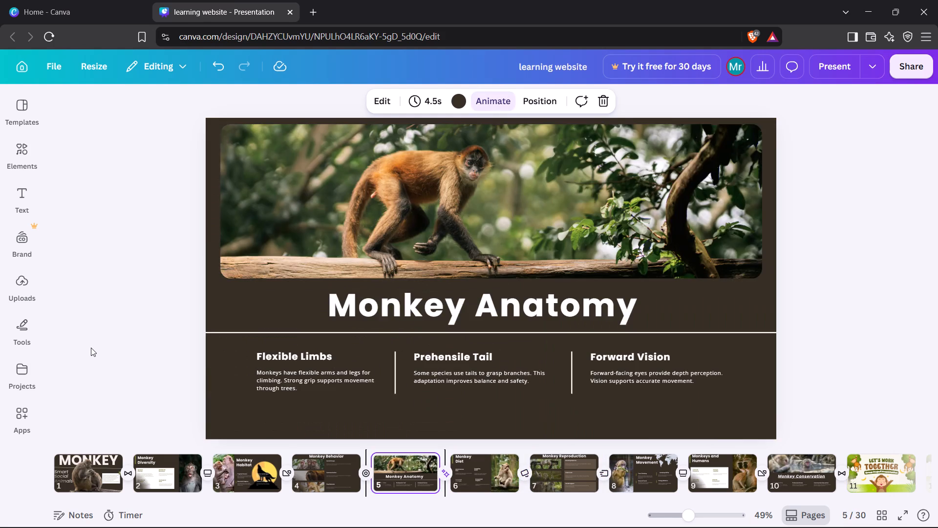
key(Left)
key(Left)
key(Left)
key(Left)
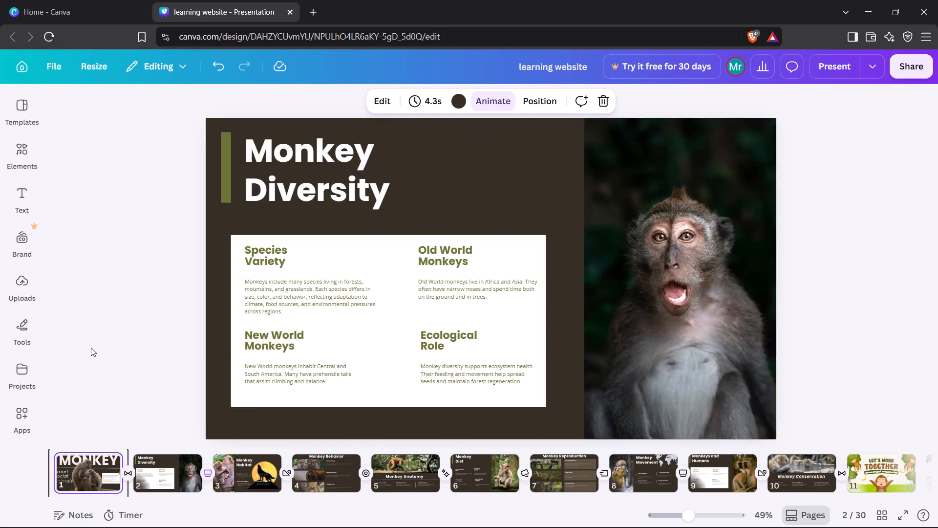
Page through the presentation from slide 1 to slide 11 to check the edited slides.
key(Left)
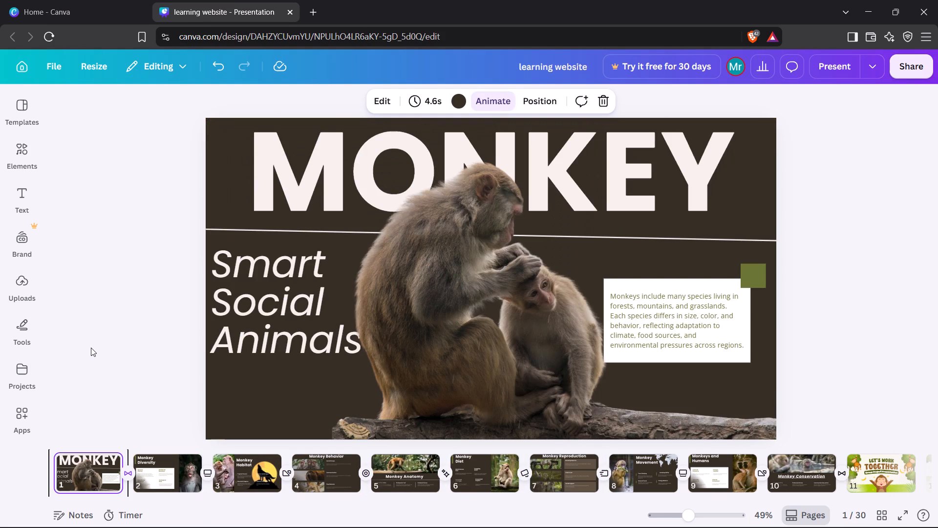
key(Right)
key(Right)
key(Right)
key(Right)
key(Right)
key(Right)
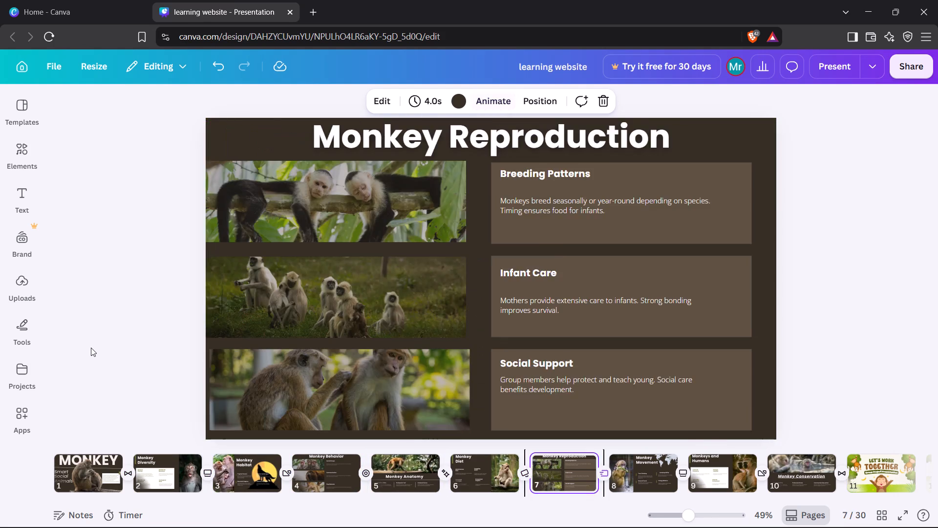
key(Right)
key(Right)
key(Right)
key(Right)
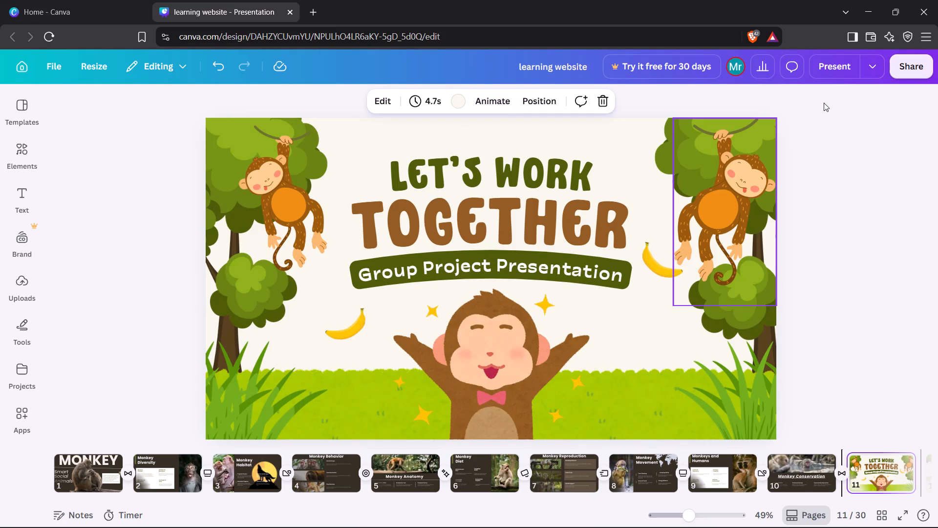
Nudge the hanging monkey on the right side of slide 11 slightly upward against the tree.
drag(724, 169, 713, 169)
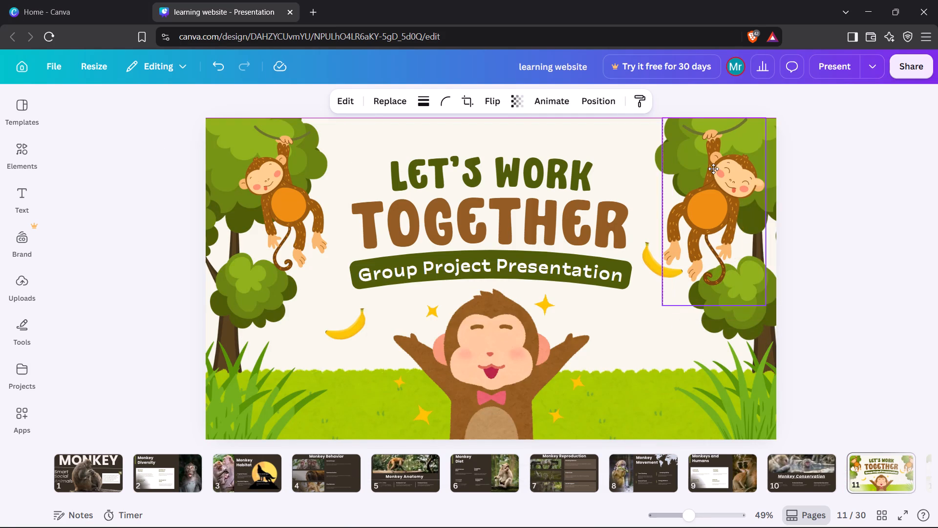
drag(713, 169, 724, 160)
Move the LET'S WORK and TOGETHER title lines up toward the slide's top edge.
drag(456, 167, 457, 156)
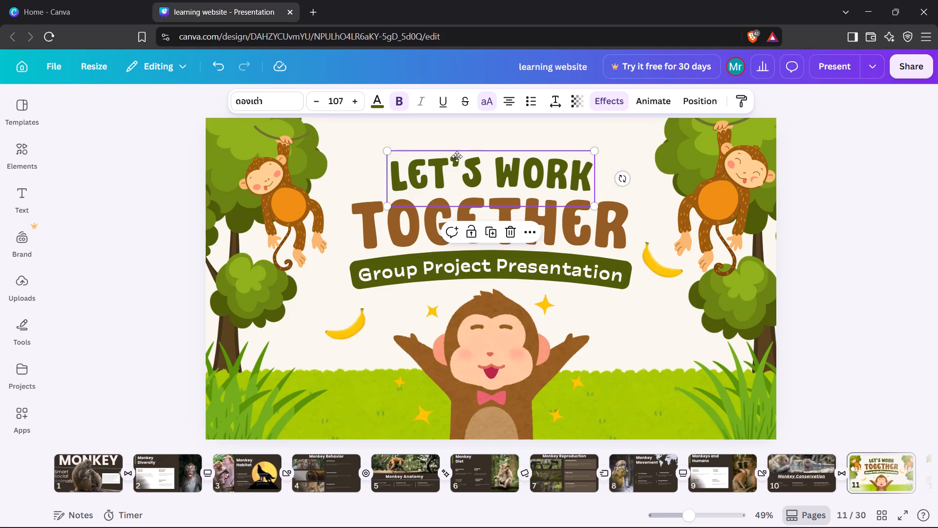
drag(457, 156, 458, 143)
drag(454, 219, 456, 197)
click(417, 205)
drag(420, 219, 427, 203)
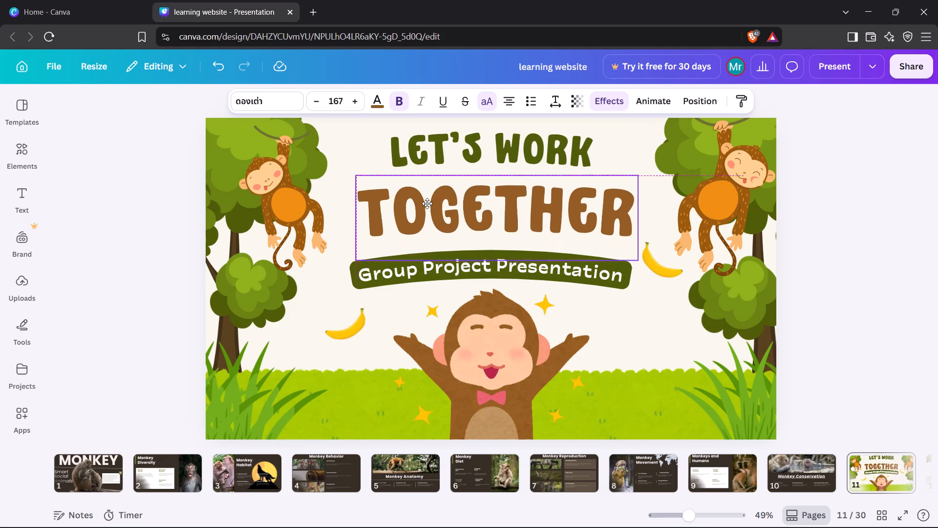
drag(427, 203, 426, 197)
Move the Group Project Presentation banner up so it sits directly beneath TOGETHER.
click(398, 275)
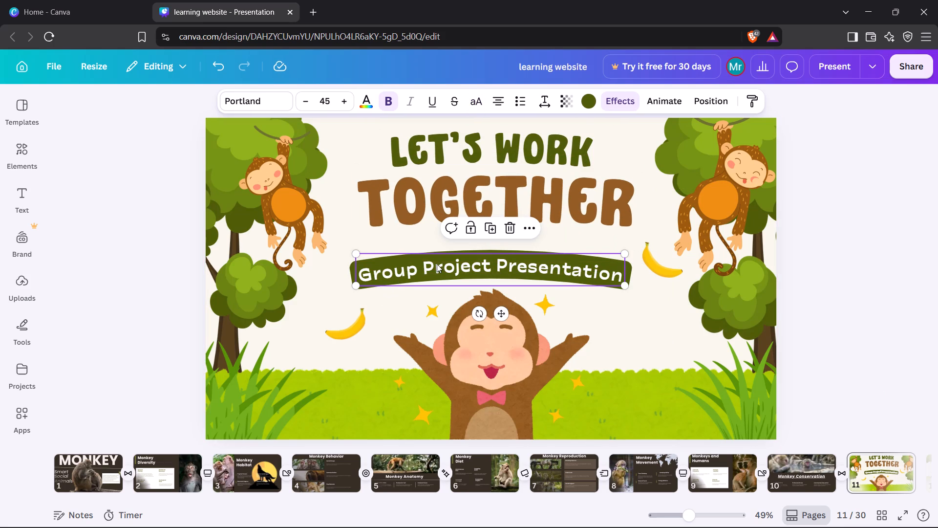
click(453, 255)
drag(455, 263, 467, 246)
click(437, 288)
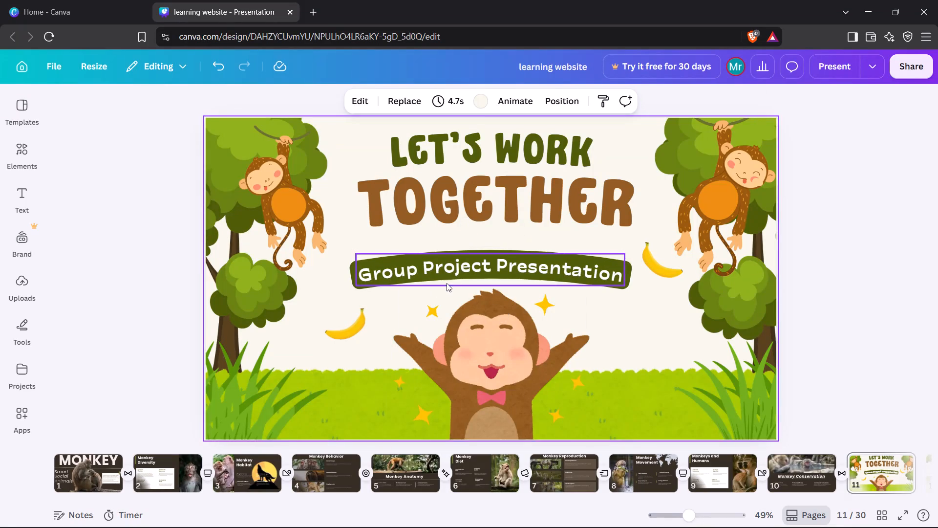
drag(458, 271, 463, 250)
Stretch the central monkey illustration upward so its head reaches just below the banner.
click(420, 288)
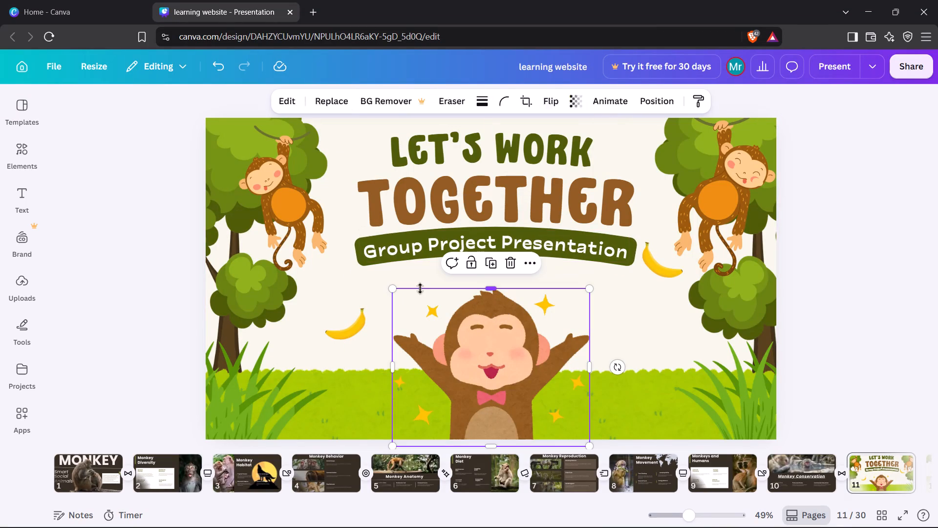
drag(496, 287, 497, 262)
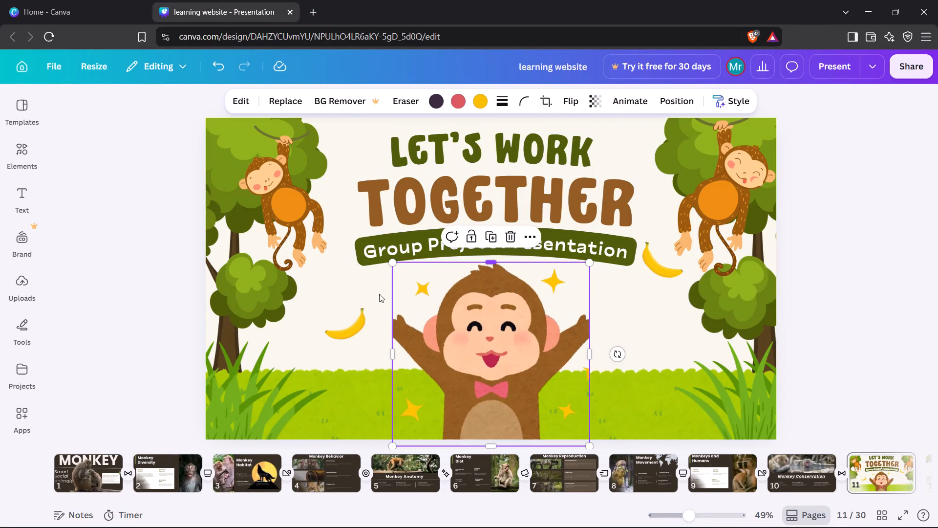
Widen the banana on the slide's left side slightly and rotate it clockwise so it lies flatter.
click(355, 327)
drag(367, 325, 373, 323)
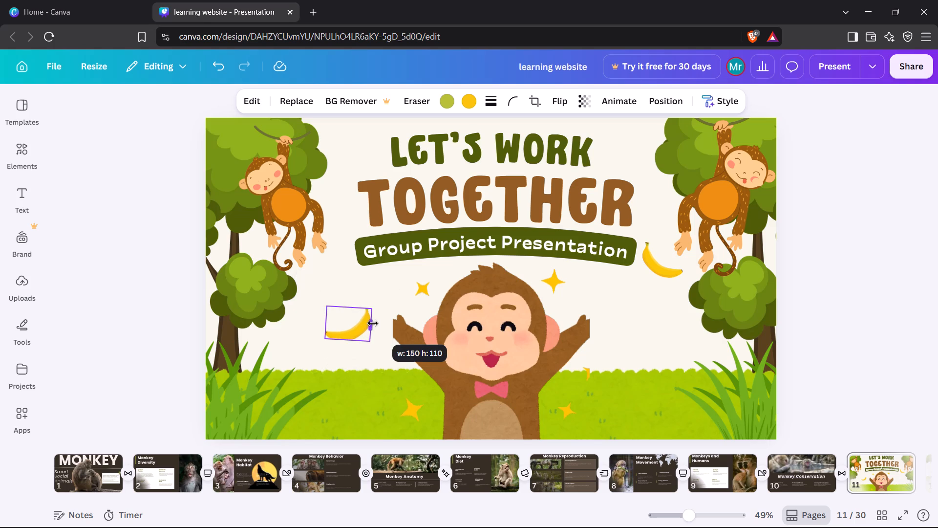
drag(373, 323, 374, 318)
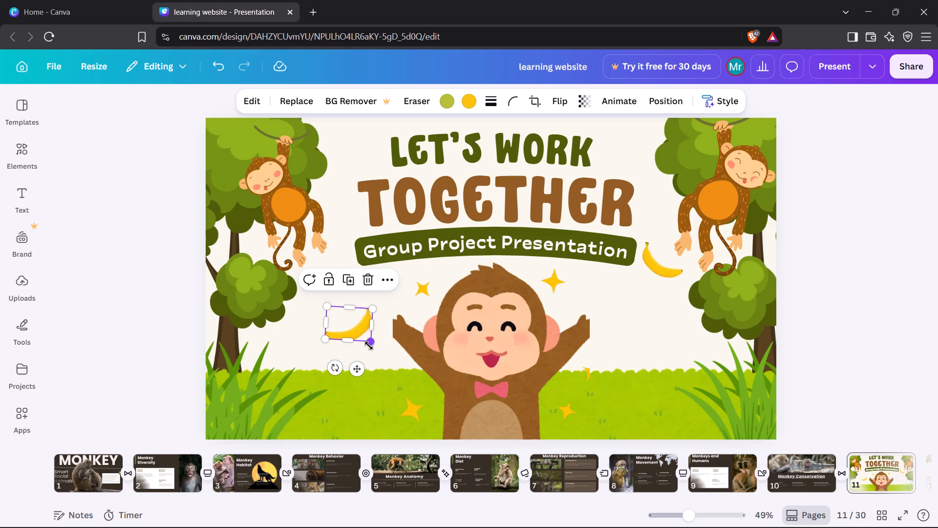
drag(338, 371, 348, 366)
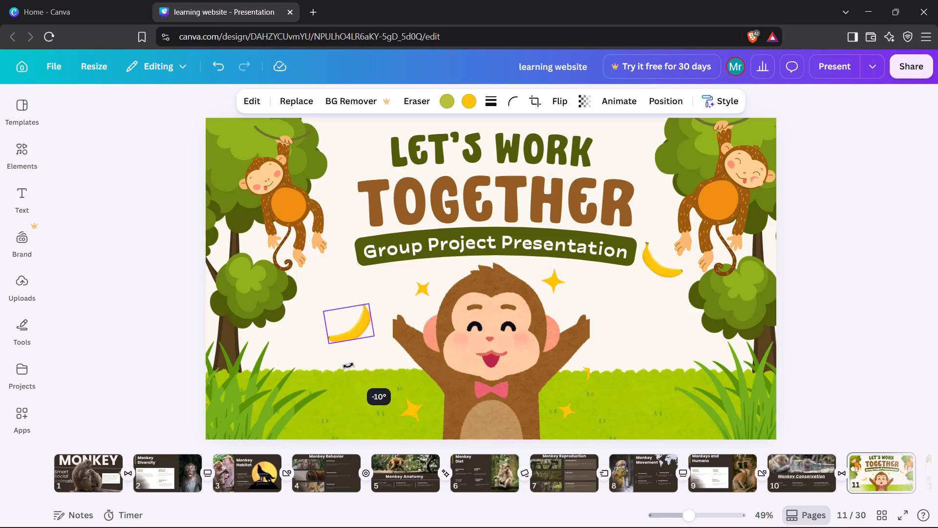
drag(348, 366, 339, 369)
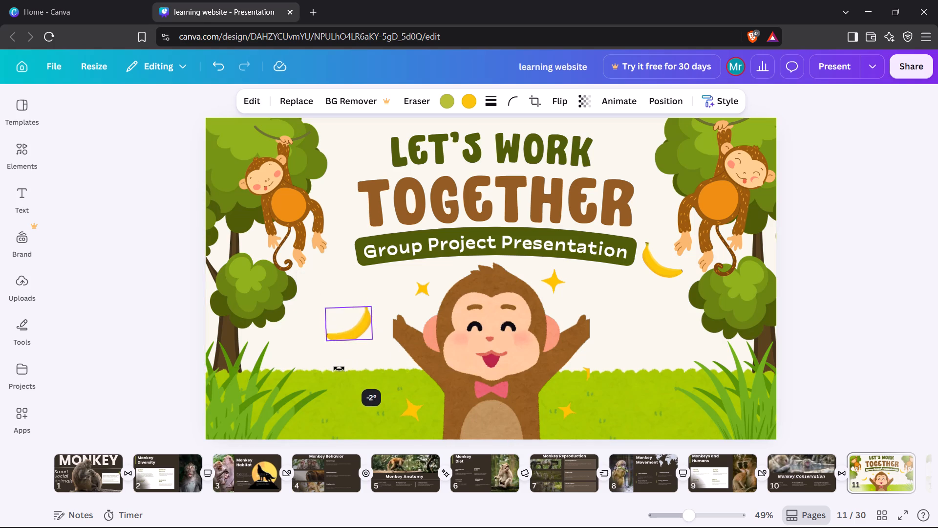
drag(339, 369, 313, 378)
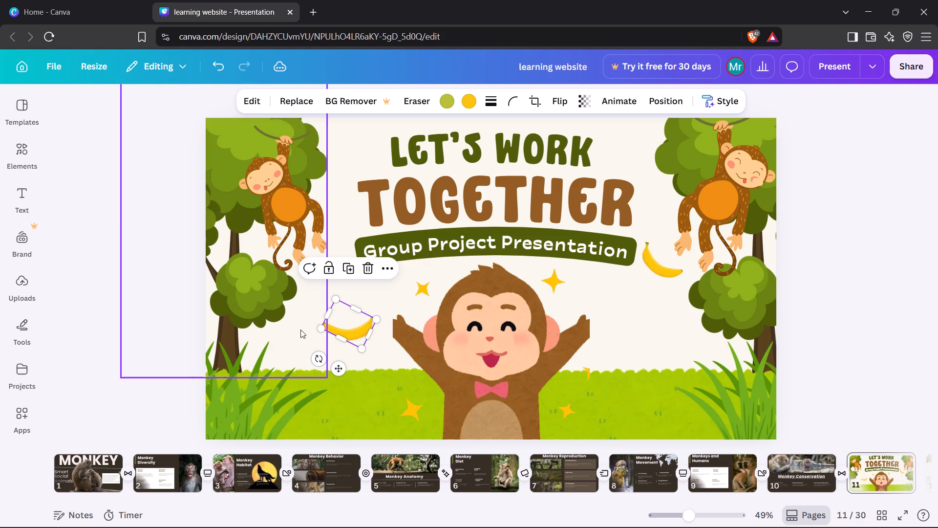
click(300, 328)
Move the left hanging monkey up and outward so it hangs from the tree foliage at the slide's top edge.
click(285, 185)
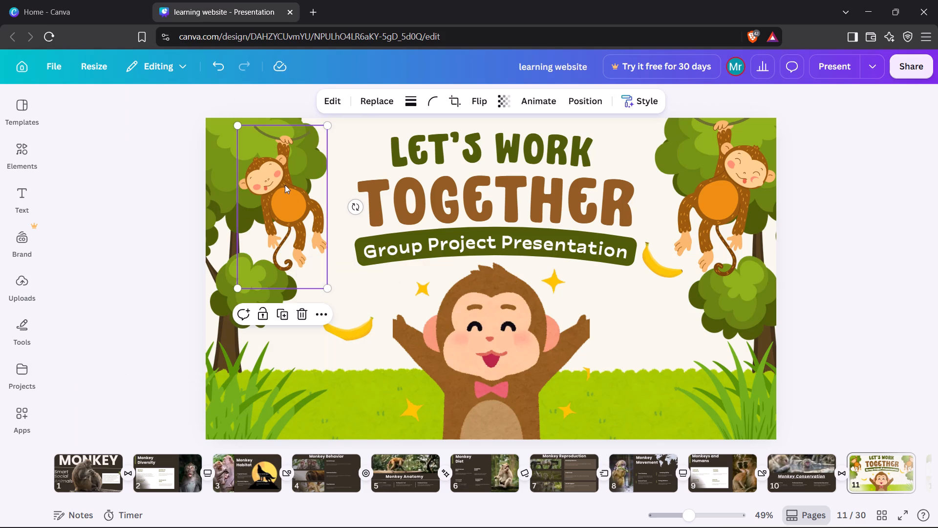
drag(285, 190, 294, 177)
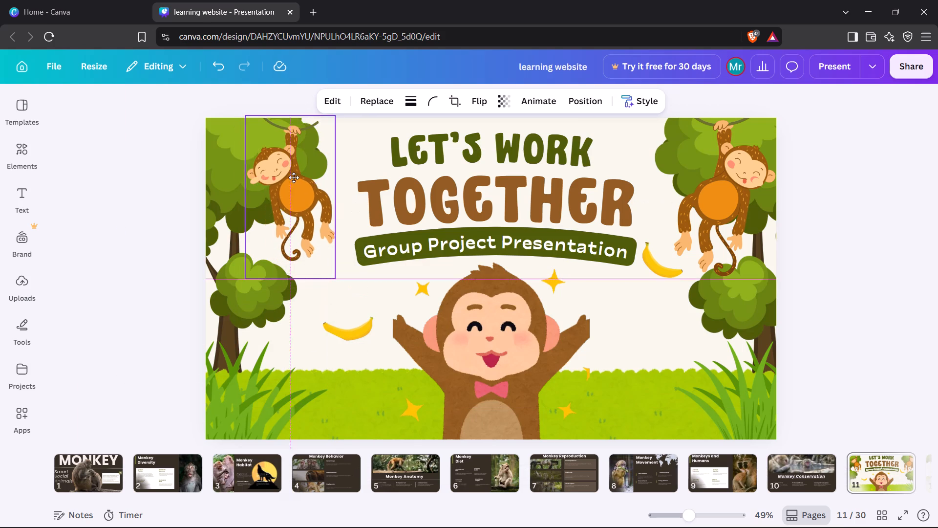
drag(294, 177, 270, 176)
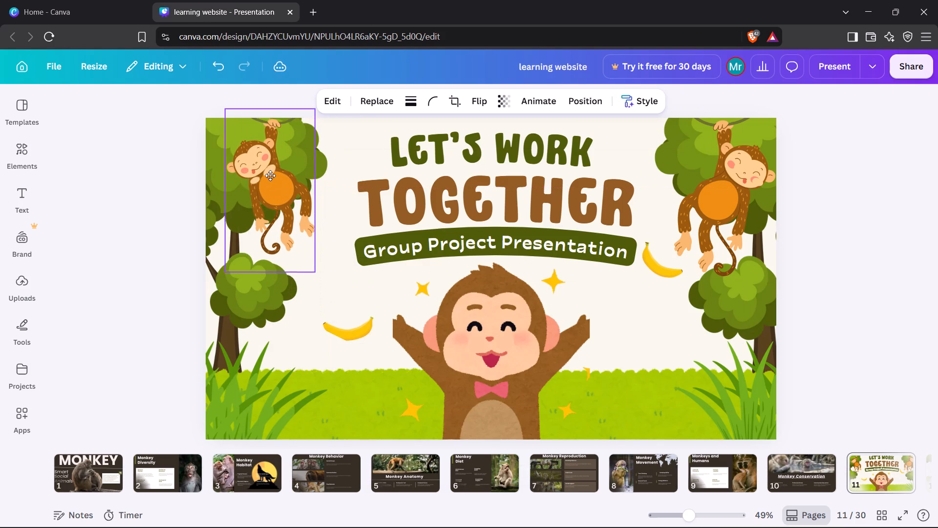
drag(270, 176, 270, 176)
click(342, 293)
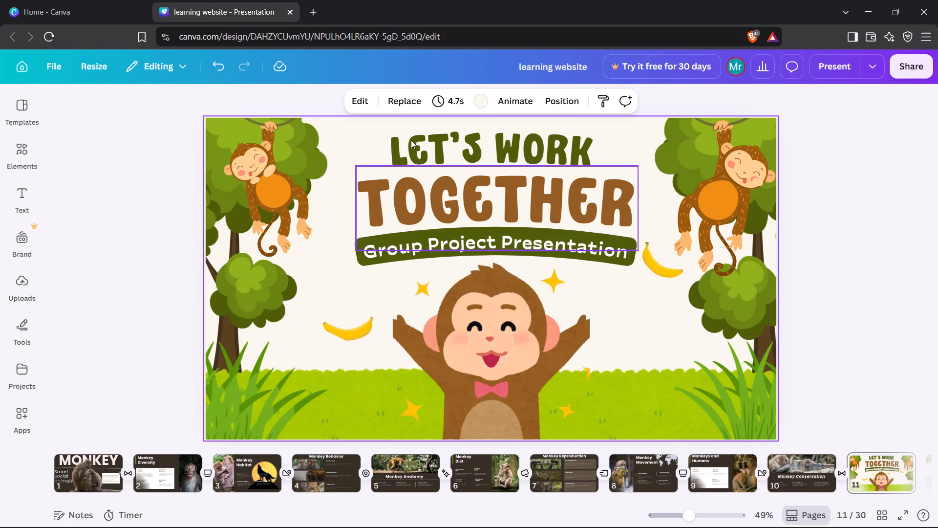
Apply the Fun page animation to the Let's Work Together slide.
click(515, 101)
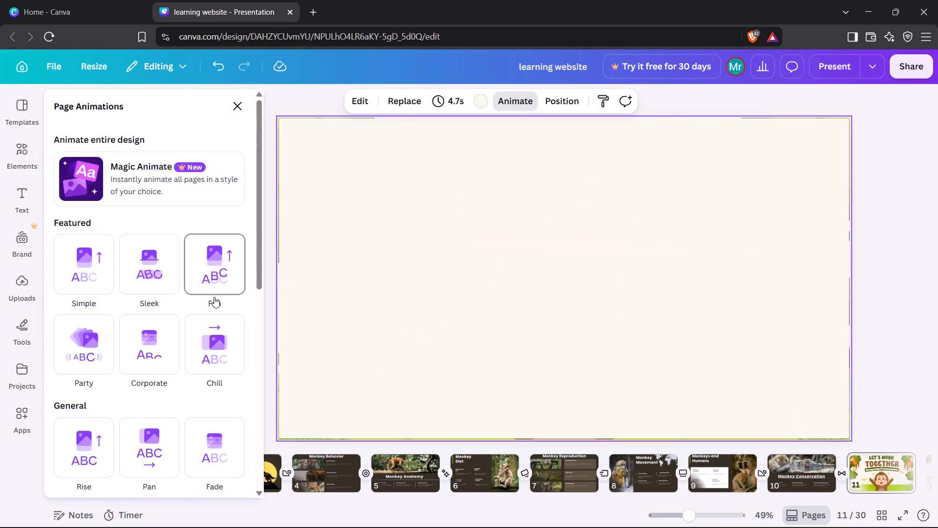
click(211, 282)
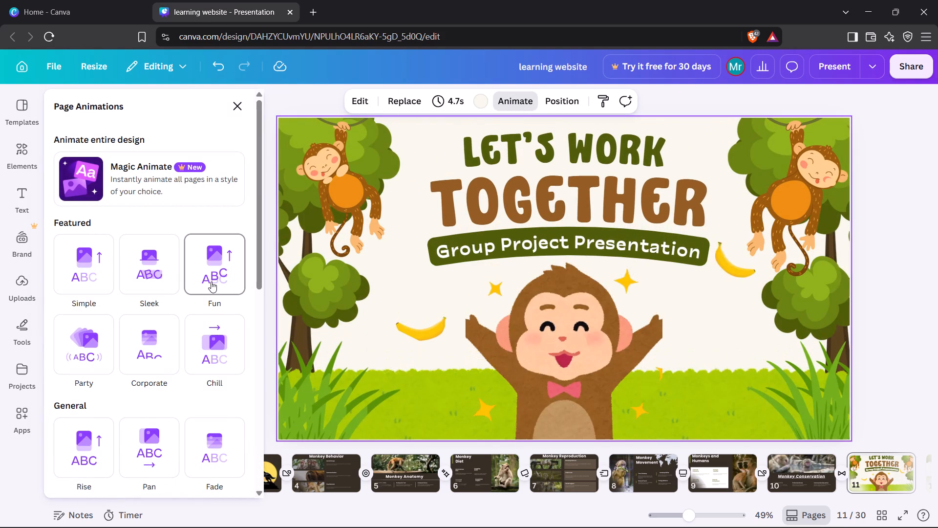
click(238, 113)
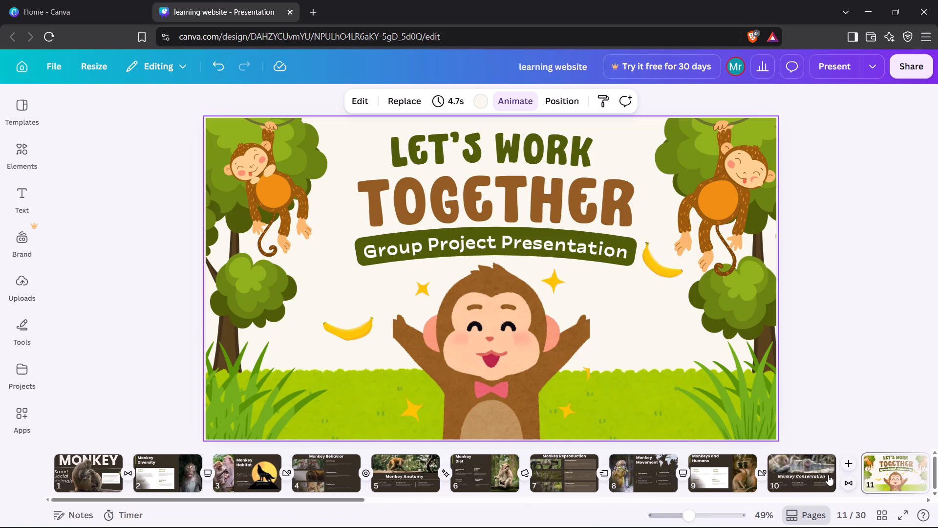
Add a Line Wipe transition between slides 11 and 12.
scroll(822, 475, left, 8)
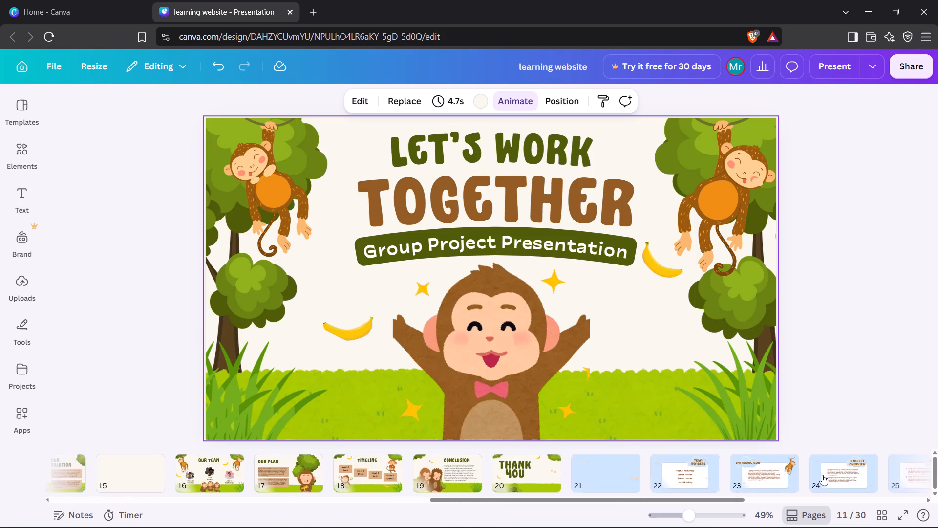
scroll(932, 456, right, 5)
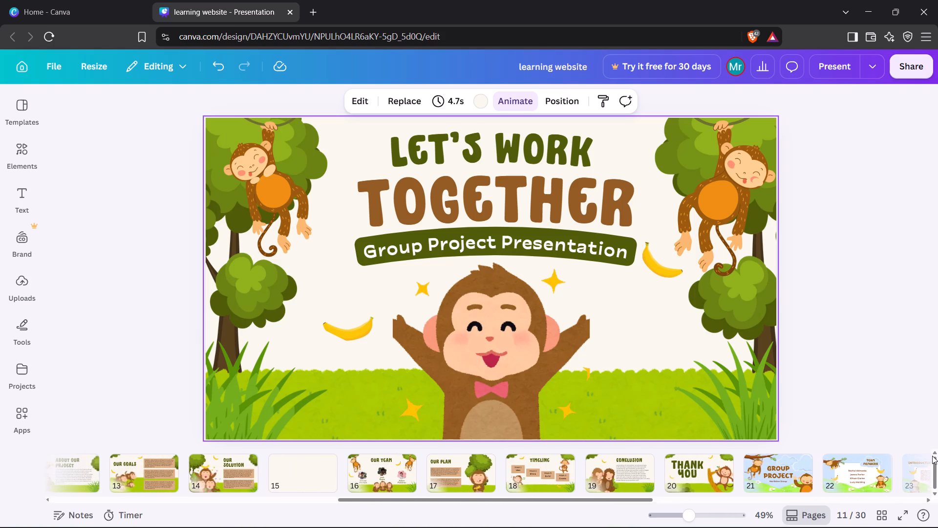
scroll(932, 456, right, 2)
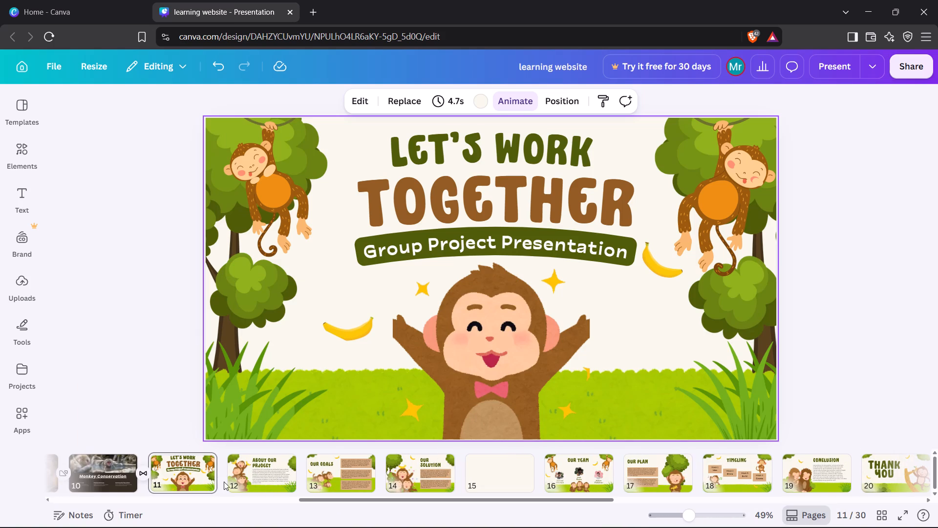
click(224, 482)
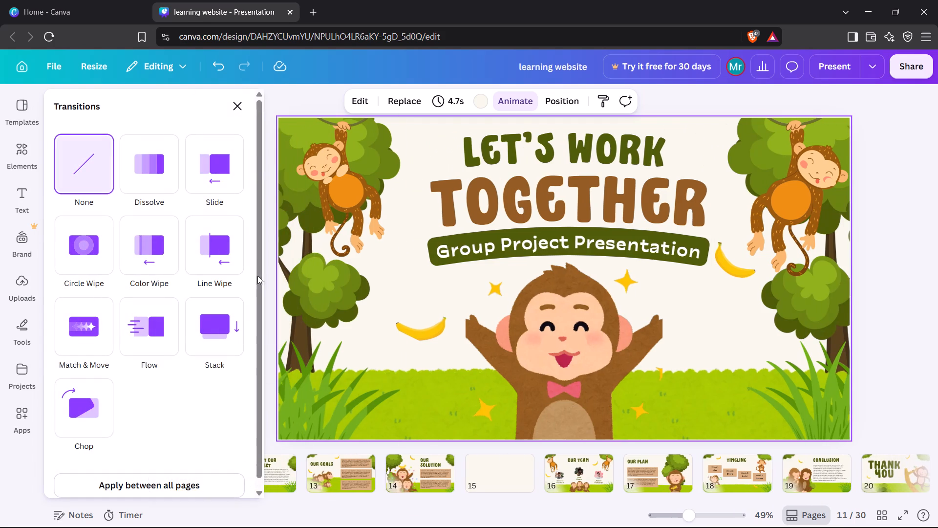
click(219, 242)
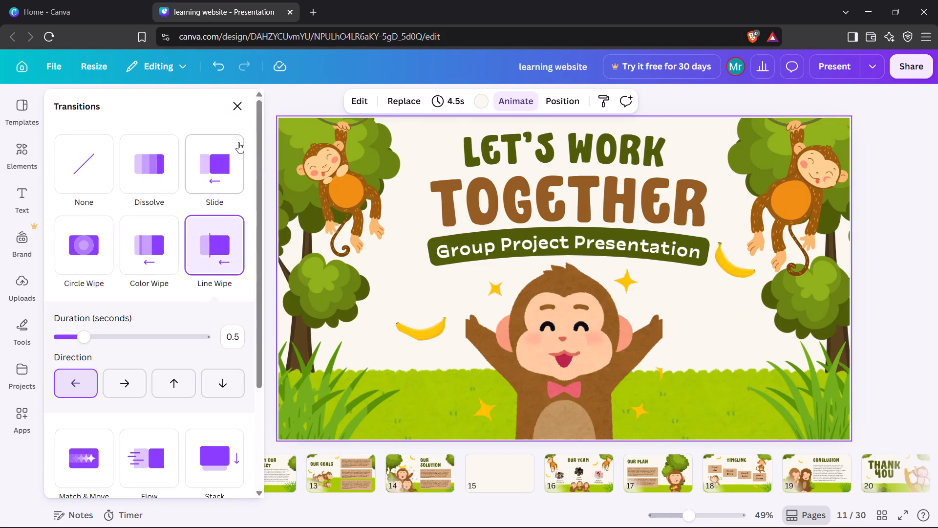
click(246, 110)
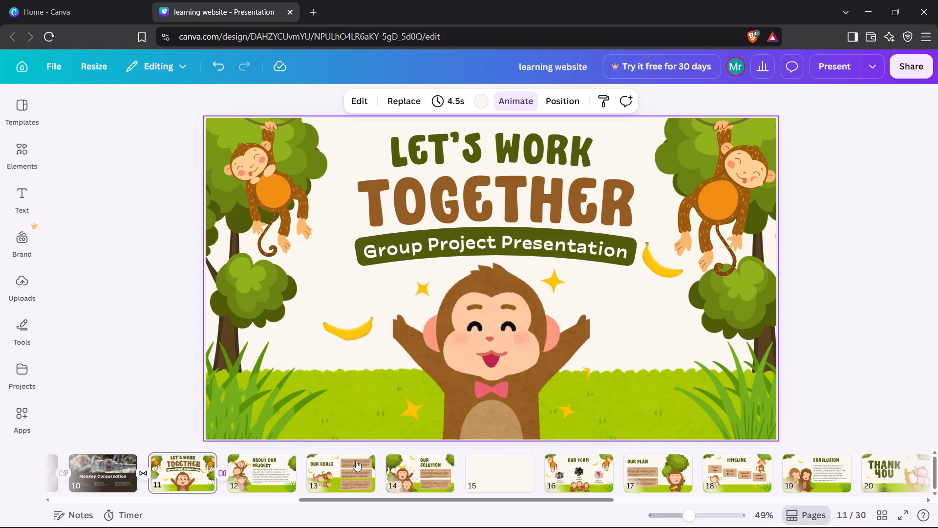
On slide 12, move the two-line title up to the slide's top edge, leaving a gap above the body text.
click(281, 467)
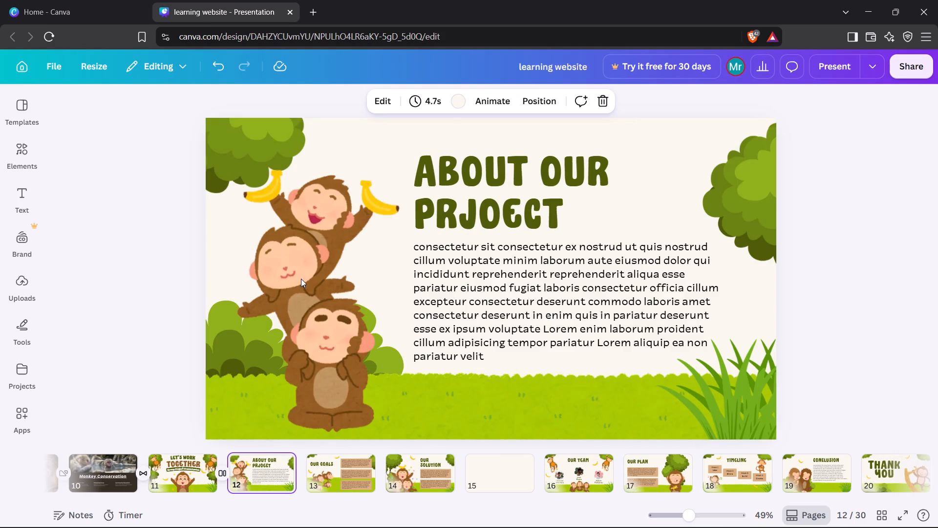
click(474, 177)
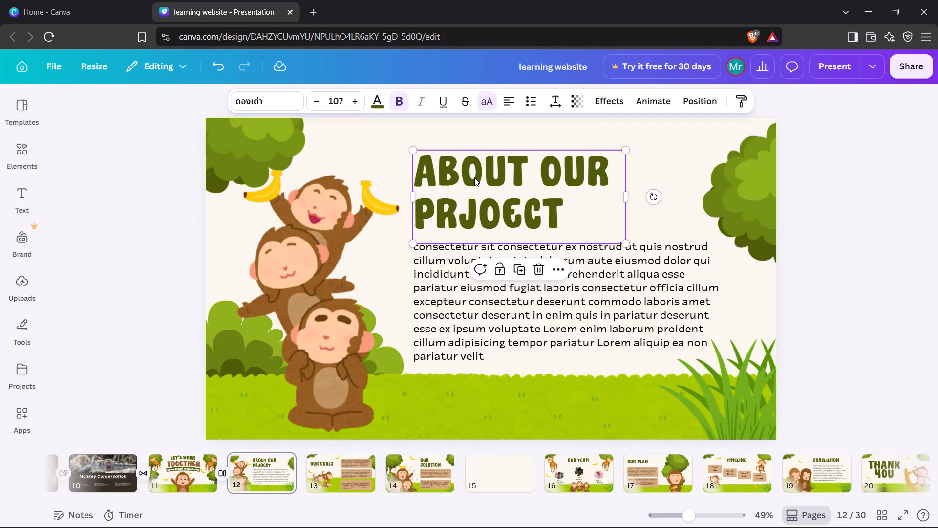
drag(487, 185, 487, 159)
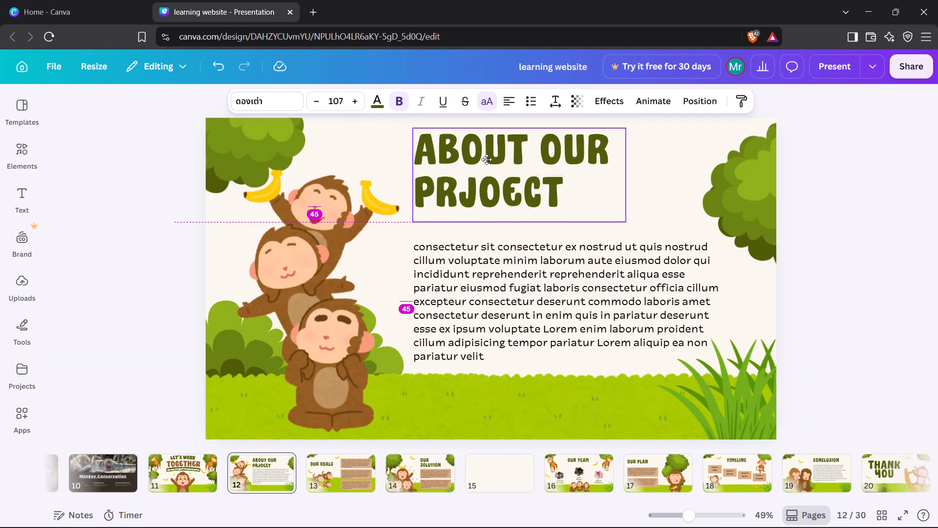
drag(487, 159, 488, 154)
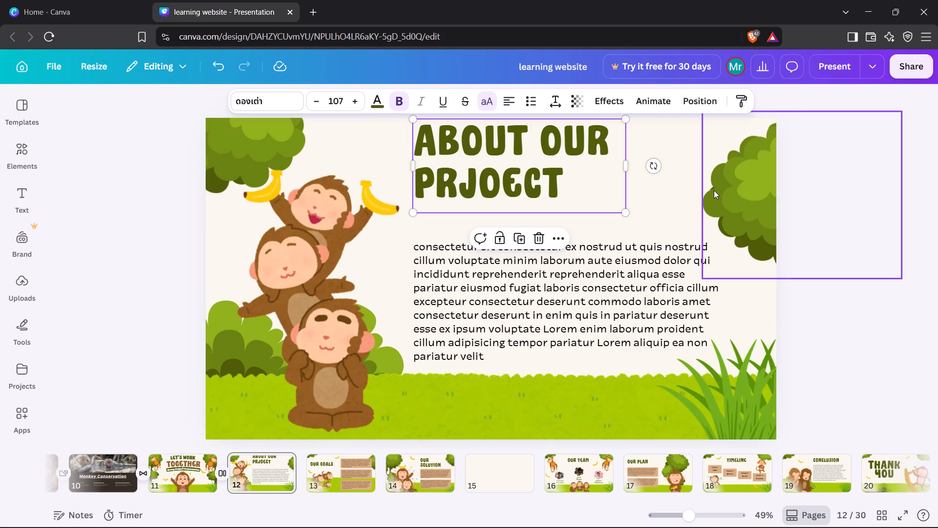
Move the tree on the right side of slide 12 up and inward so its crown meets the slide's top edge.
click(714, 190)
drag(746, 188, 730, 176)
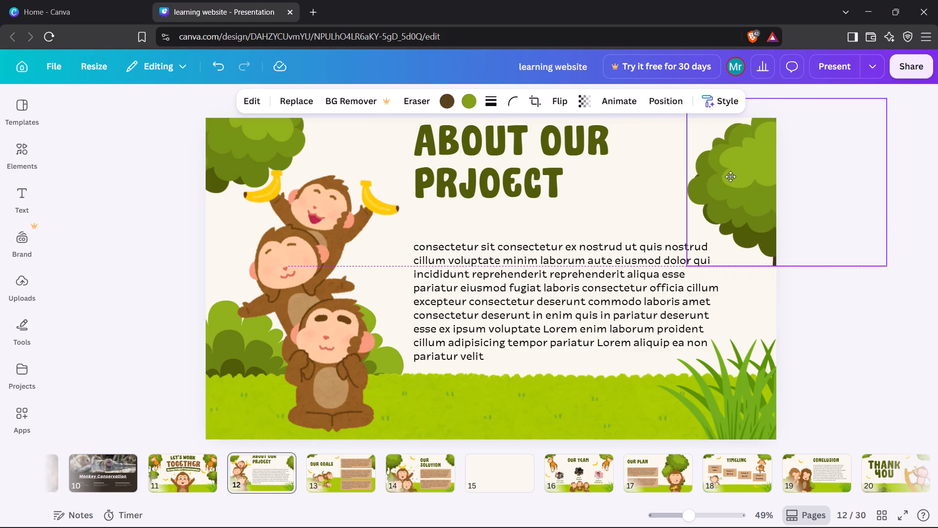
drag(730, 176, 731, 176)
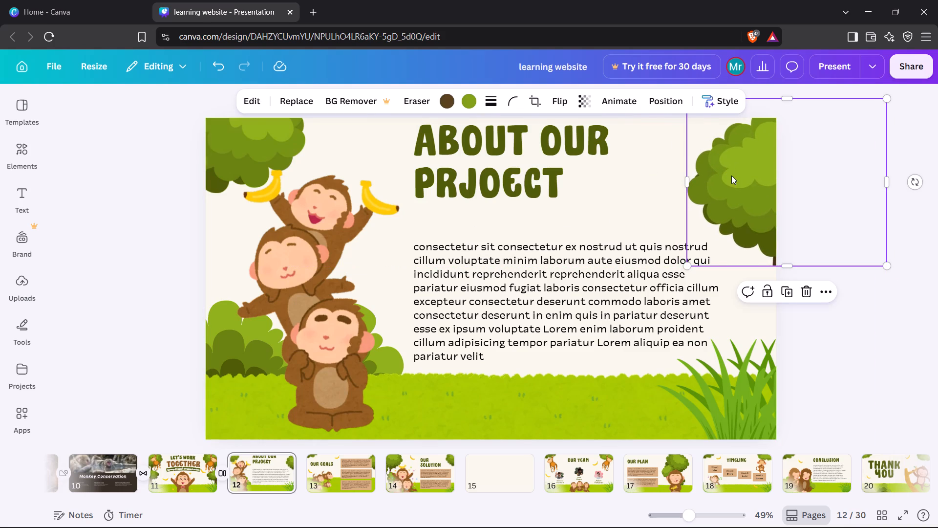
click(656, 201)
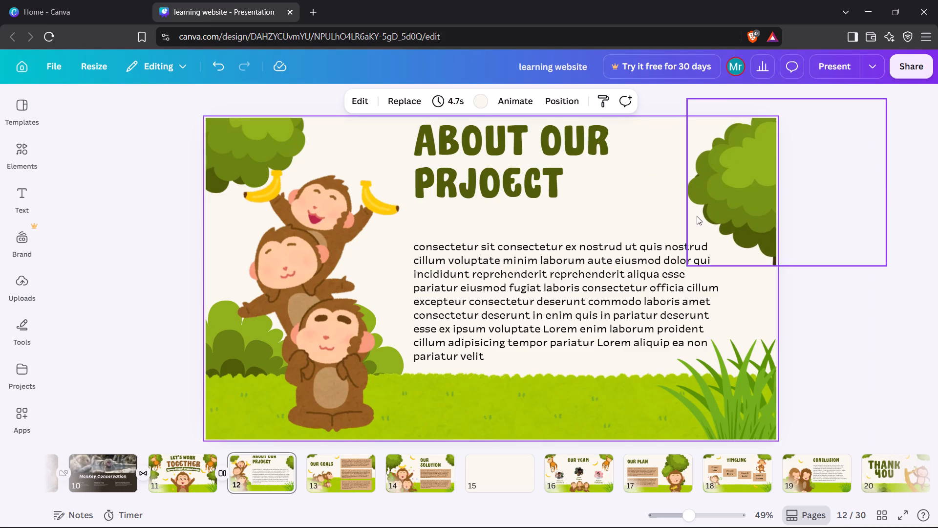
Nudge the tree on the right side of slide 12 slightly outward and up.
drag(724, 201, 730, 200)
click(633, 213)
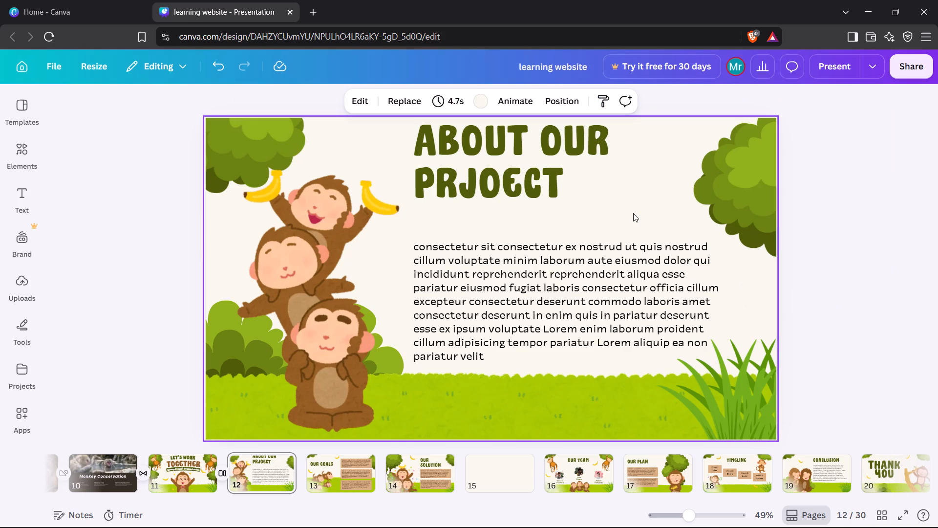
Move the stacked monkeys on slide 12 left, and shift the upper-left tree farther up into the corner.
click(335, 261)
drag(330, 257, 306, 257)
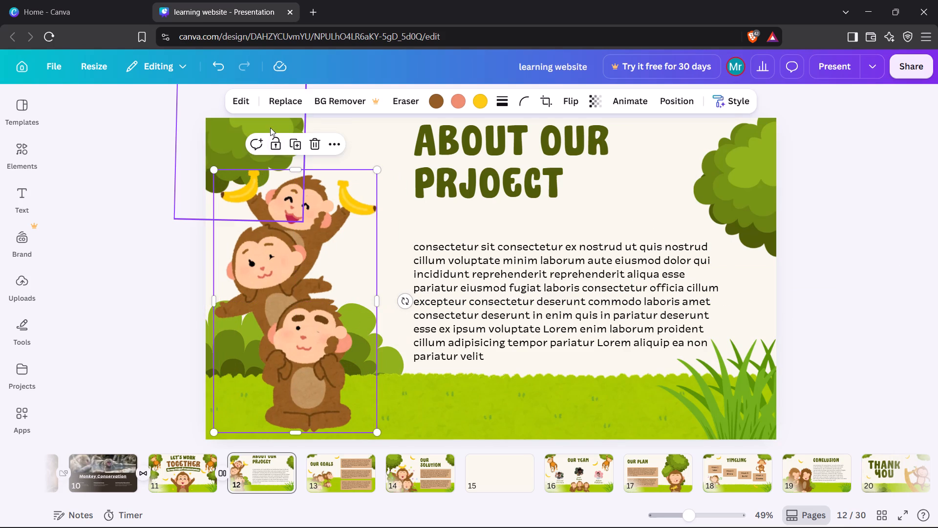
click(234, 137)
drag(234, 137, 231, 134)
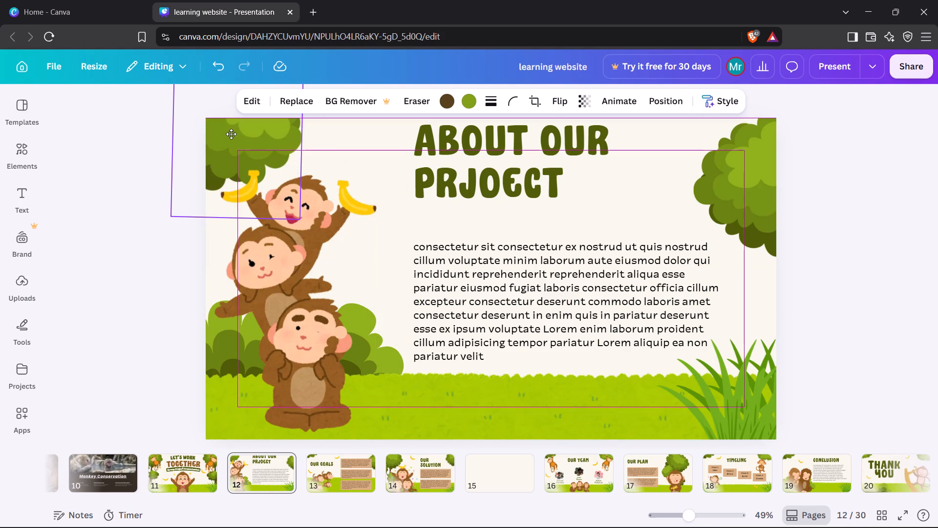
drag(231, 134, 230, 122)
click(353, 134)
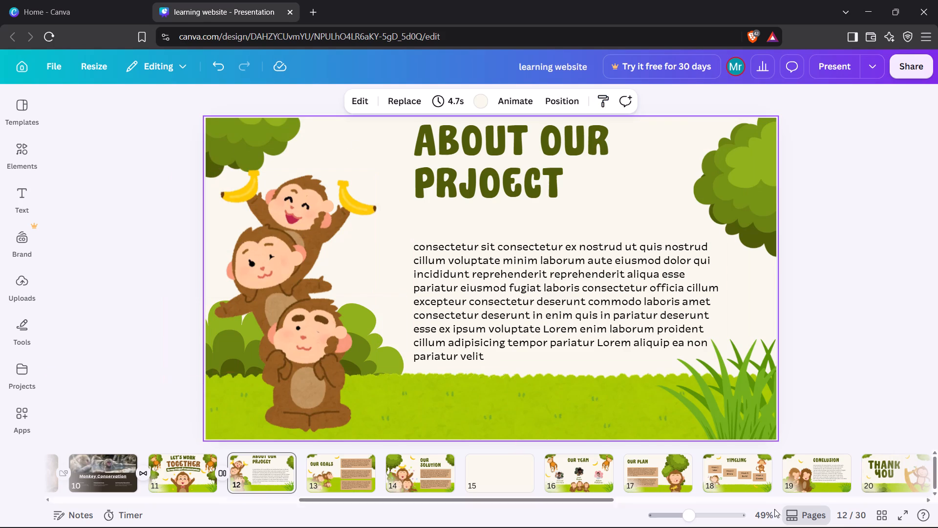
Move the grass clump in slide 12's lower-right corner inward and up so more of it lies on the slide.
click(750, 416)
drag(731, 390, 694, 375)
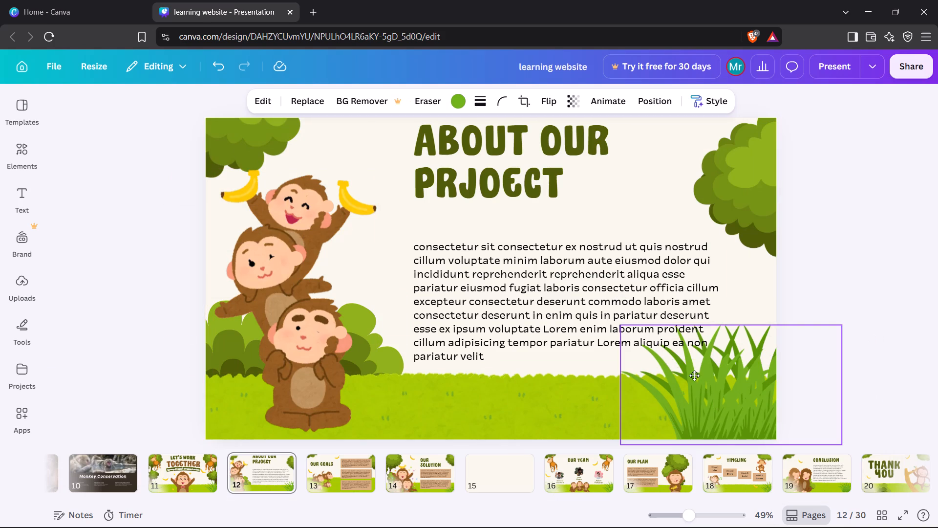
drag(694, 375, 688, 373)
click(590, 389)
Move slide 12's body text up and left so it sits just below the two-line title.
drag(609, 307, 585, 288)
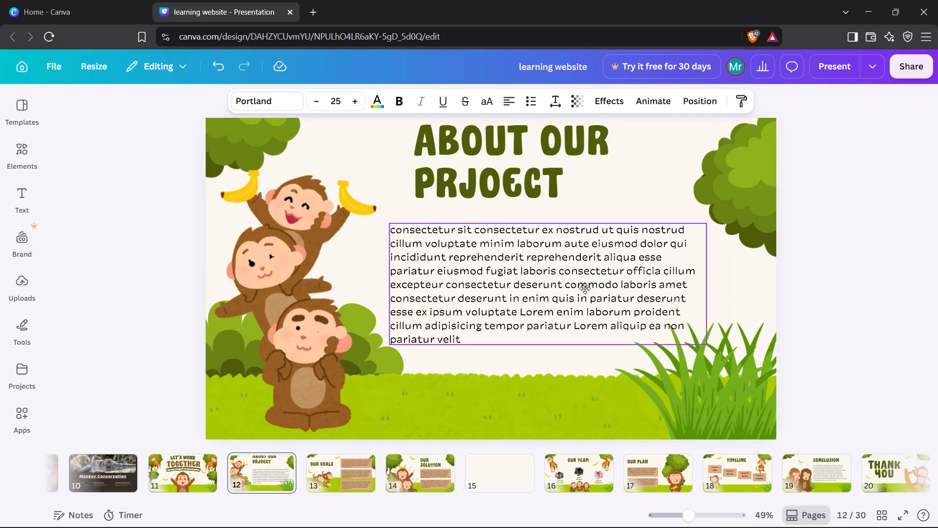
drag(585, 288, 582, 283)
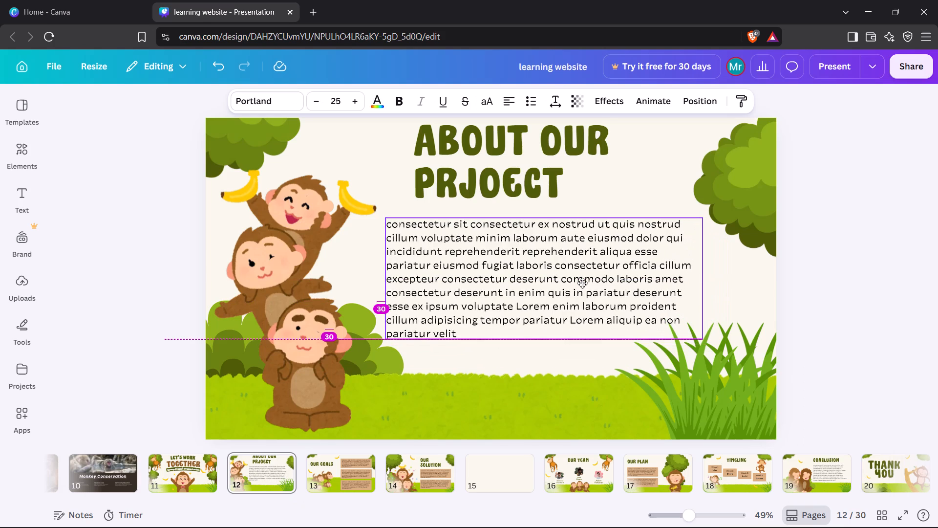
drag(582, 283, 582, 277)
click(400, 135)
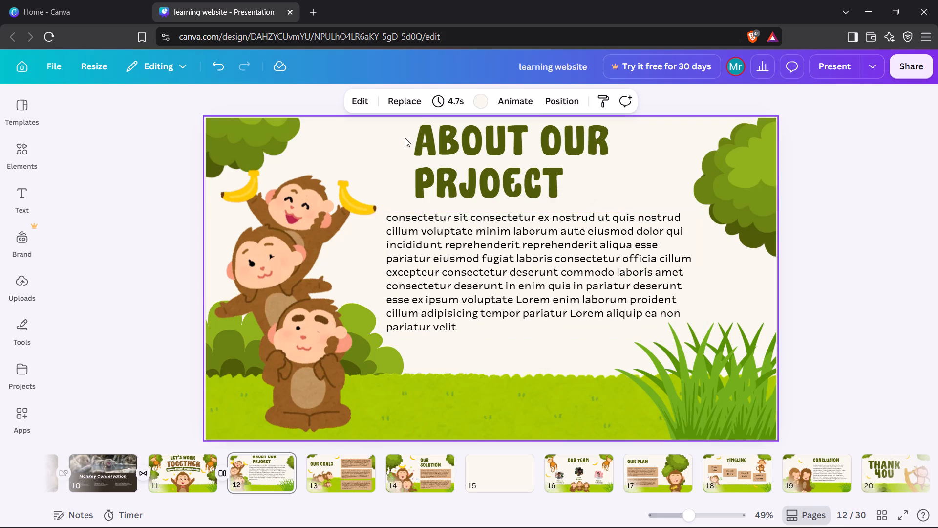
Apply the Sleek page animation to slide 12.
click(519, 97)
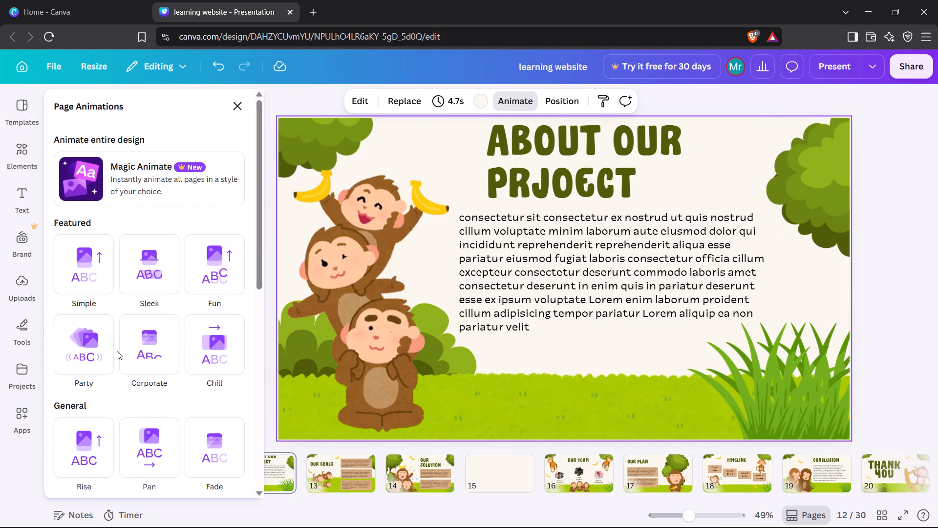
click(160, 285)
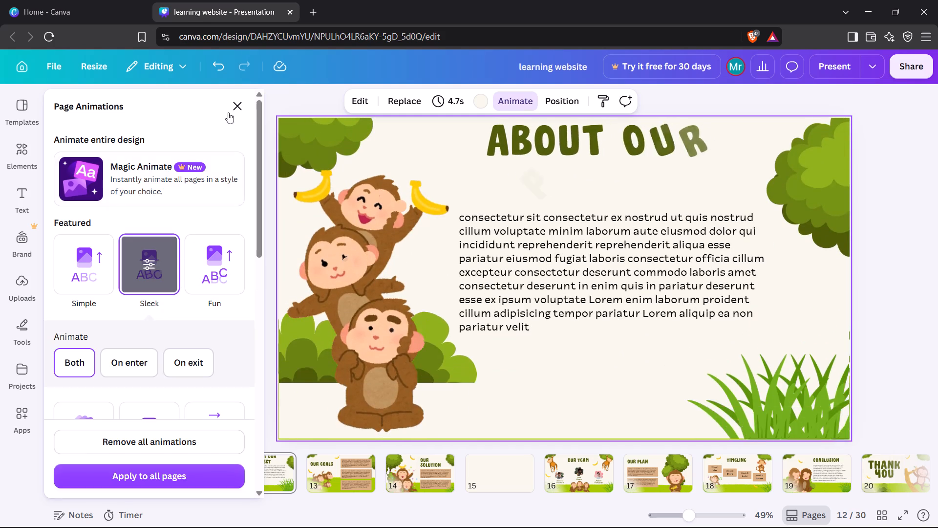
click(230, 112)
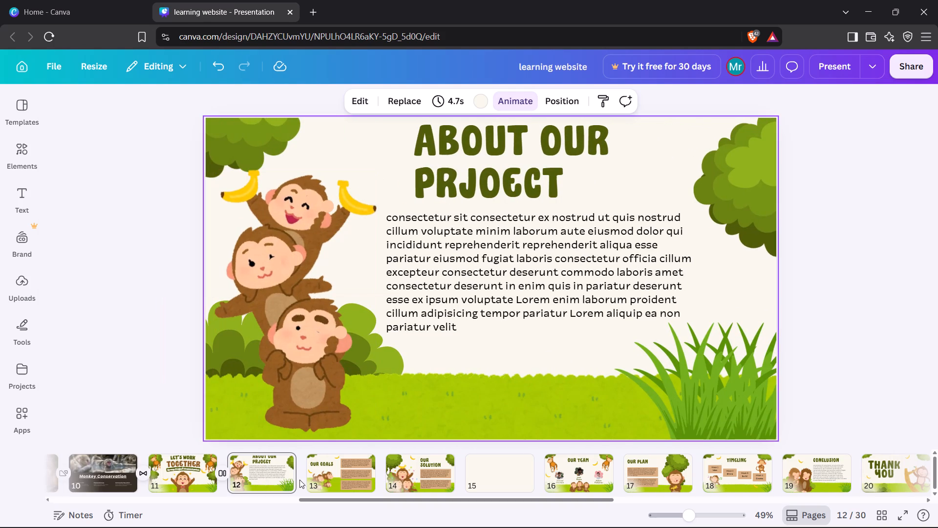
Add a Match & Move transition between slides 12 and 13.
click(313, 487)
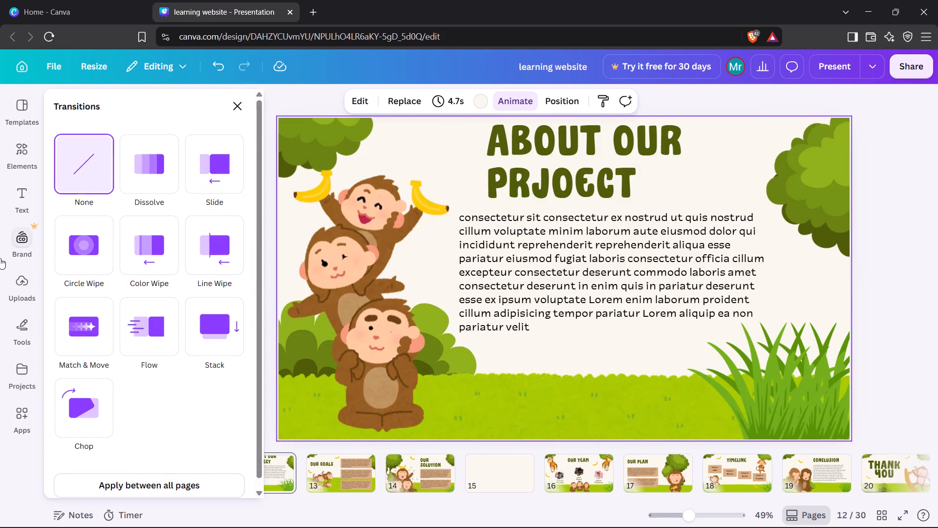
click(97, 348)
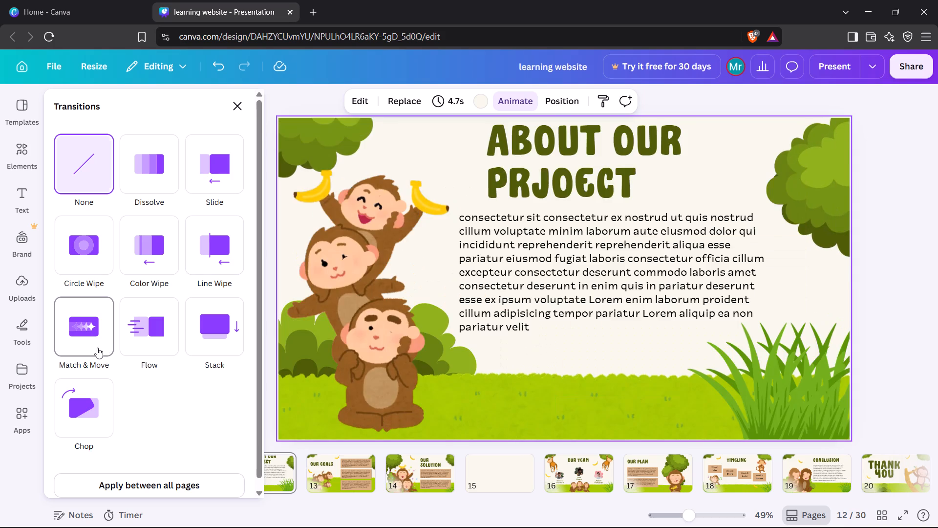
click(236, 108)
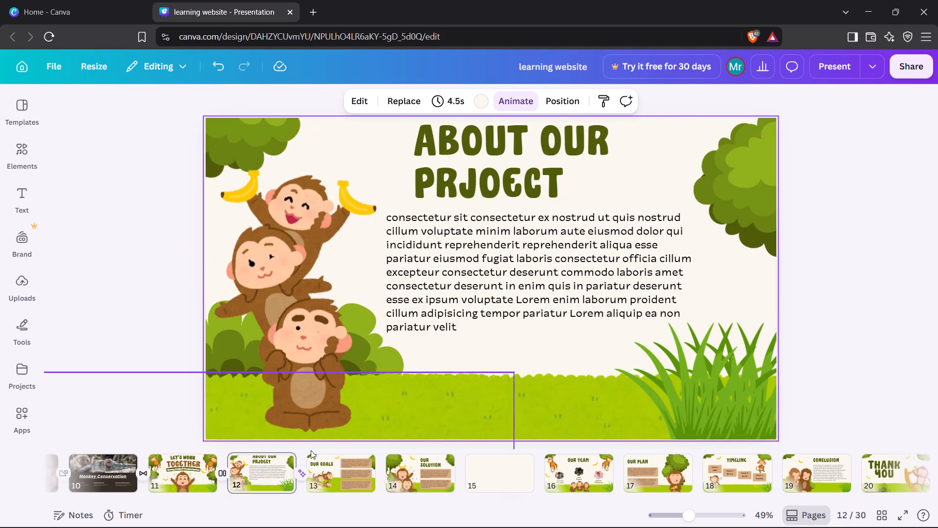
click(161, 390)
On slide 13, move the Our Goals title up and left, and raise the banana above it slightly.
key(Right)
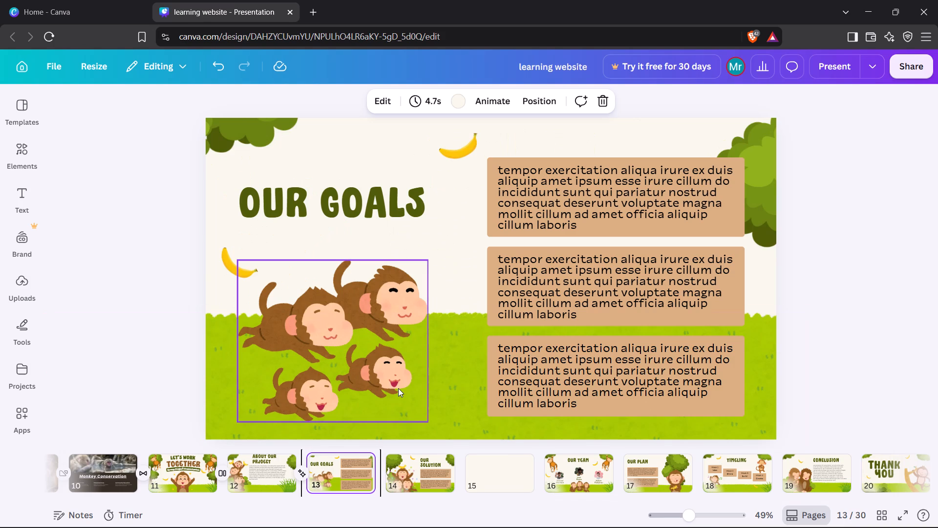
drag(370, 206, 367, 206)
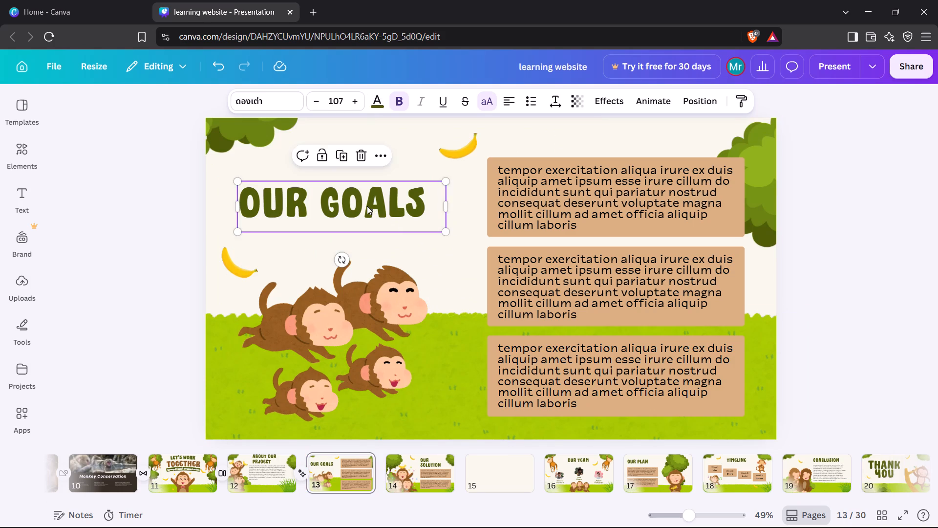
drag(367, 206, 356, 188)
drag(462, 148, 462, 148)
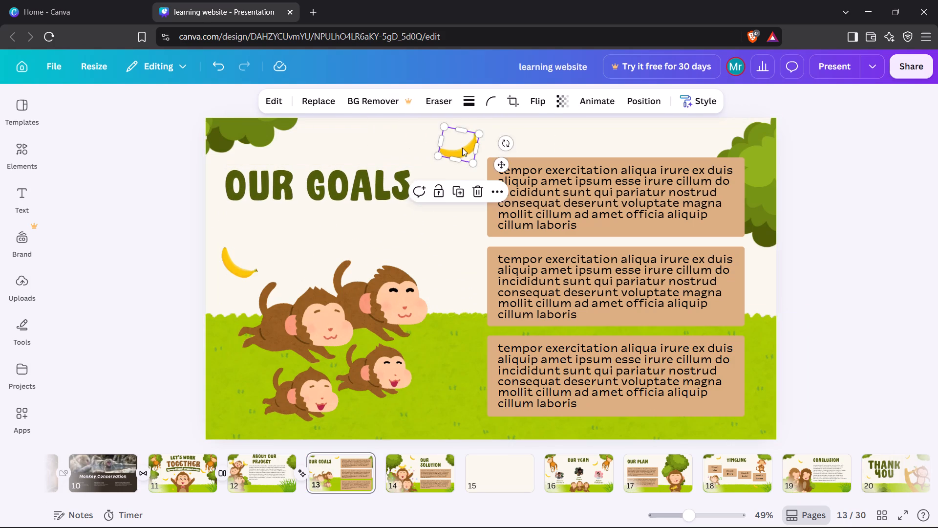
drag(462, 148, 463, 139)
click(624, 205)
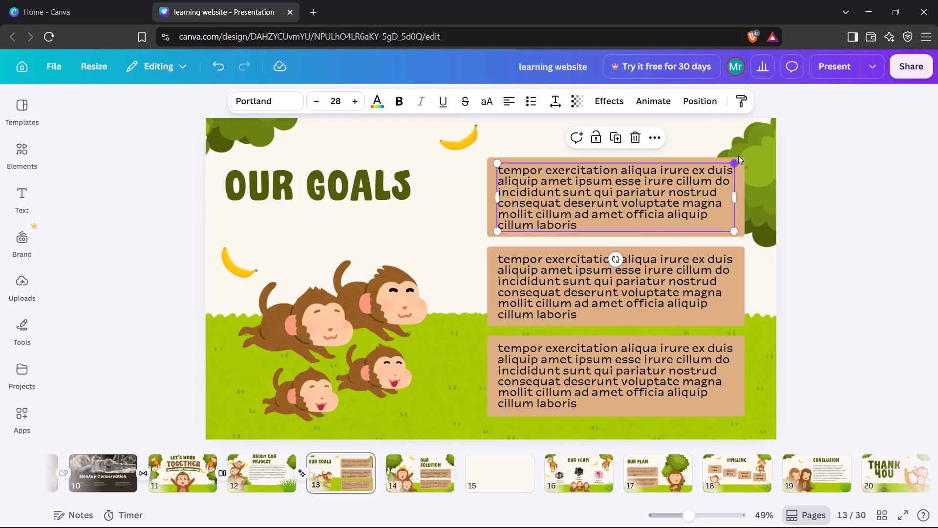
Move the tree behind slide 13's text boxes outward and up at the right edge.
click(749, 152)
drag(754, 152, 765, 155)
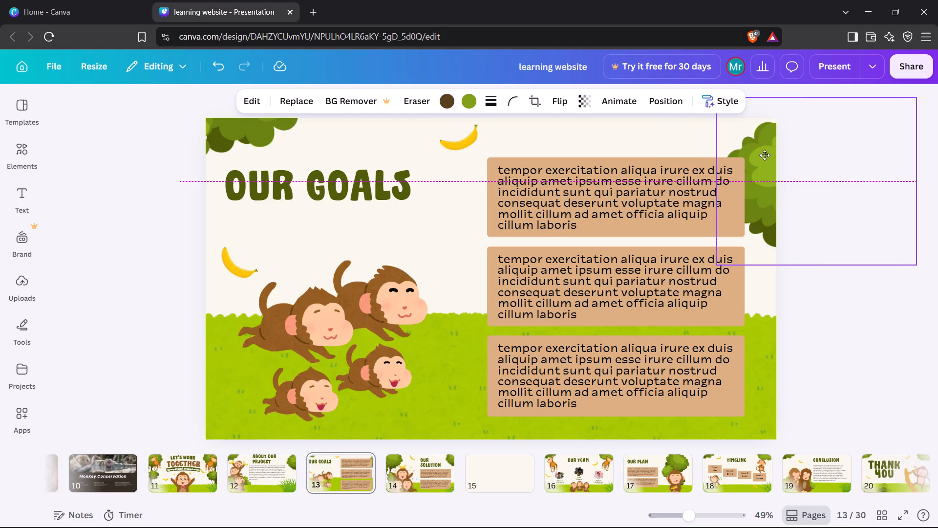
drag(765, 155, 765, 144)
Lower the grass ground on slide 13 so its top edge meets the top of the third text box.
click(755, 338)
drag(755, 338, 755, 362)
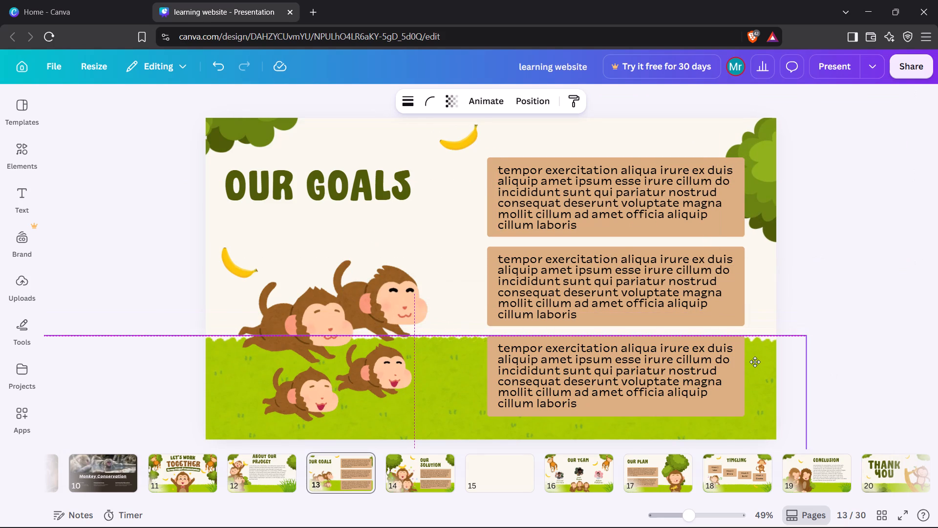
drag(755, 362, 754, 357)
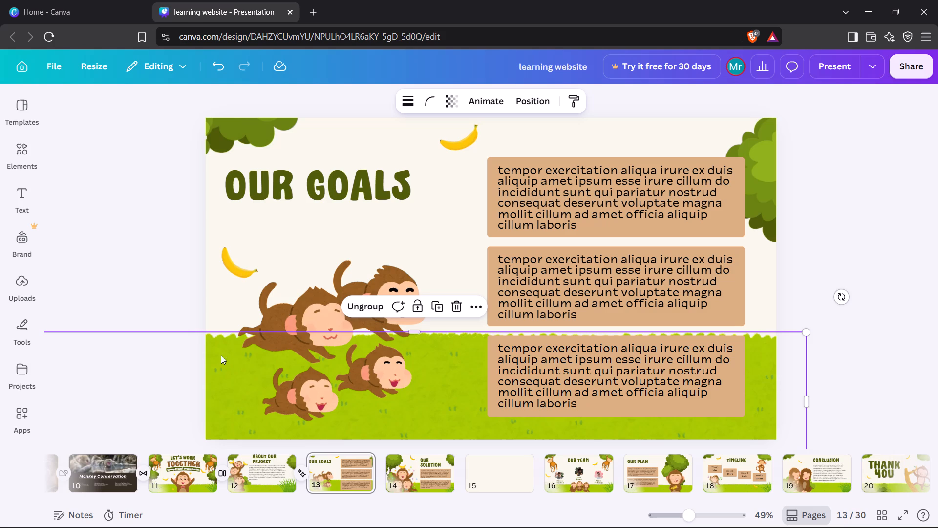
Move the group of running monkeys on slide 13 left and slightly down toward the slide's left edge.
click(314, 371)
drag(314, 371, 290, 377)
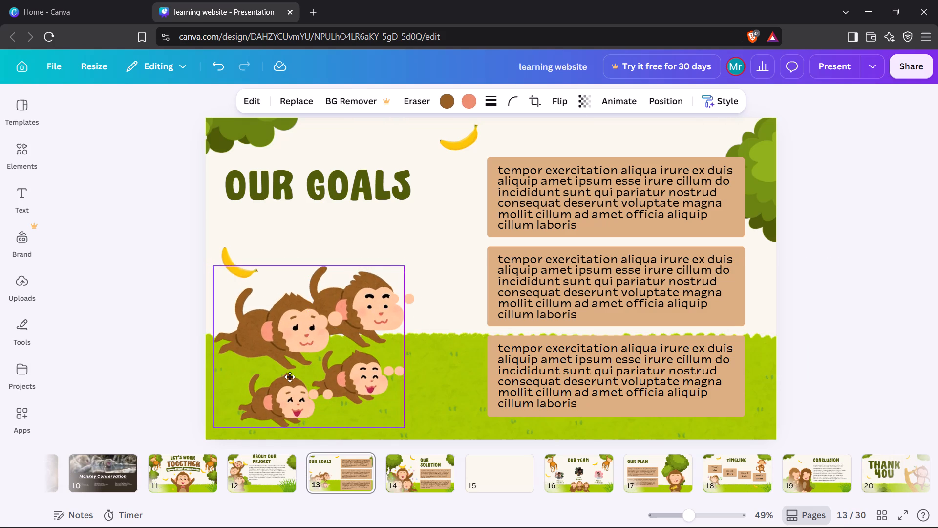
drag(290, 377, 289, 377)
click(420, 209)
click(440, 237)
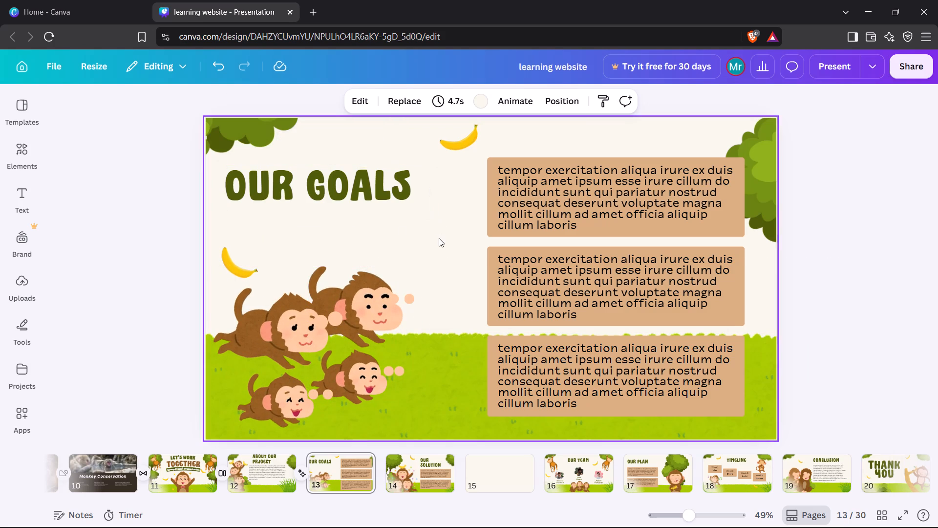
Shift the Our Goals title farther left, and move the upper banana to just above the first text box's left corner.
click(320, 181)
drag(339, 192, 328, 193)
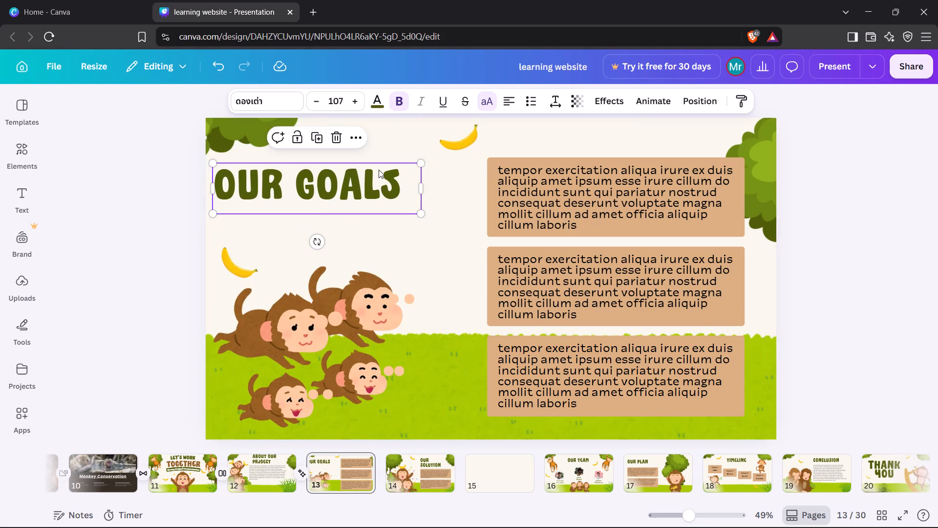
drag(455, 133, 449, 173)
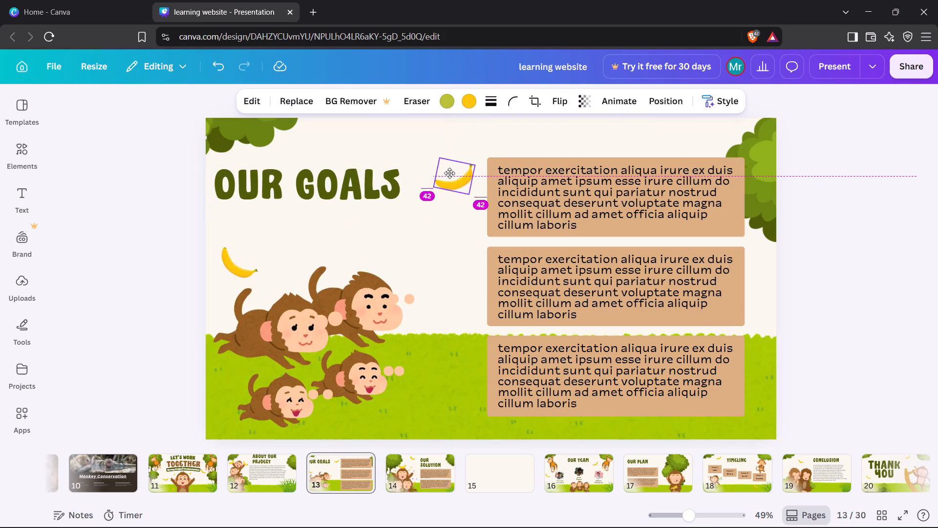
drag(449, 173, 488, 131)
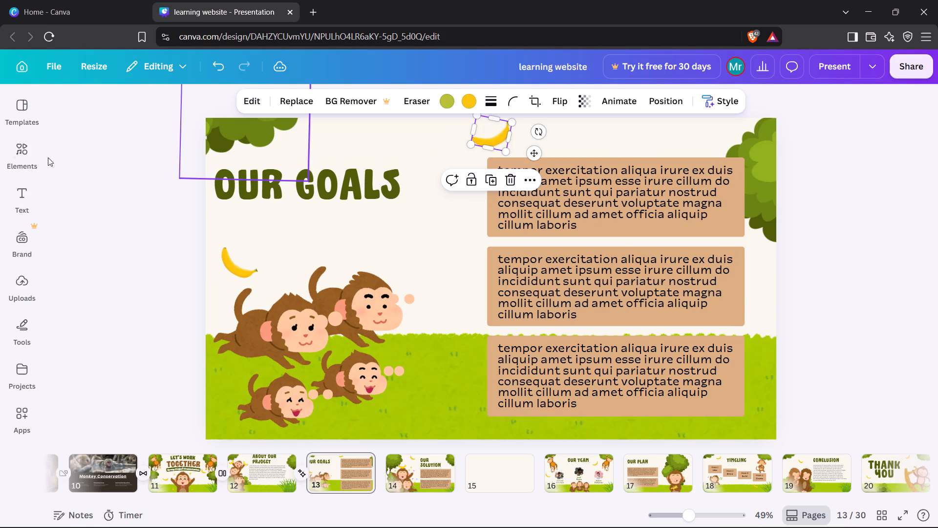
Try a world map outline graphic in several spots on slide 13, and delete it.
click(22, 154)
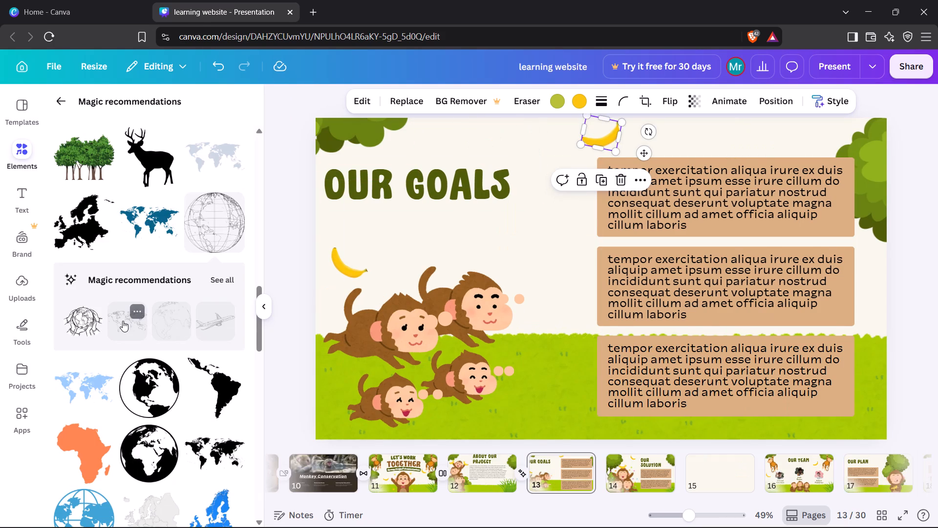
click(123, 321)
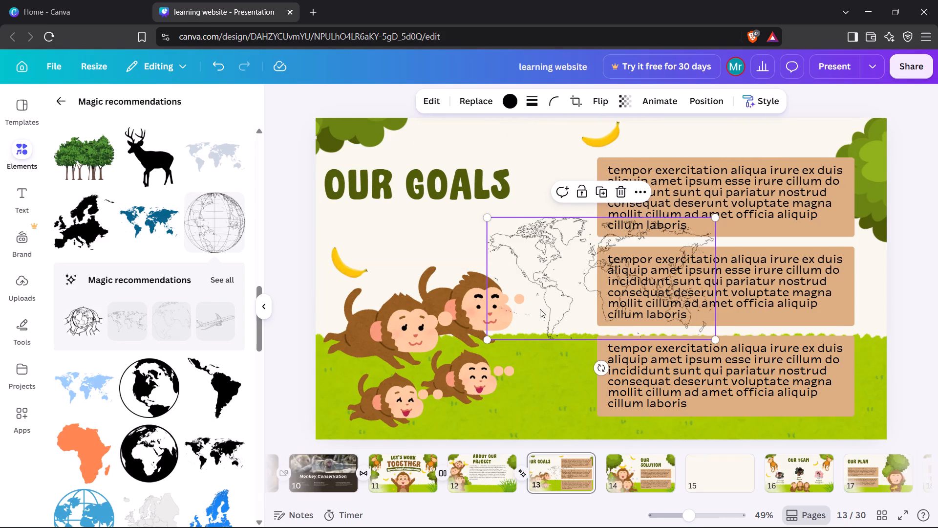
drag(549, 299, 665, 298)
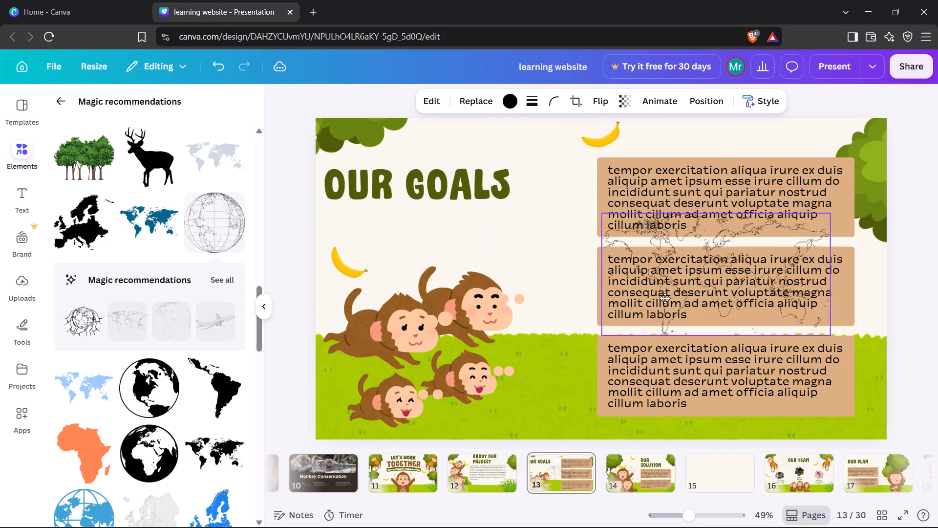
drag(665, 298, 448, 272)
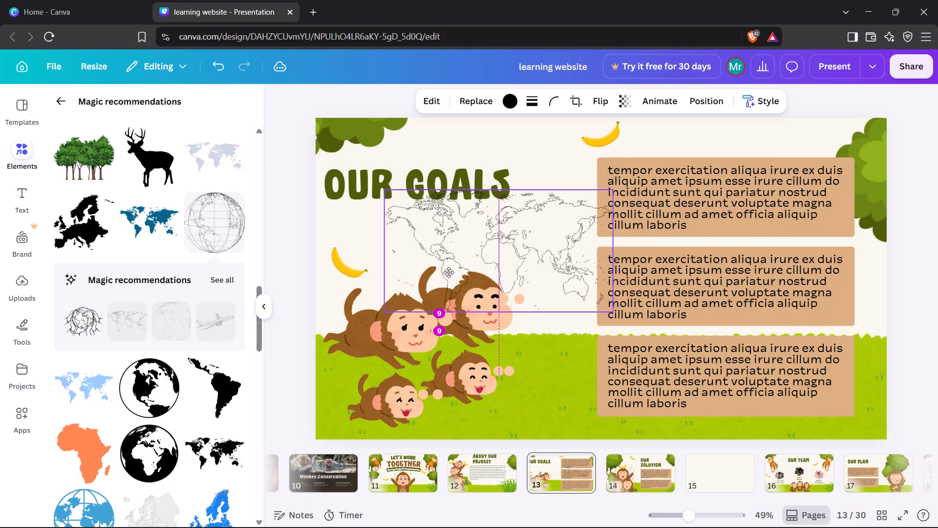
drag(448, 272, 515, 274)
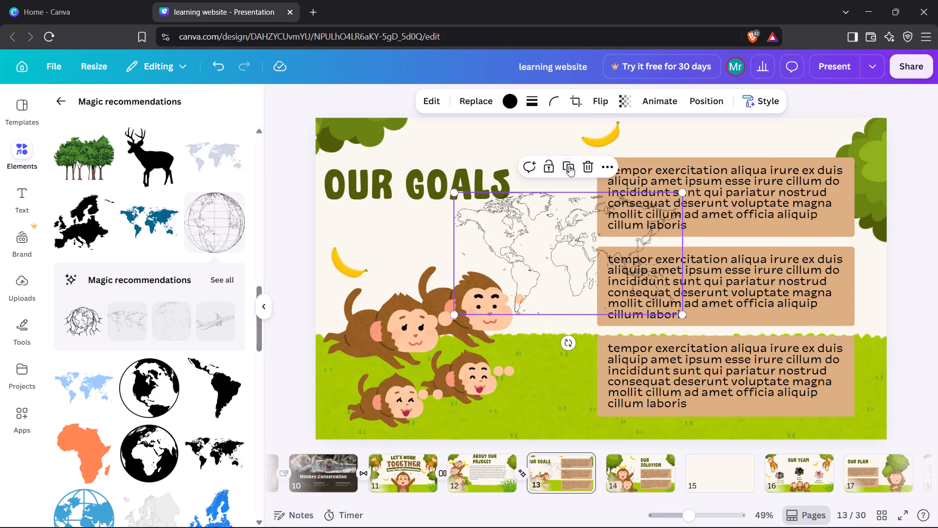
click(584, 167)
Add the illustration of a monkey hanging from a leafy branch to slide 13.
scroll(102, 404, down, 7)
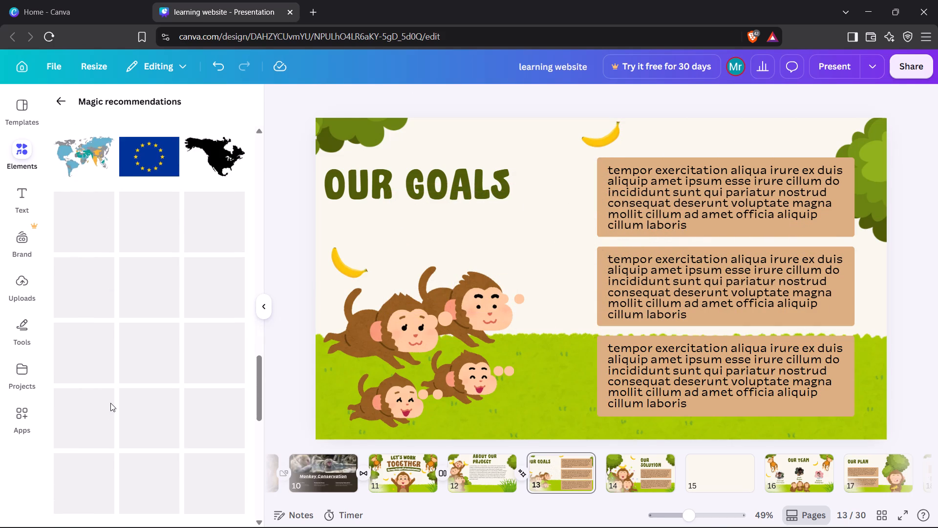
scroll(110, 403, up, 14)
click(97, 430)
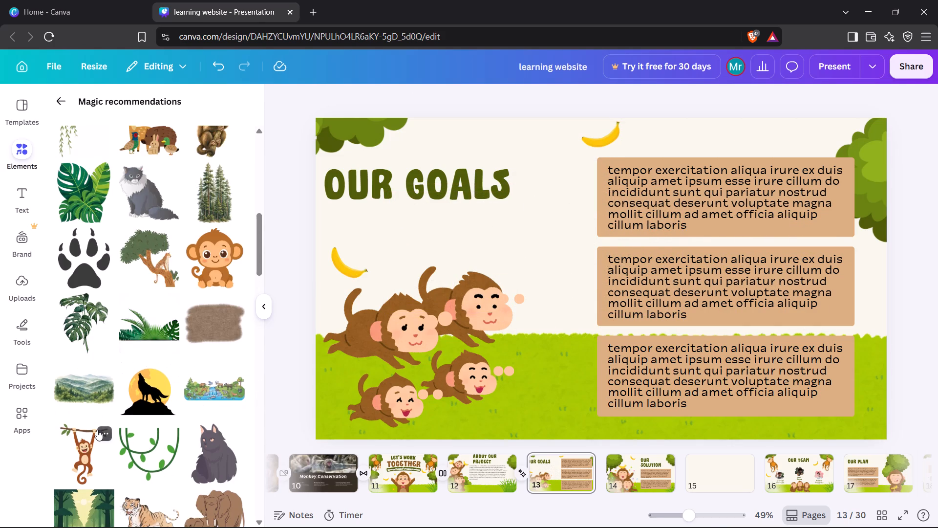
click(89, 452)
click(89, 452)
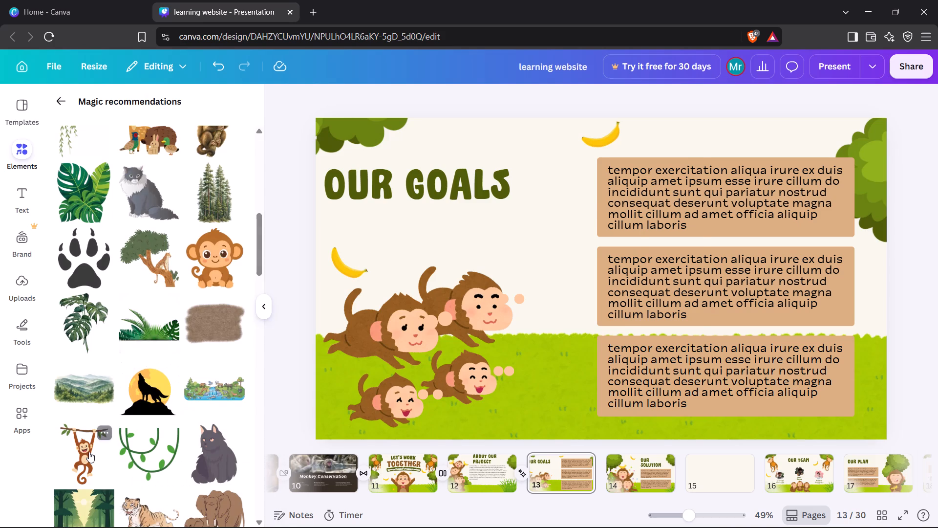
click(268, 312)
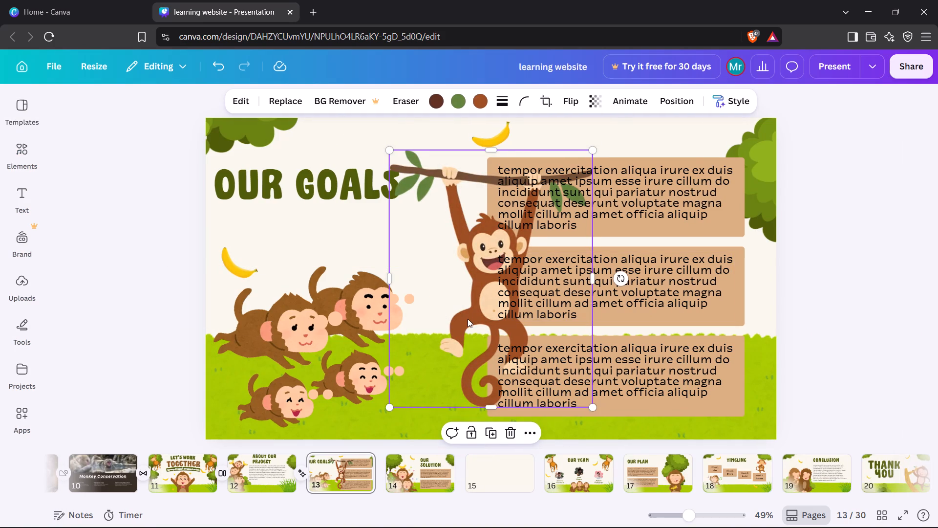
Shrink the hanging monkey on slide 13 to a small figure and hang it from the foliage in the slide's upper-left corner.
drag(468, 319, 691, 264)
drag(815, 354, 789, 342)
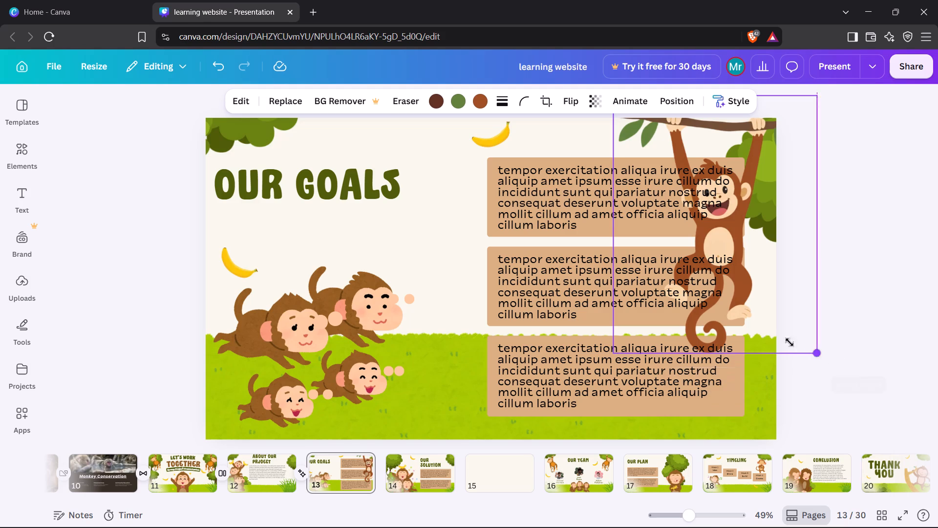
drag(789, 342, 659, 194)
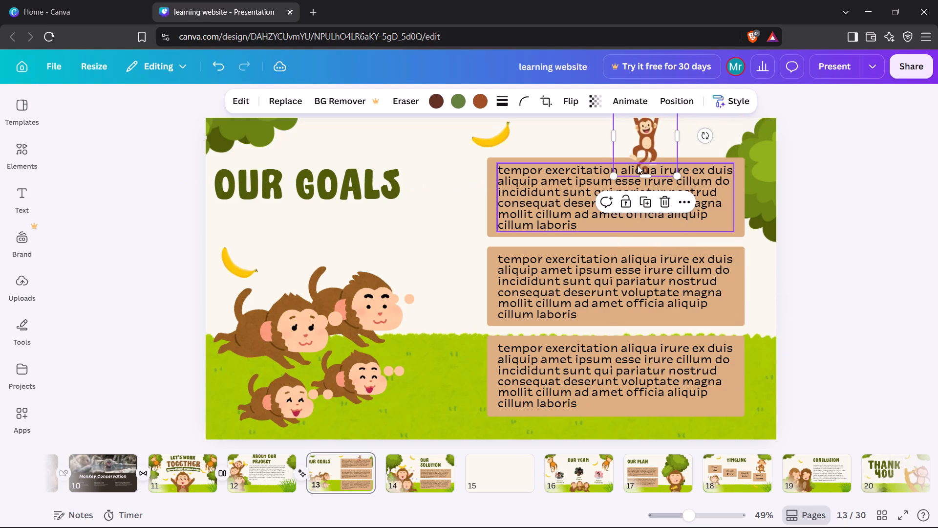
drag(642, 141, 746, 201)
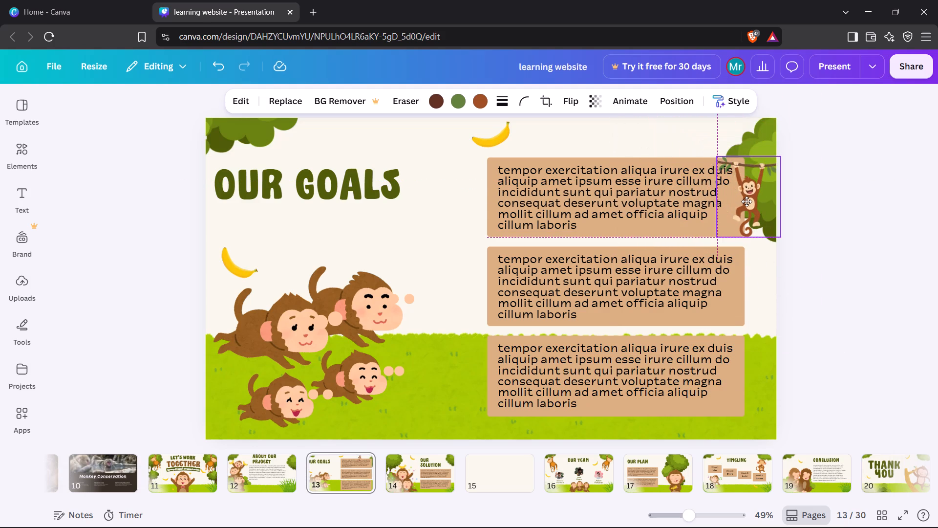
drag(746, 201, 753, 154)
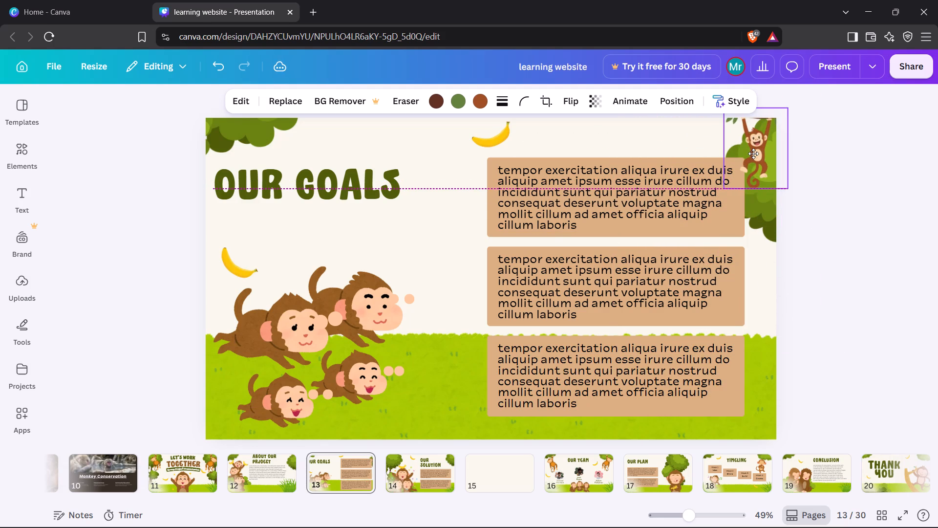
drag(753, 154, 753, 160)
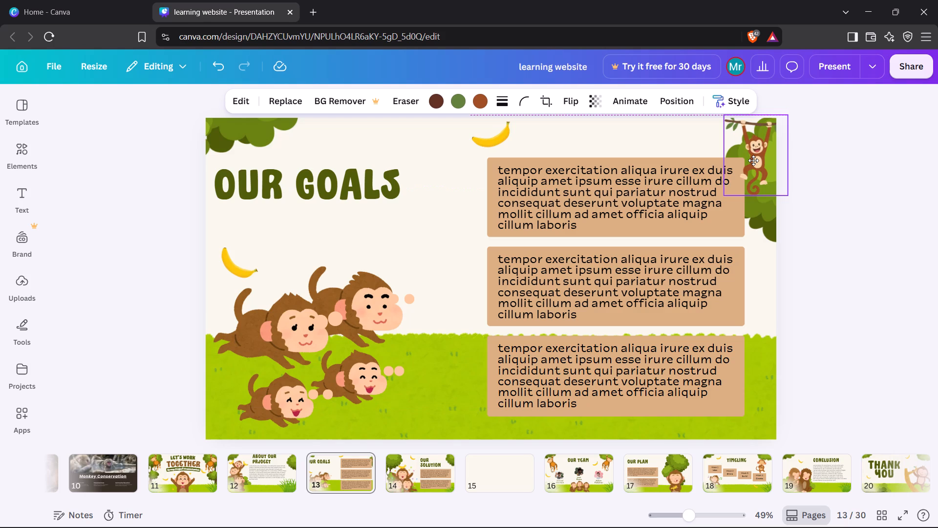
drag(753, 160, 756, 160)
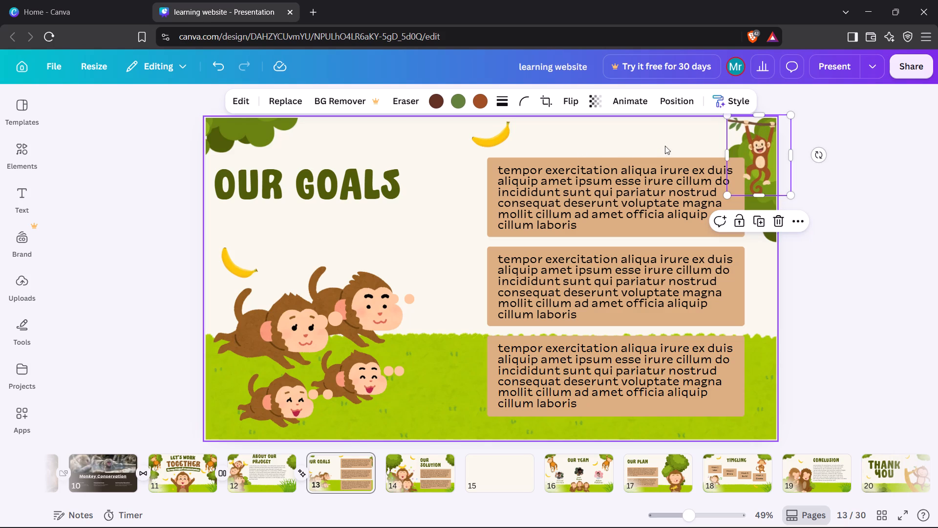
drag(764, 158, 208, 179)
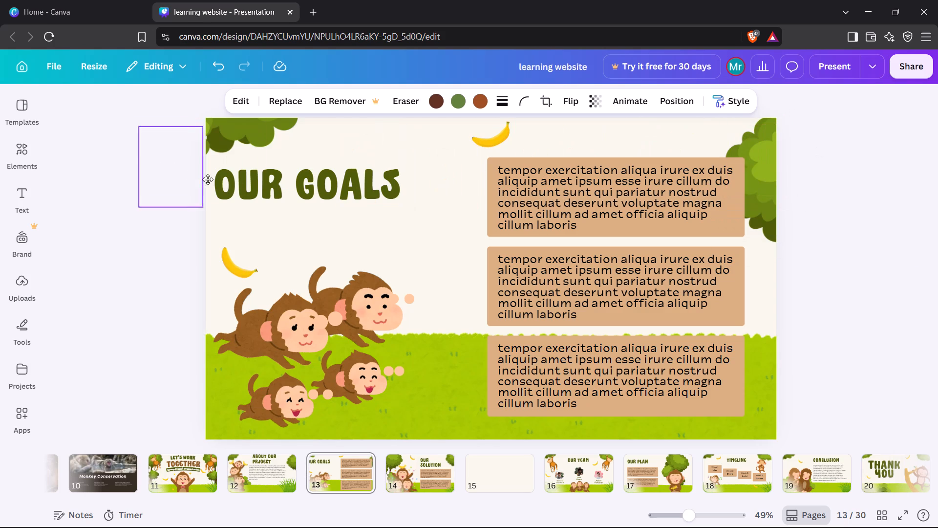
drag(208, 179, 243, 161)
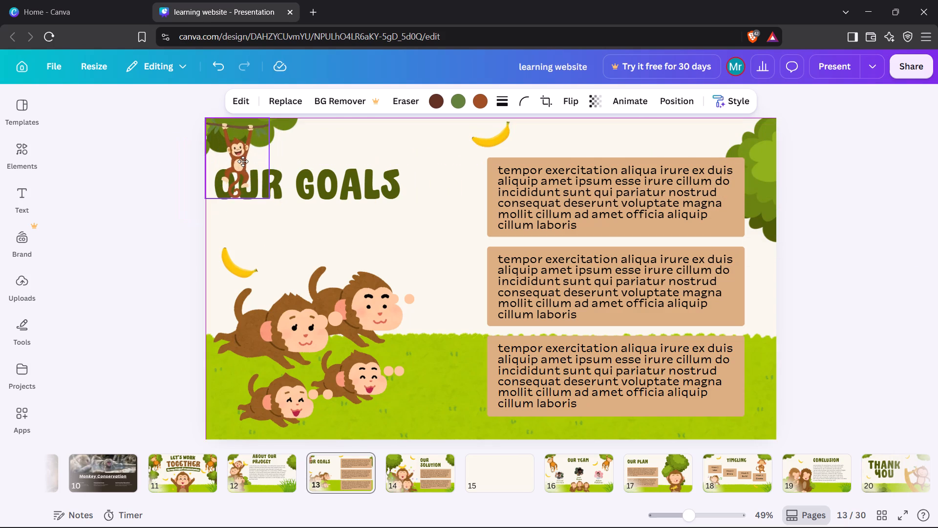
drag(243, 161, 246, 158)
Move the Our Goals title up and right so it sits beside the small hanging monkey.
drag(377, 185, 383, 210)
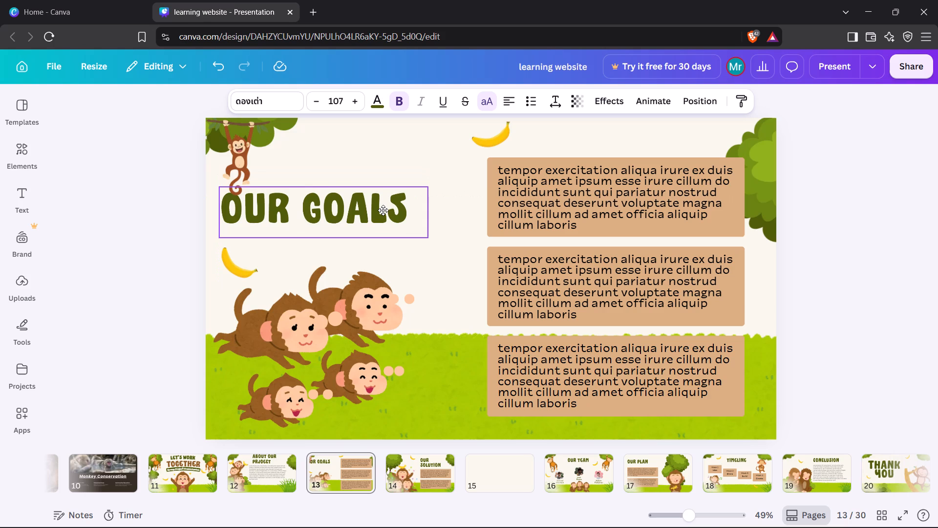
drag(383, 210, 429, 174)
click(120, 255)
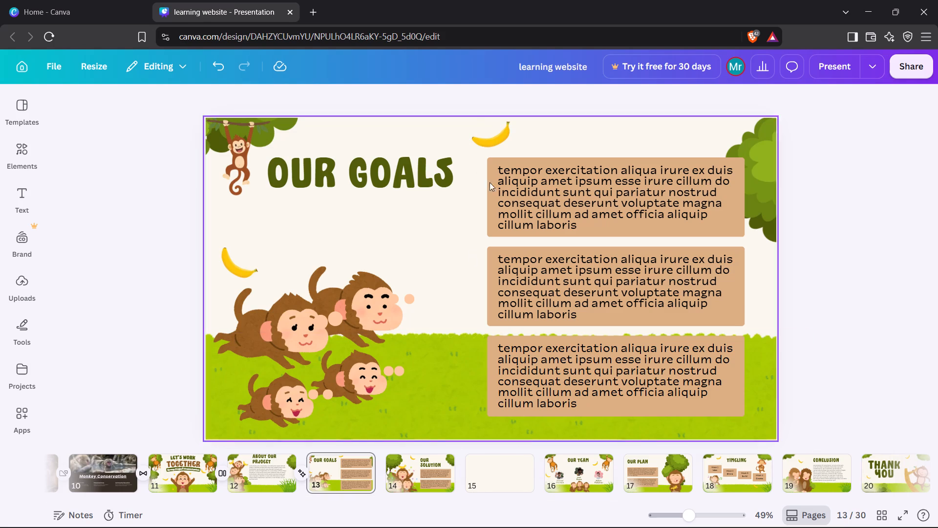
Apply the Fun page animation to slide 13.
click(551, 128)
click(477, 95)
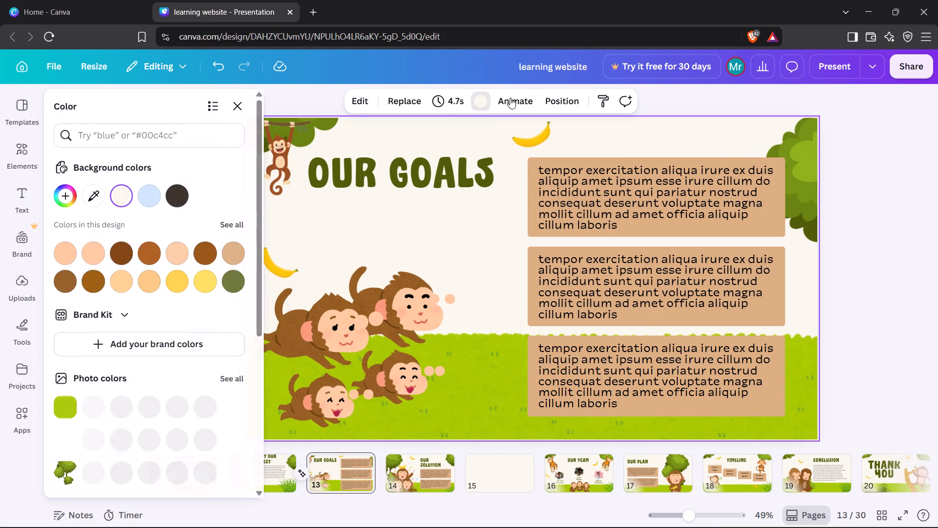
click(511, 98)
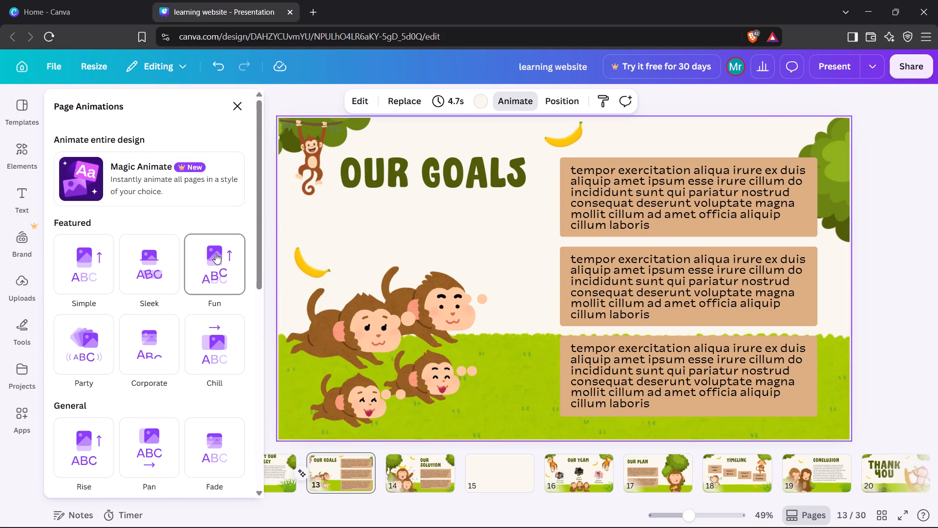
click(211, 254)
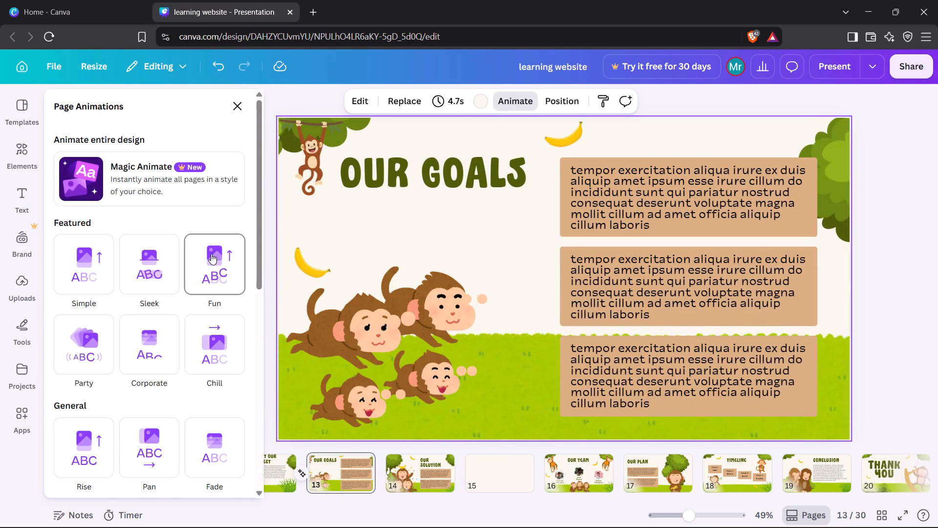
click(239, 110)
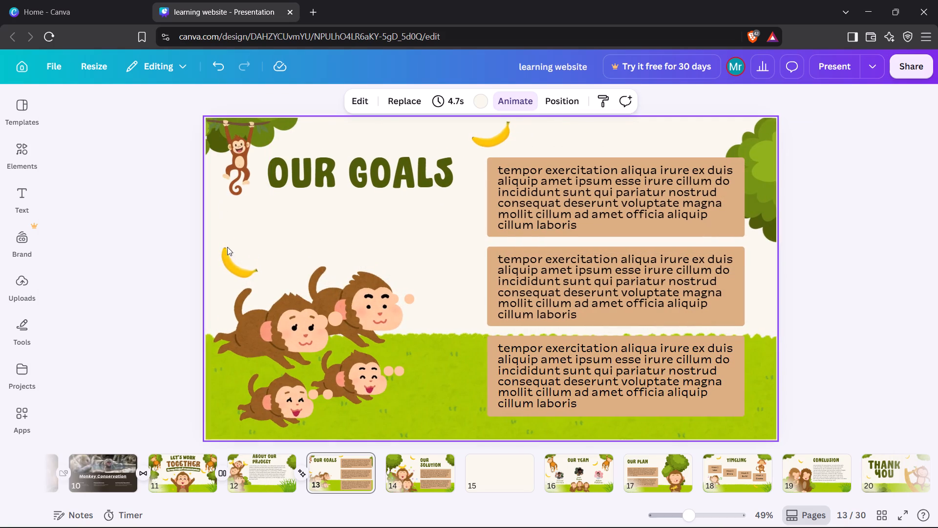
Add a Stack transition between slides 13 and 14.
double_click(391, 484)
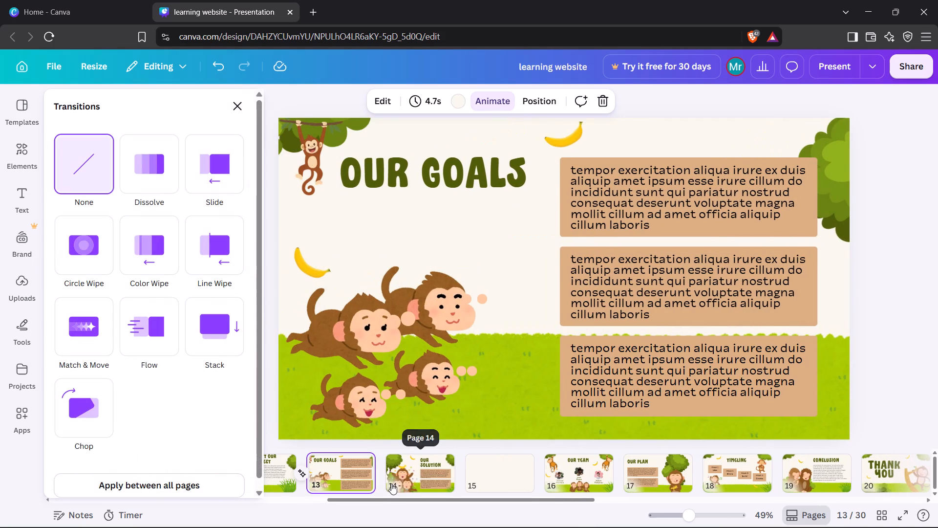
click(235, 326)
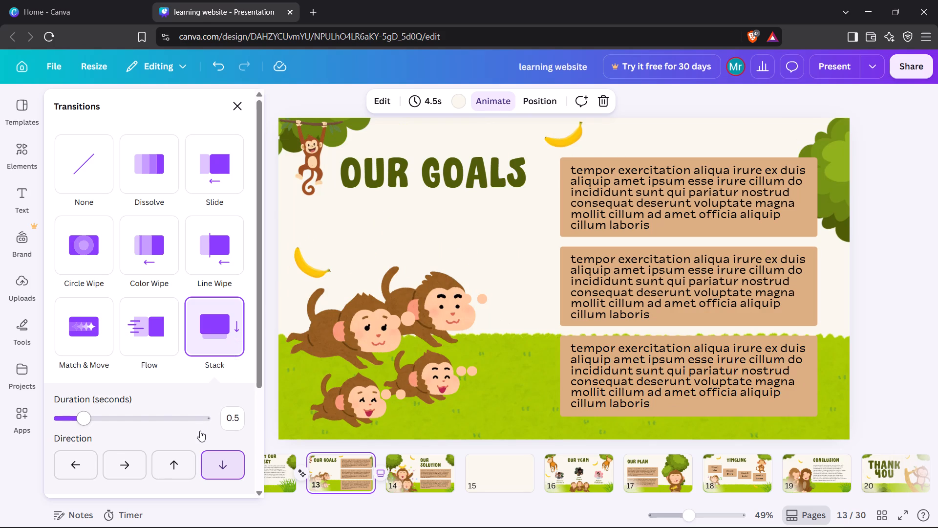
click(237, 111)
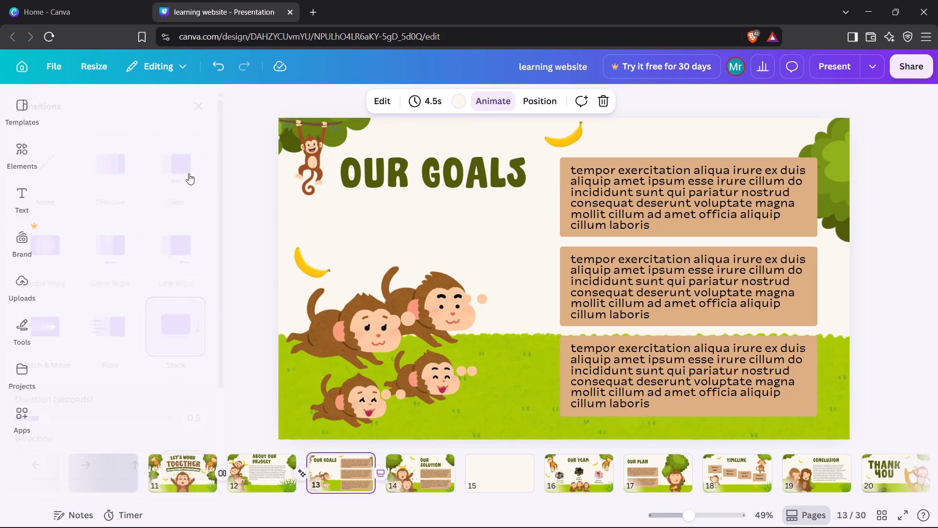
click(169, 200)
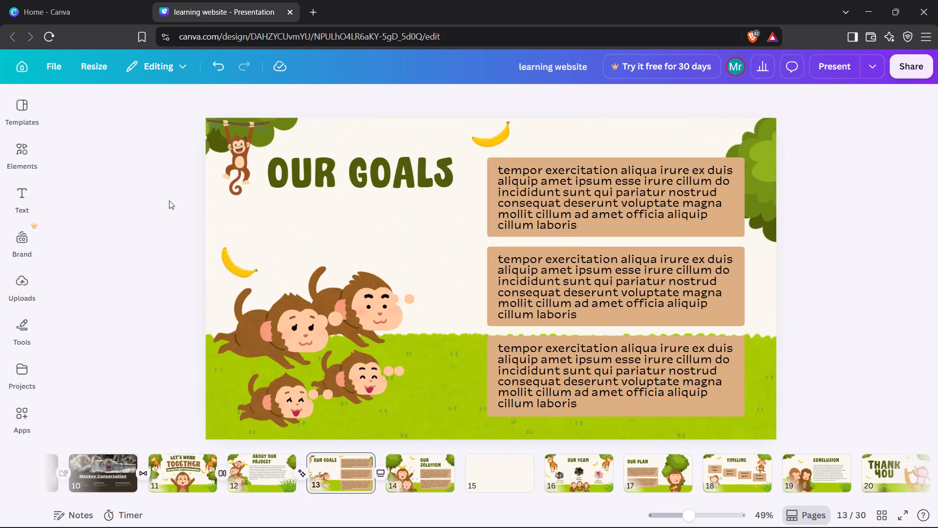
On slide 14, shift the upper-right tree slightly toward the slide's corner and raise the Our Solution title a little.
click(420, 474)
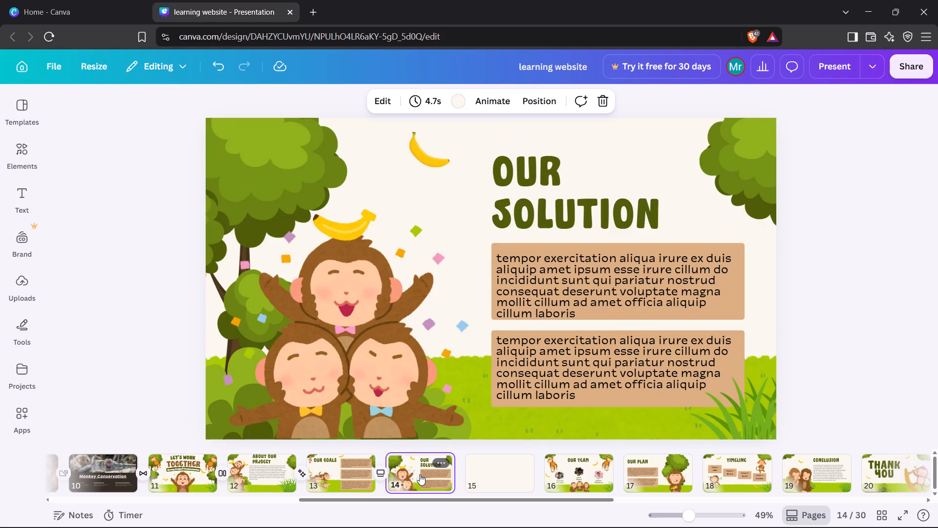
drag(742, 195, 754, 192)
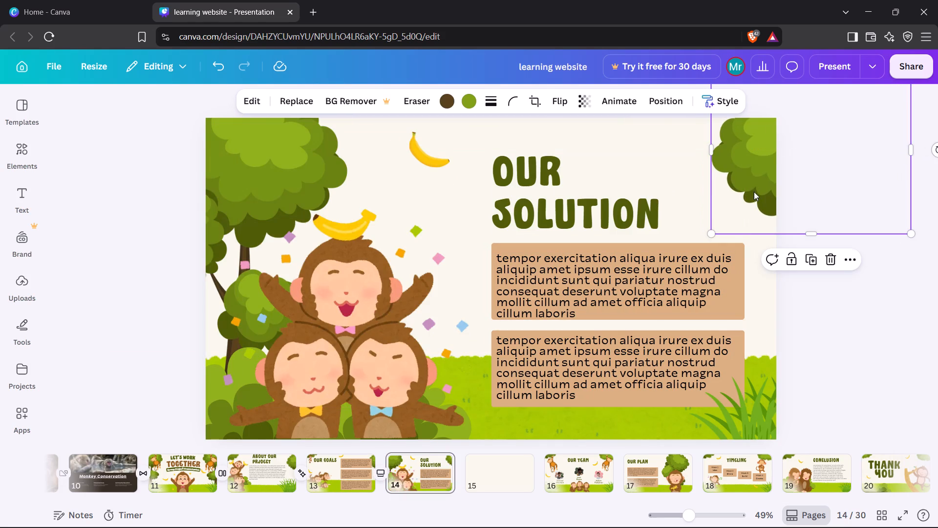
drag(526, 177, 528, 161)
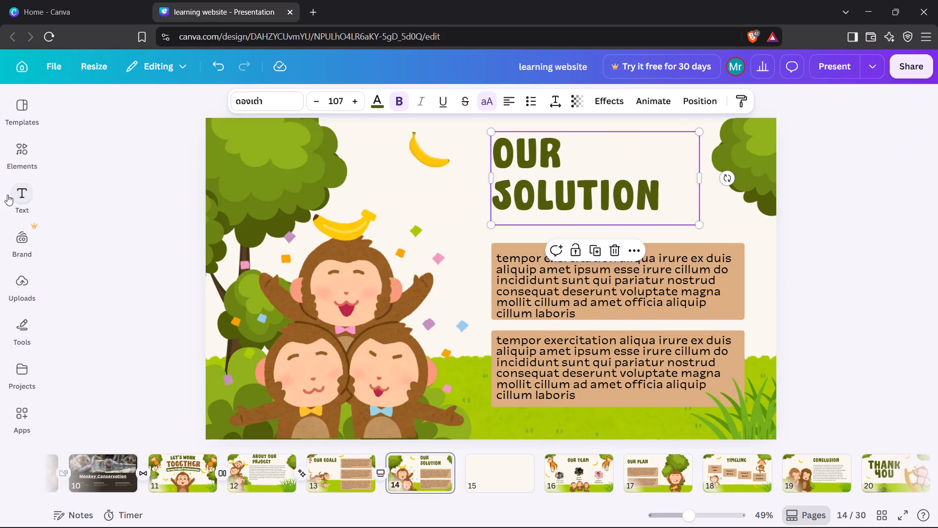
Add the light-brown hanging monkey graphic to slide 14, shrink it, and hang it over the foliage in the slide's upper-right corner.
click(32, 156)
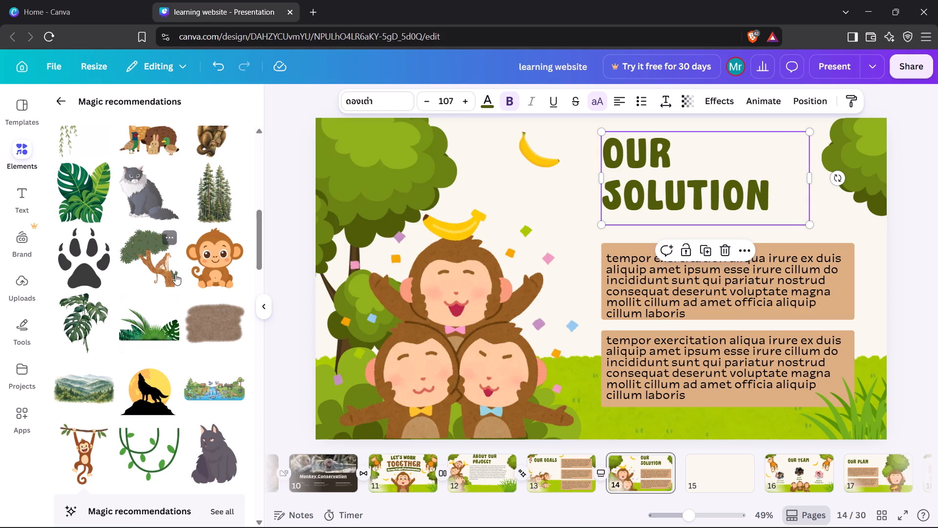
scroll(217, 274, up, 4)
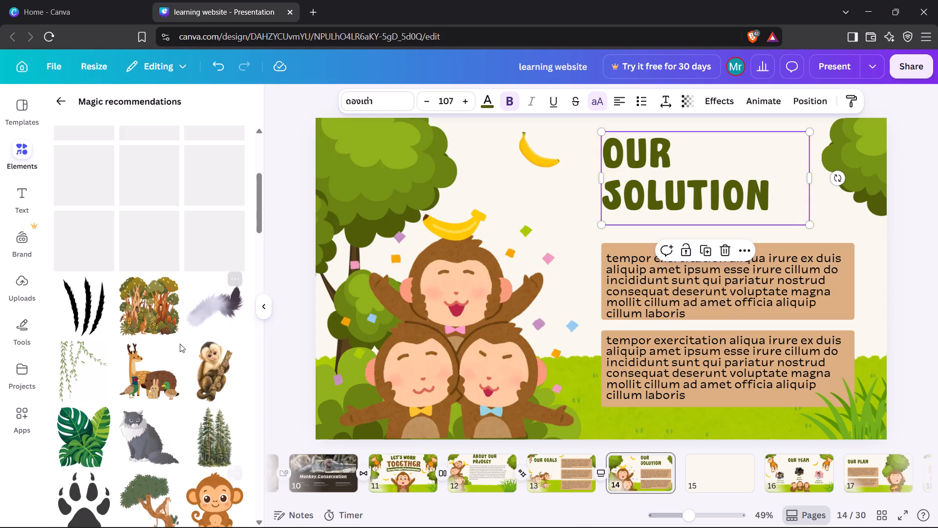
scroll(176, 353, up, 11)
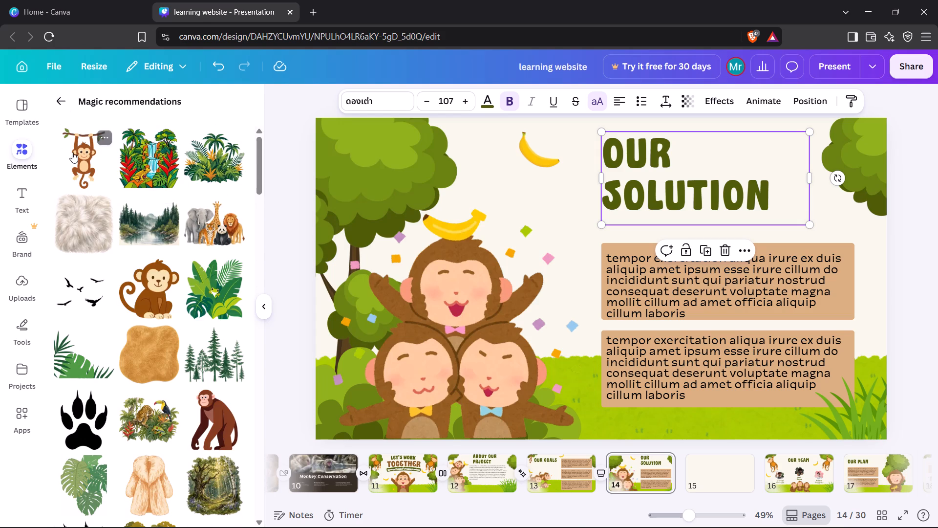
click(72, 152)
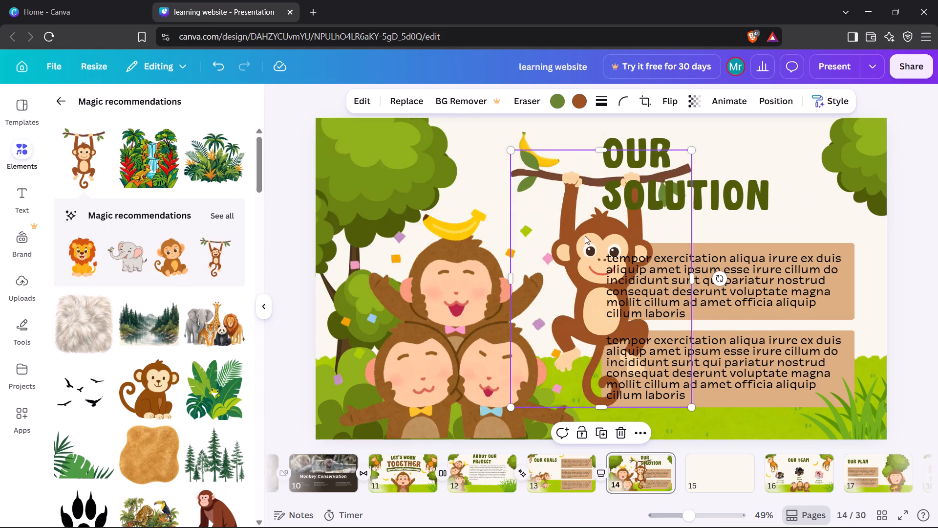
drag(585, 236, 808, 196)
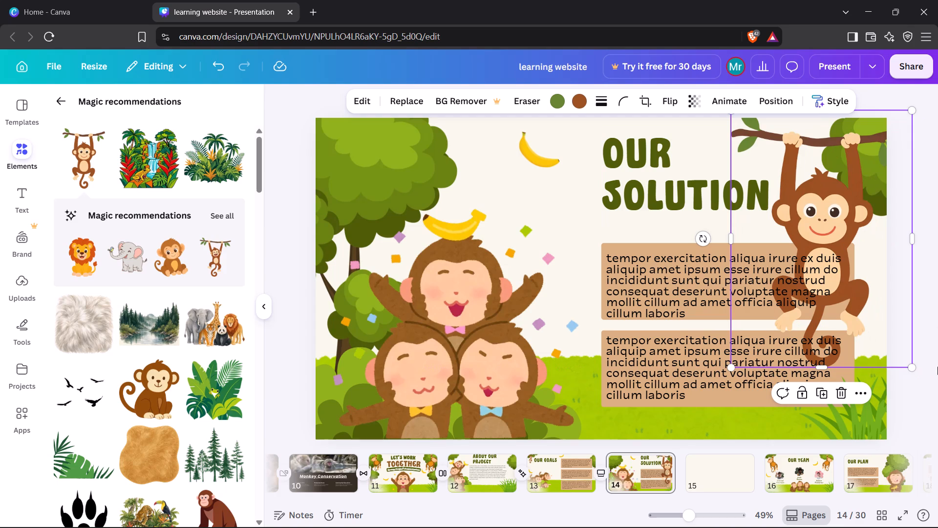
drag(910, 367, 869, 184)
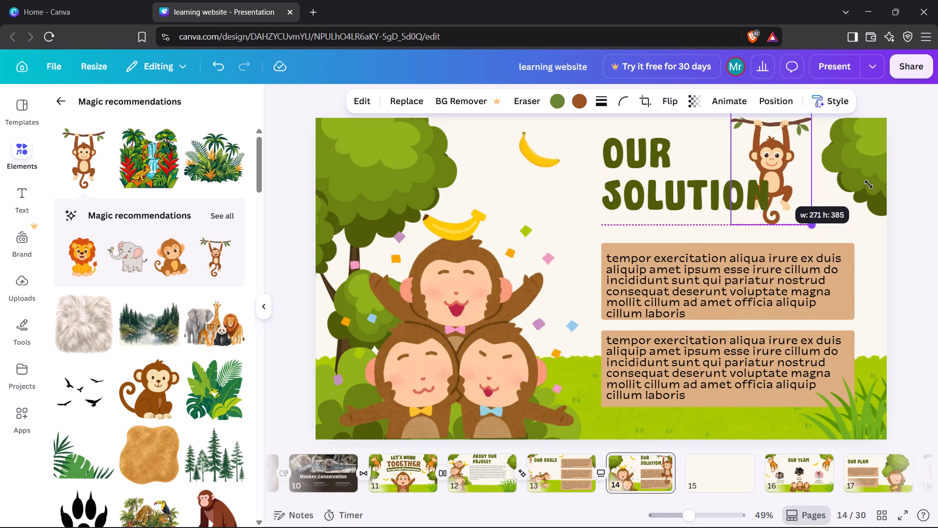
drag(869, 184, 842, 146)
click(773, 148)
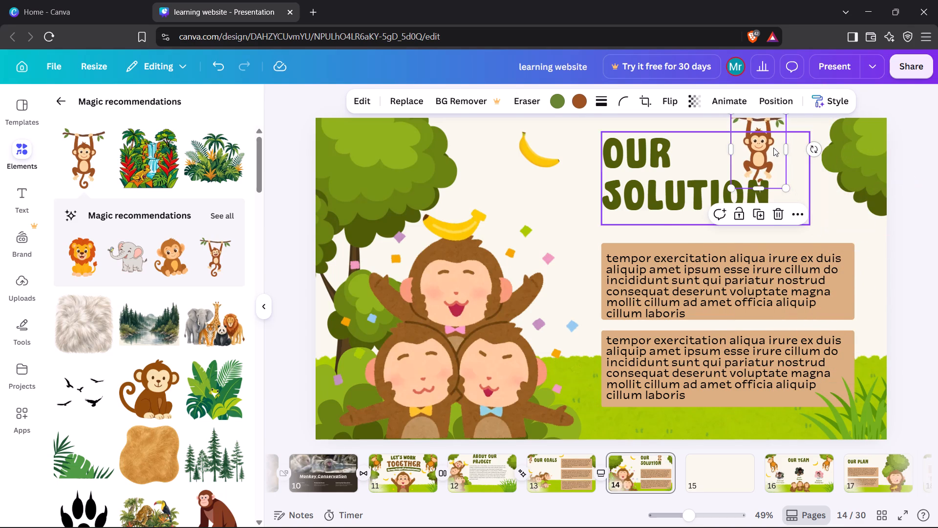
click(761, 125)
drag(761, 125, 851, 155)
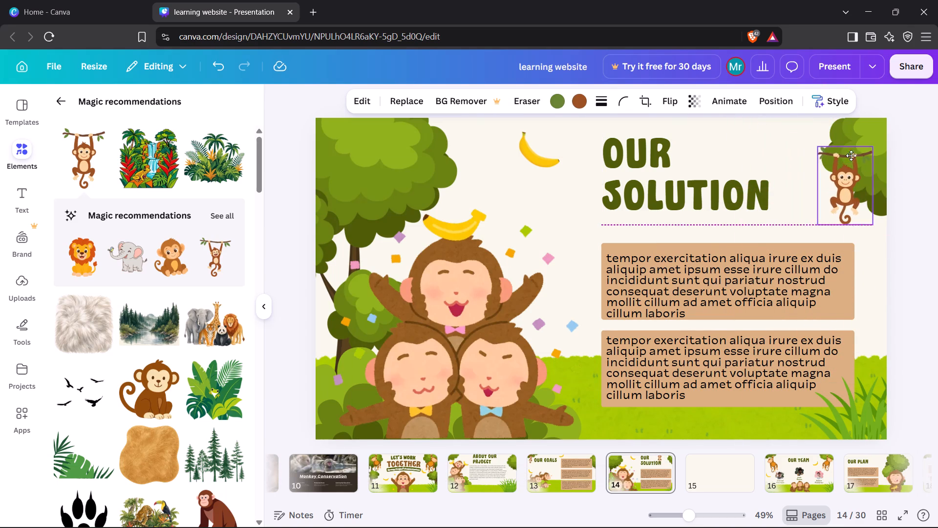
drag(851, 155, 868, 148)
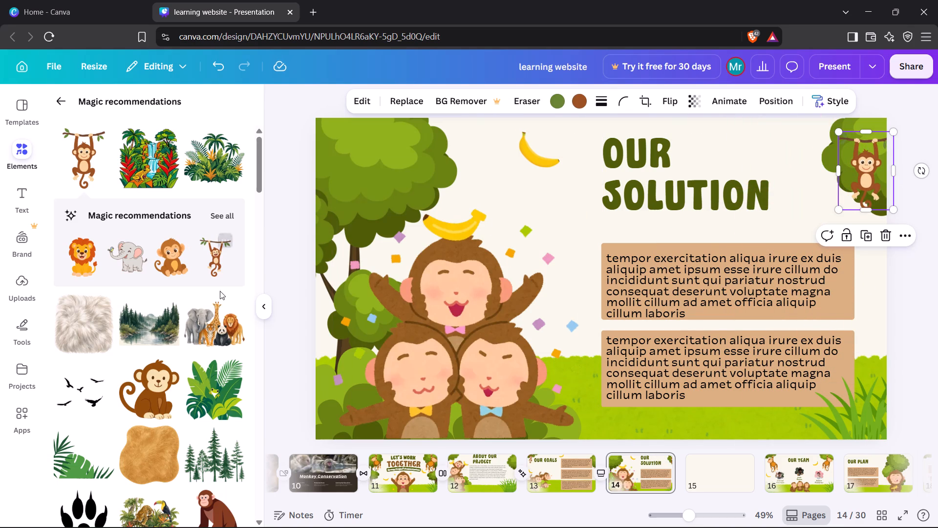
click(266, 302)
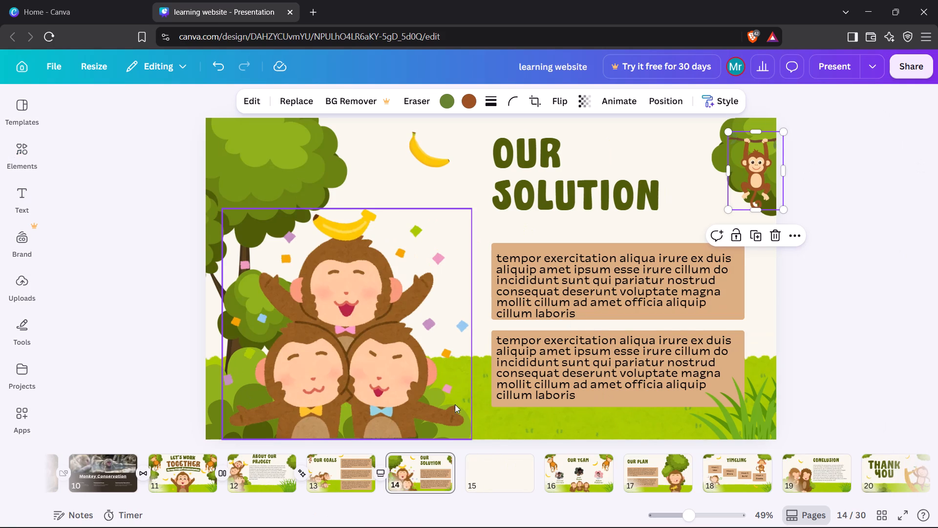
Shrink the peach shape covering the lower-right monkey's left-side eye on slide 14.
click(355, 386)
drag(362, 374, 354, 374)
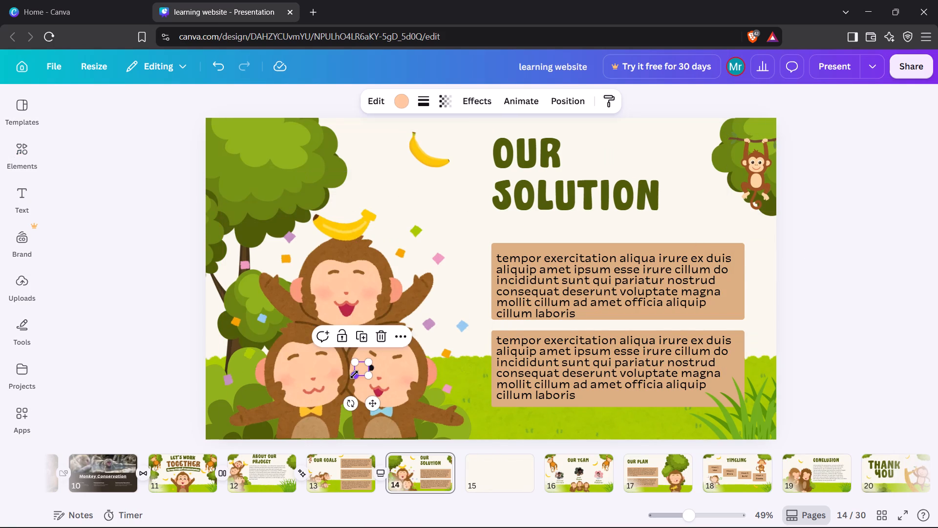
drag(354, 374, 368, 373)
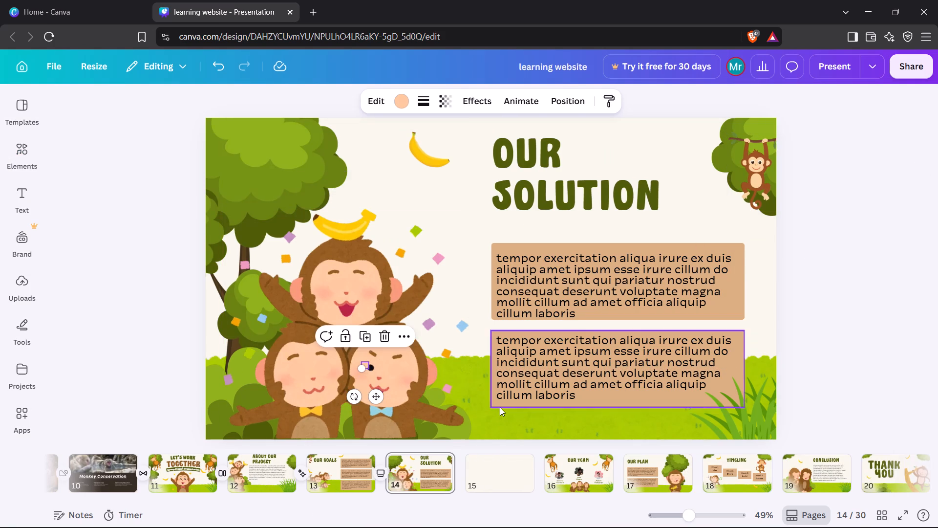
click(500, 407)
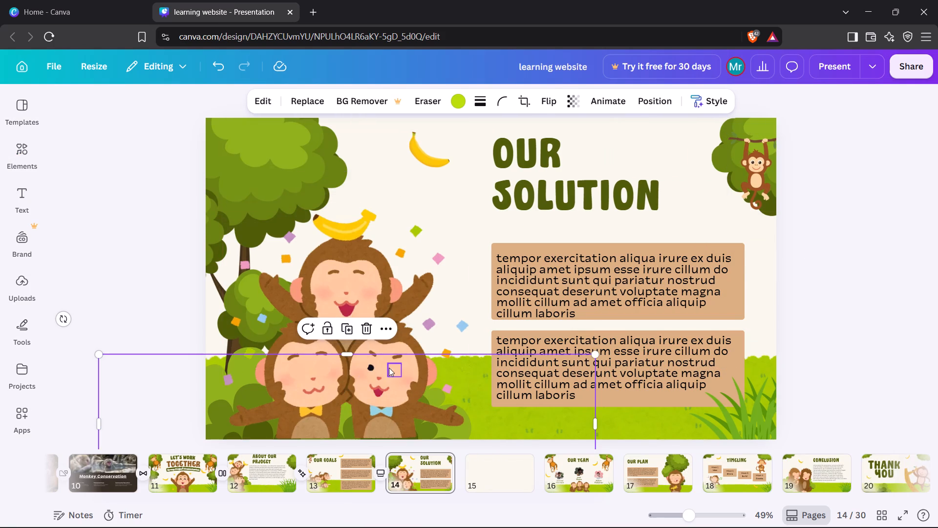
Widen the peach shape over the lower-right monkey's right-side eye on slide 14 into an oval.
click(393, 368)
click(398, 370)
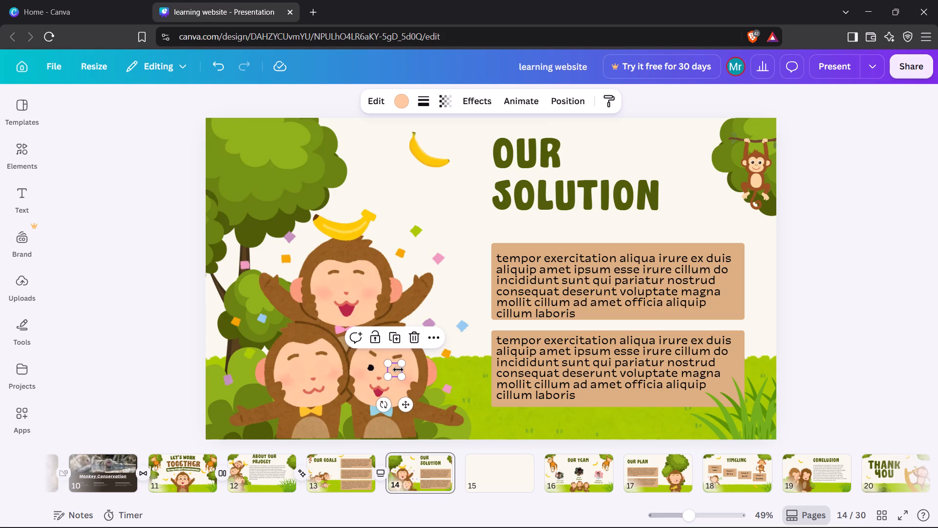
drag(398, 370, 402, 362)
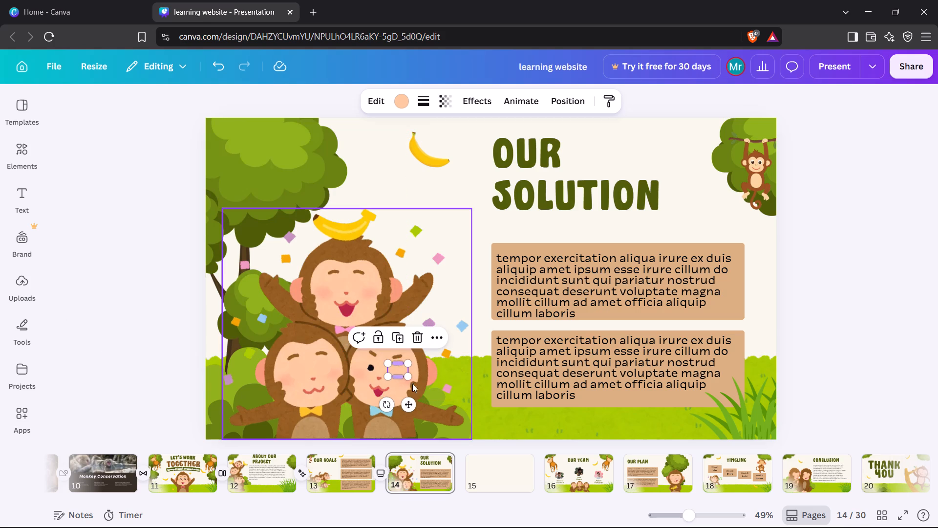
click(430, 353)
click(371, 367)
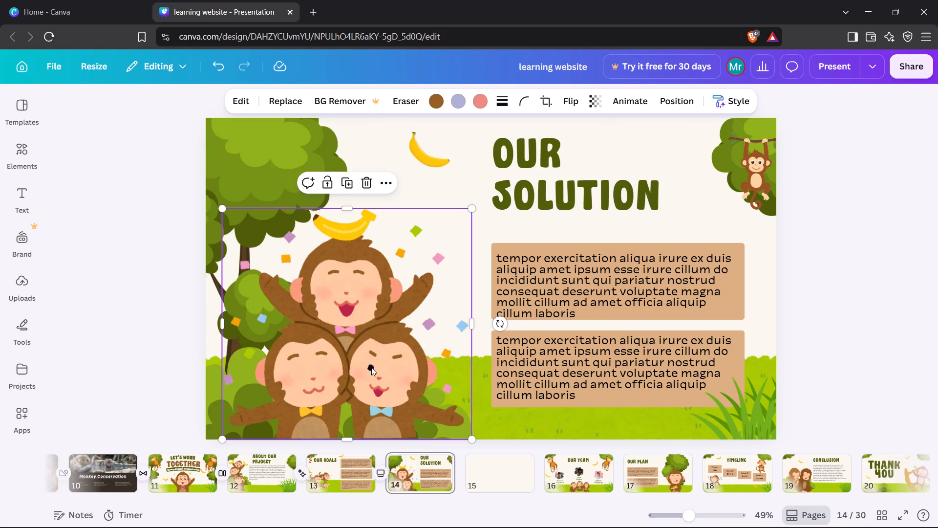
triple_click(371, 367)
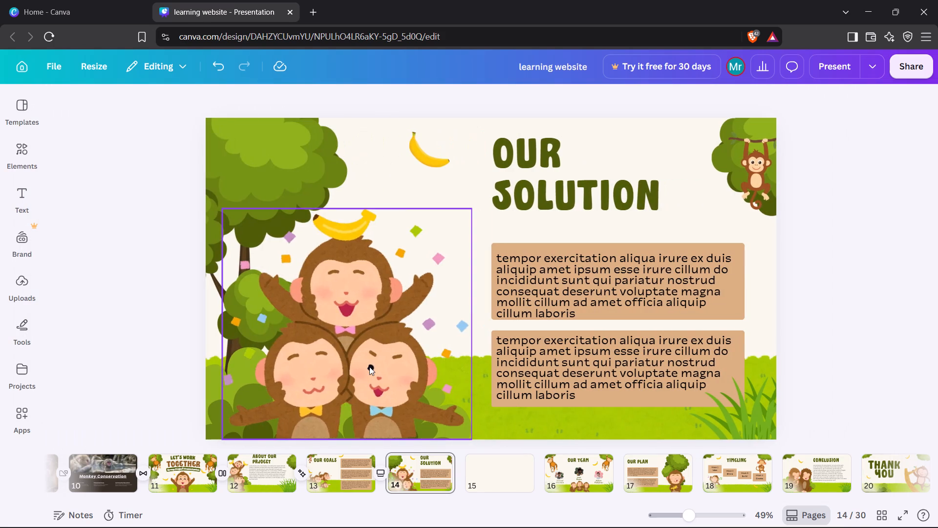
Move the three-monkey pyramid on slide 14 toward the slide's left edge and slightly down.
drag(363, 224, 369, 219)
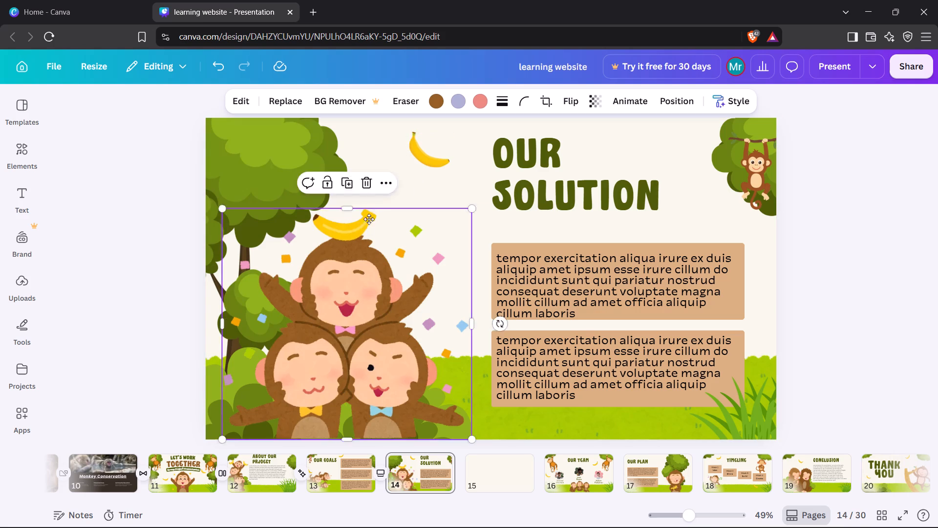
drag(369, 219, 341, 219)
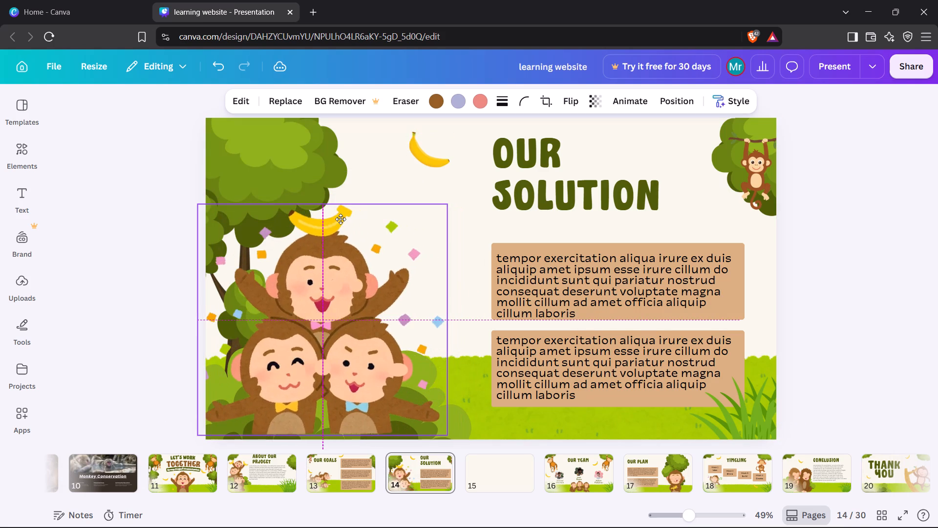
drag(341, 219, 335, 230)
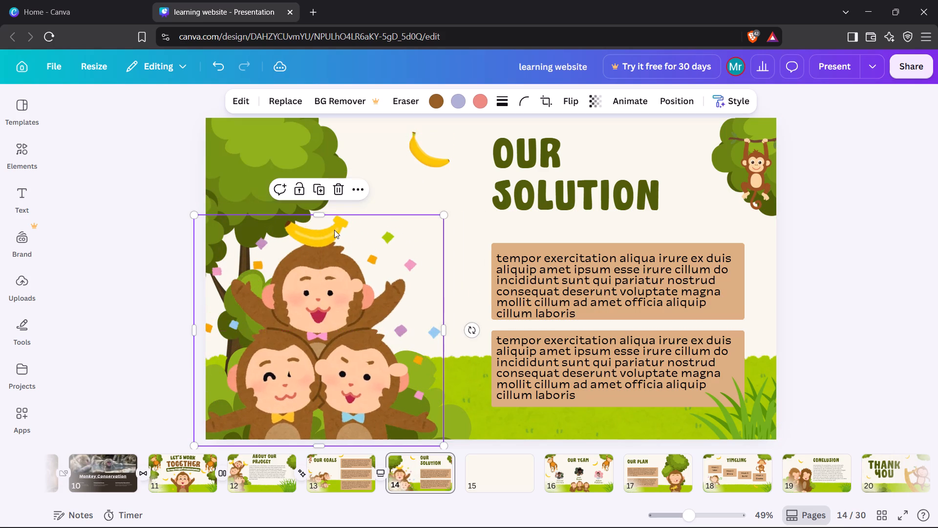
click(183, 227)
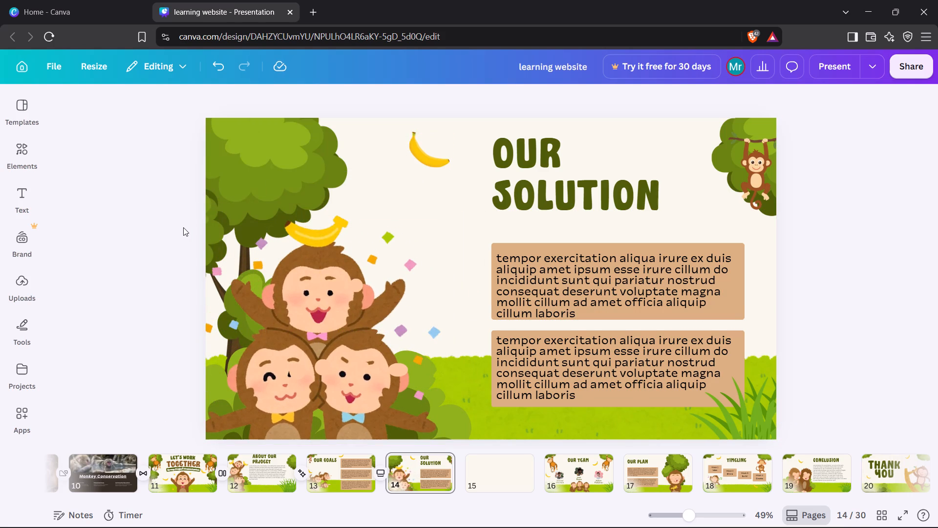
Apply the Sleek page animation to slide 14.
click(651, 124)
click(522, 102)
click(134, 281)
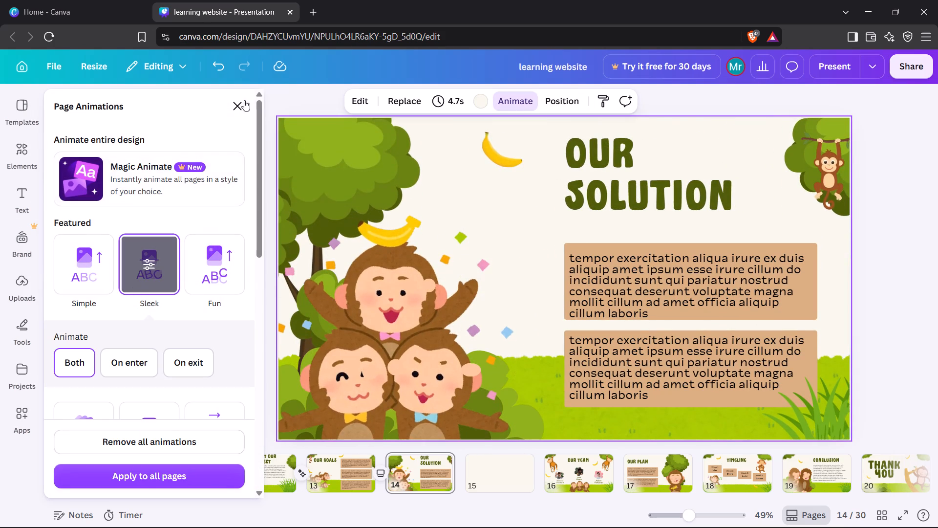
click(244, 100)
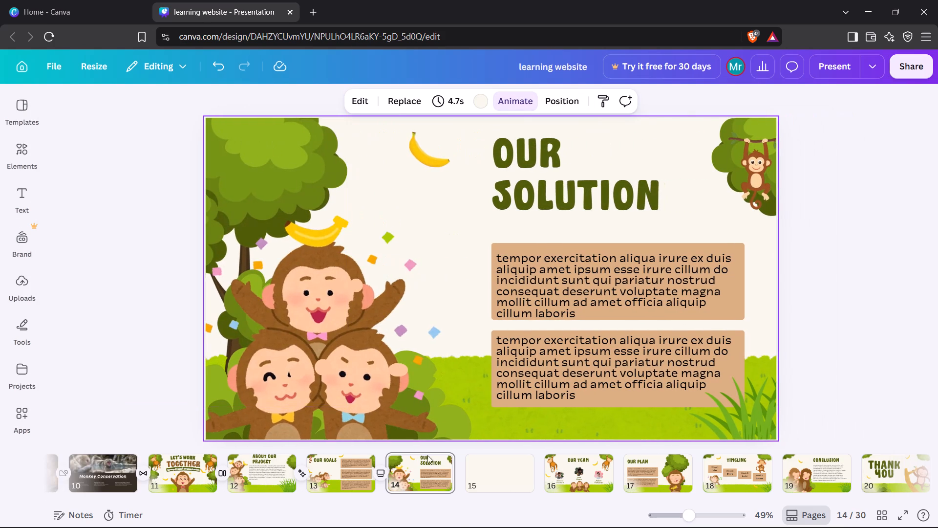
Add a Slide transition between slides 14 and 15.
click(463, 484)
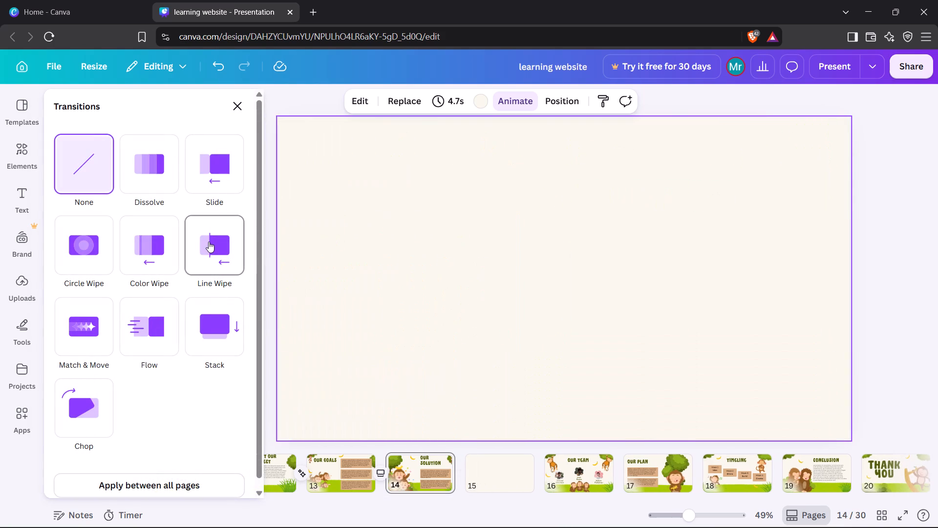
click(215, 178)
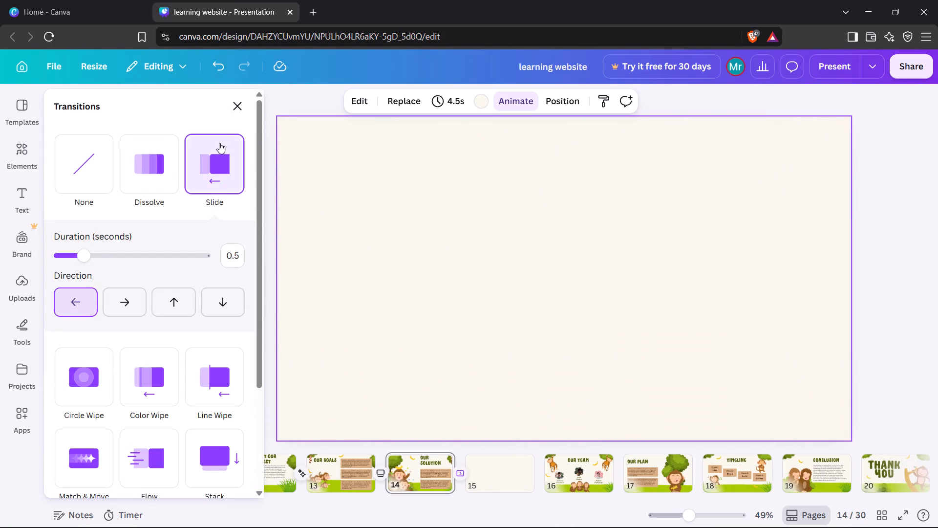
click(241, 109)
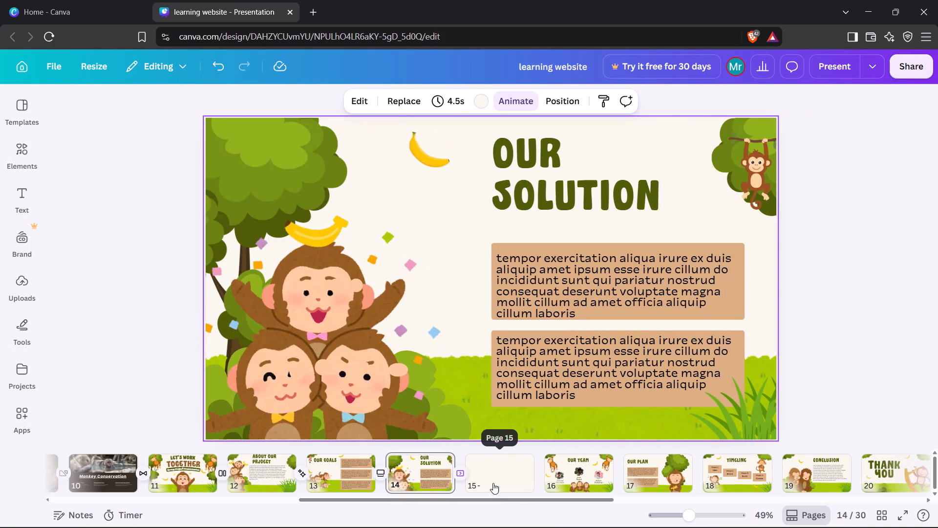
Delete the blank slide 15.
click(195, 372)
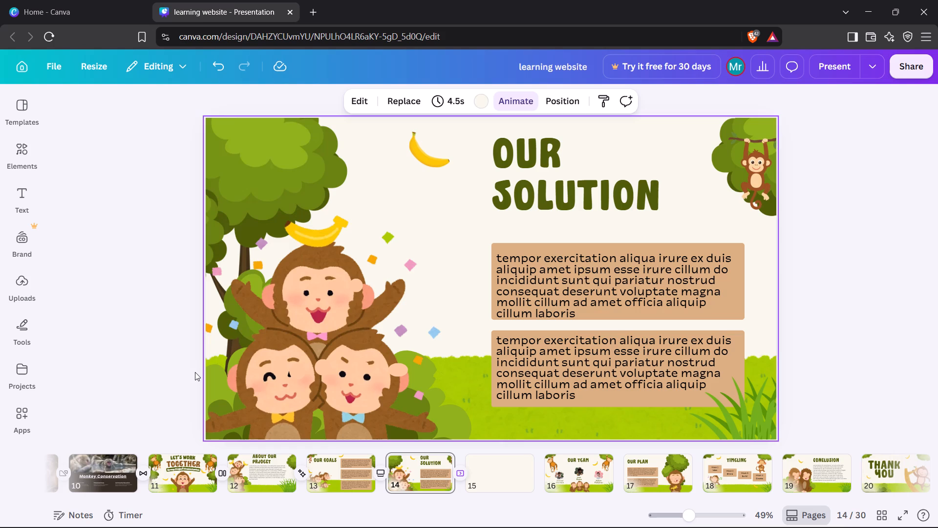
key(Right)
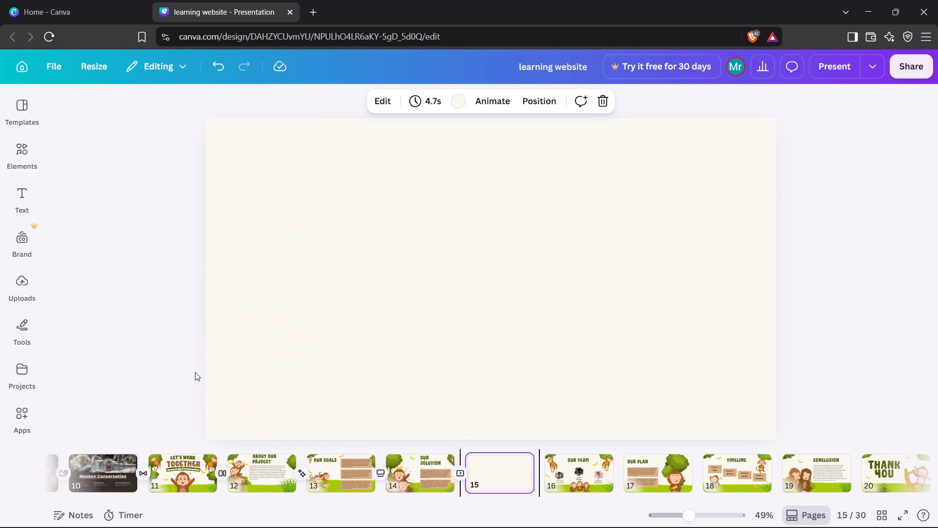
click(520, 463)
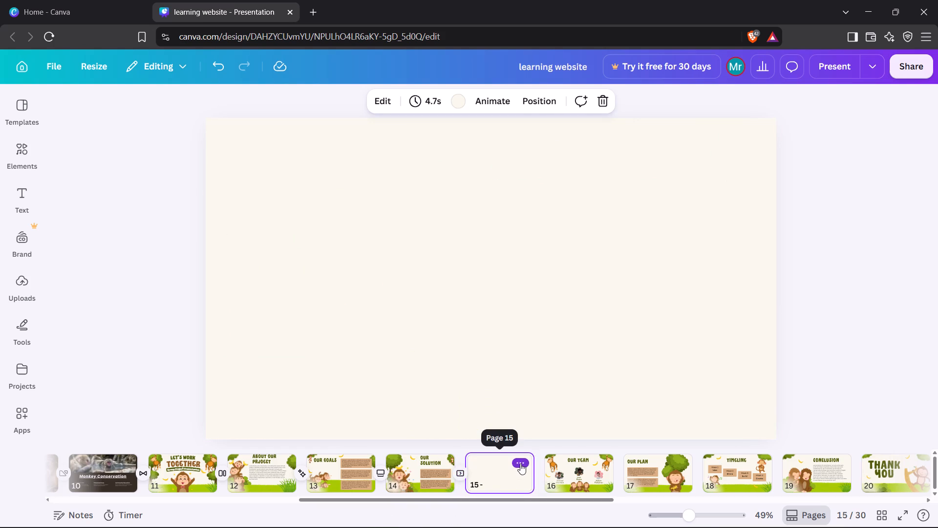
click(572, 198)
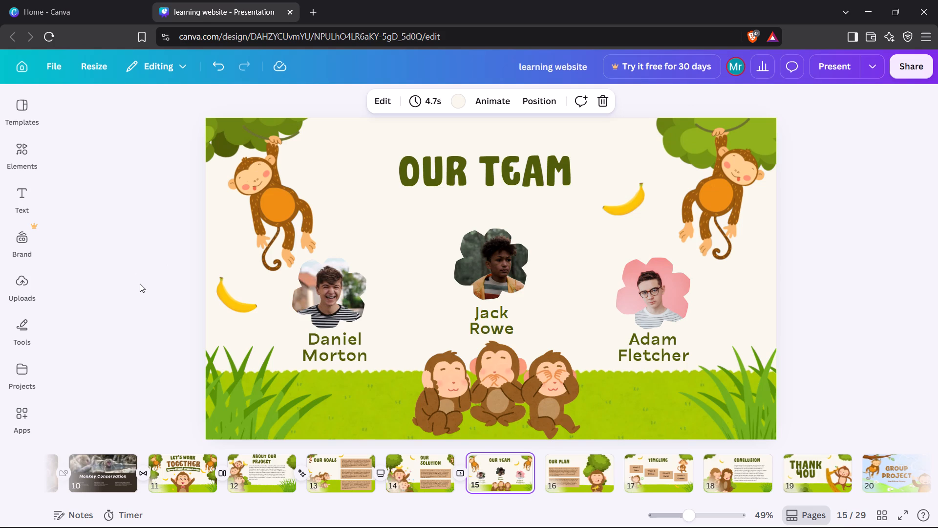
On the Our Team slide, raise the title and move the middle portrait and its name up beneath it.
drag(482, 178, 481, 156)
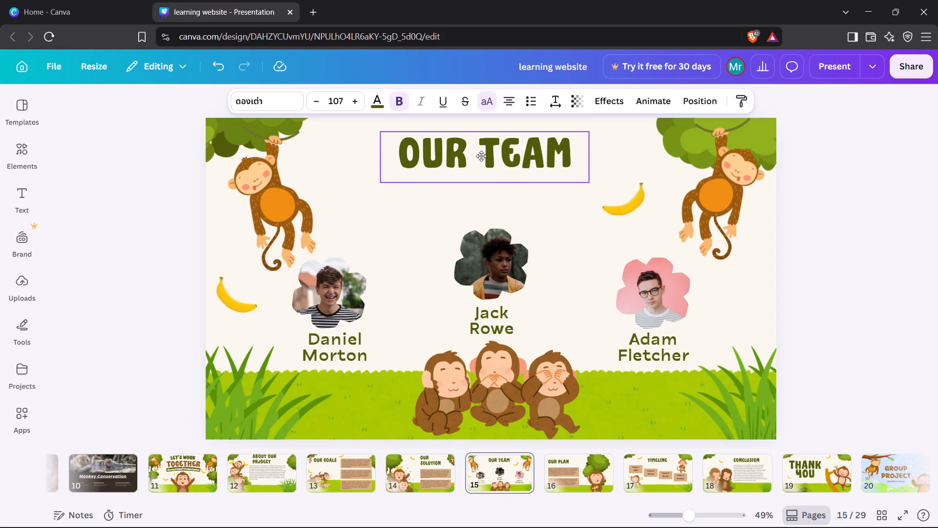
drag(481, 156, 481, 147)
drag(481, 147, 481, 158)
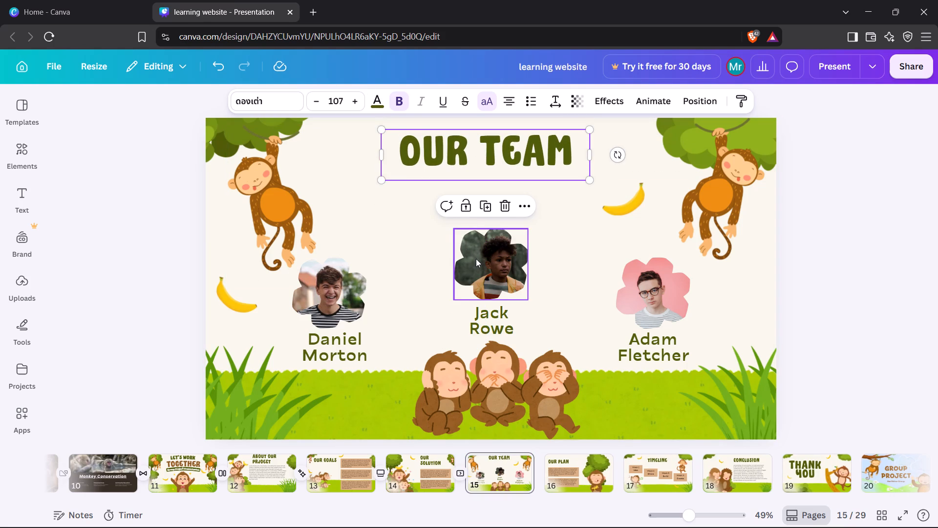
drag(476, 259, 470, 228)
drag(477, 316, 472, 283)
Raise the slide's right-hand portrait, its name and the banana above it, shifting the portrait and name slightly left.
drag(668, 293, 662, 280)
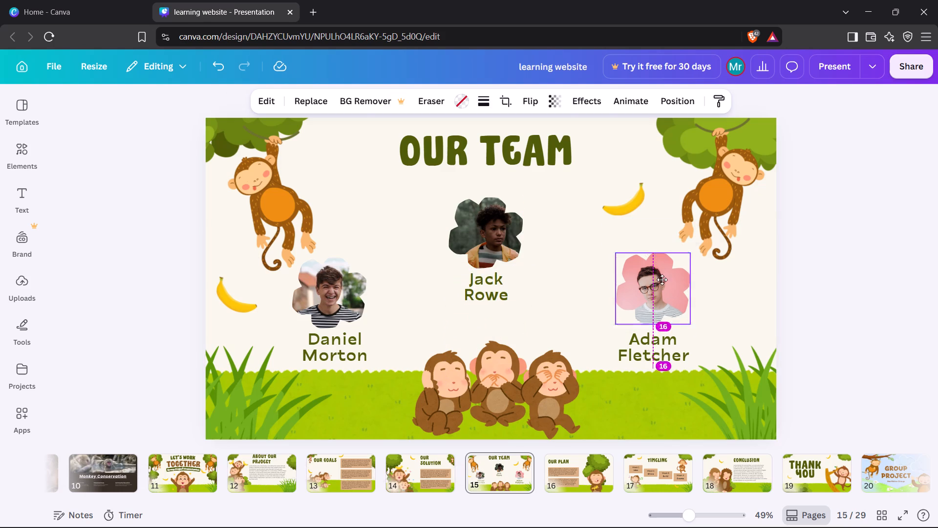
drag(662, 280, 649, 257)
click(629, 210)
drag(629, 210, 628, 185)
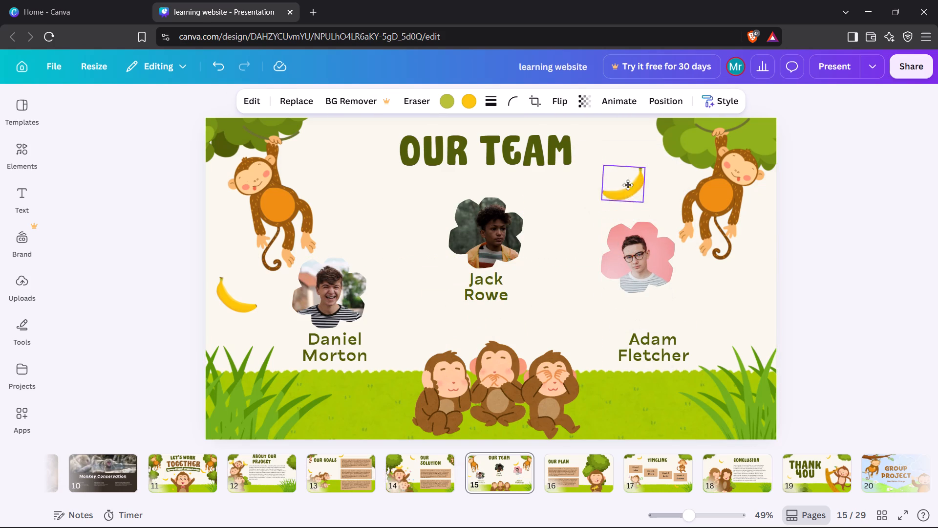
drag(628, 185, 628, 179)
drag(656, 357, 648, 331)
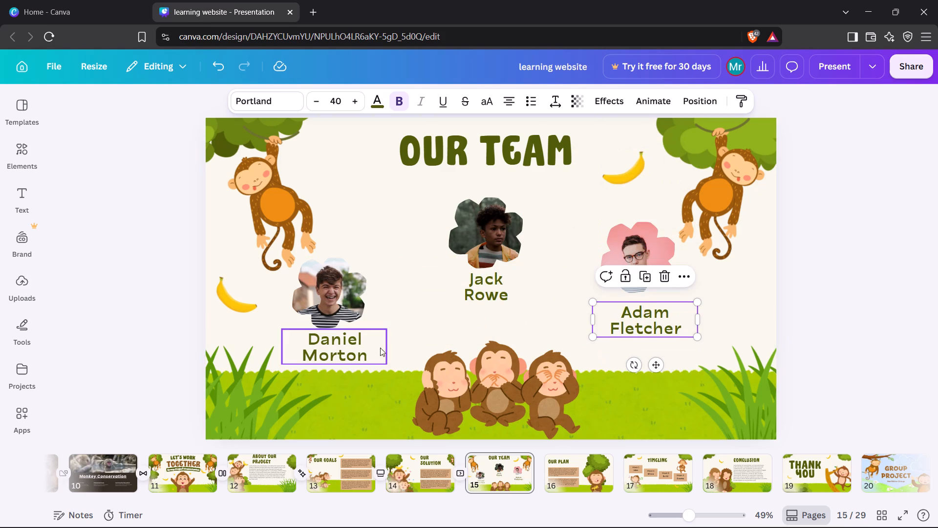
Move the slide's left-hand portrait and its name up and inward toward the middle portrait.
drag(353, 301, 383, 284)
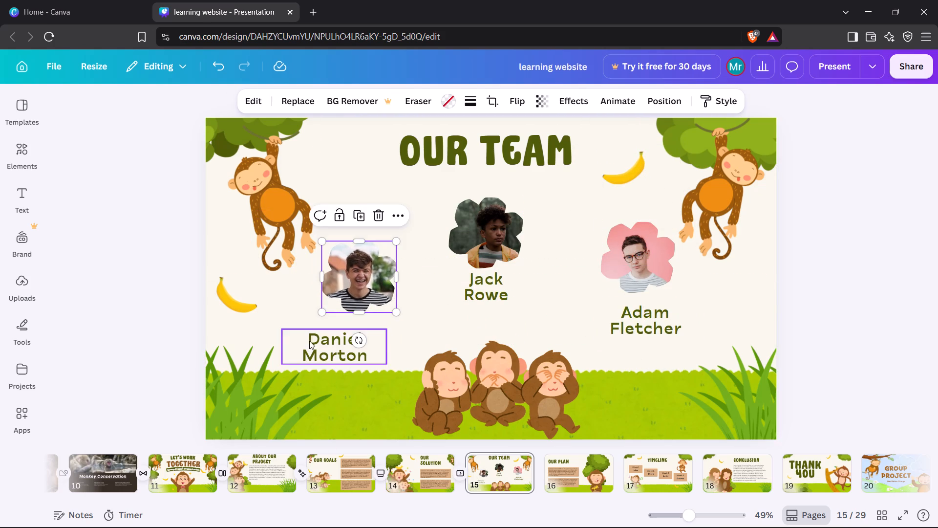
drag(319, 356, 338, 347)
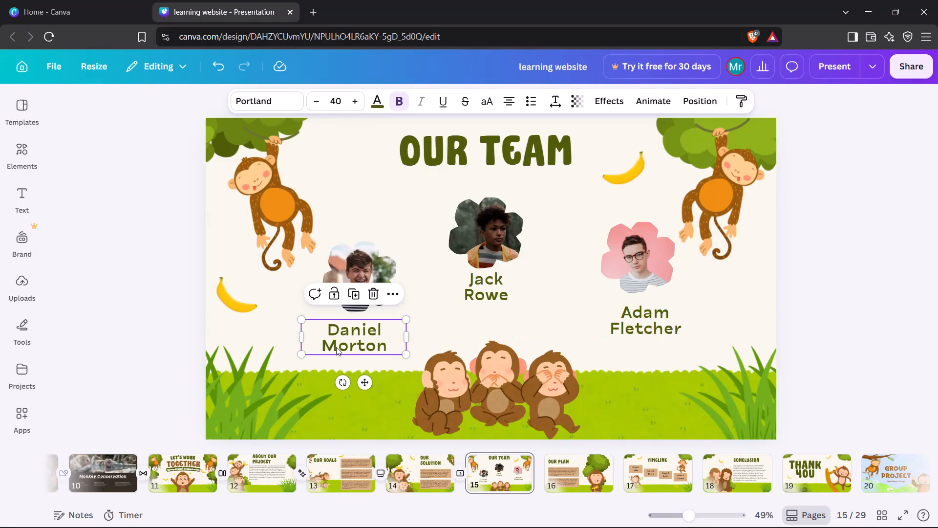
Nudge the three seated monkeys at the bottom of the Our Team slide slightly to the right.
click(297, 408)
click(393, 420)
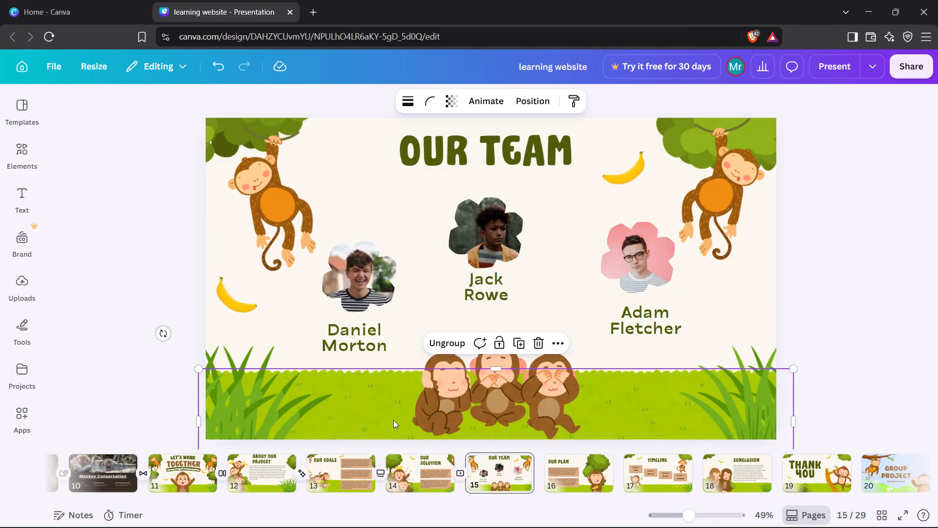
click(393, 420)
click(466, 415)
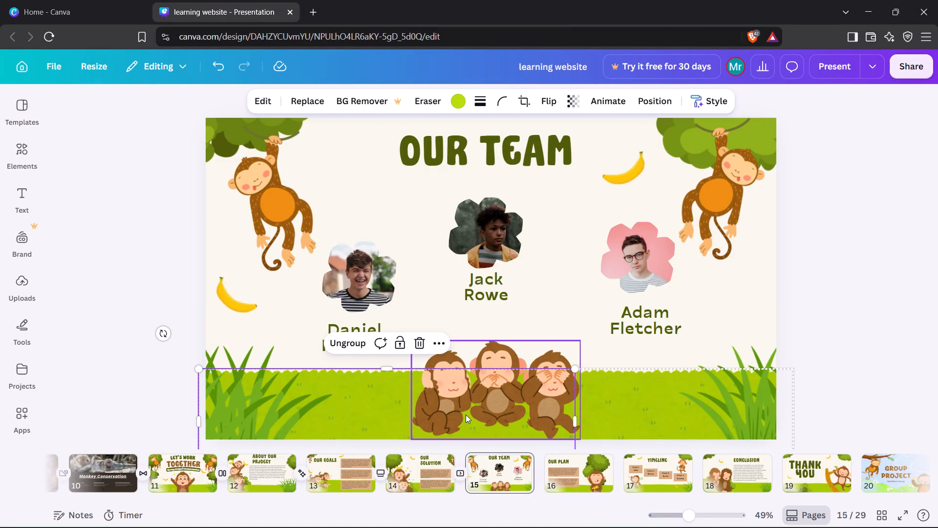
drag(466, 415, 472, 414)
click(472, 414)
click(472, 414)
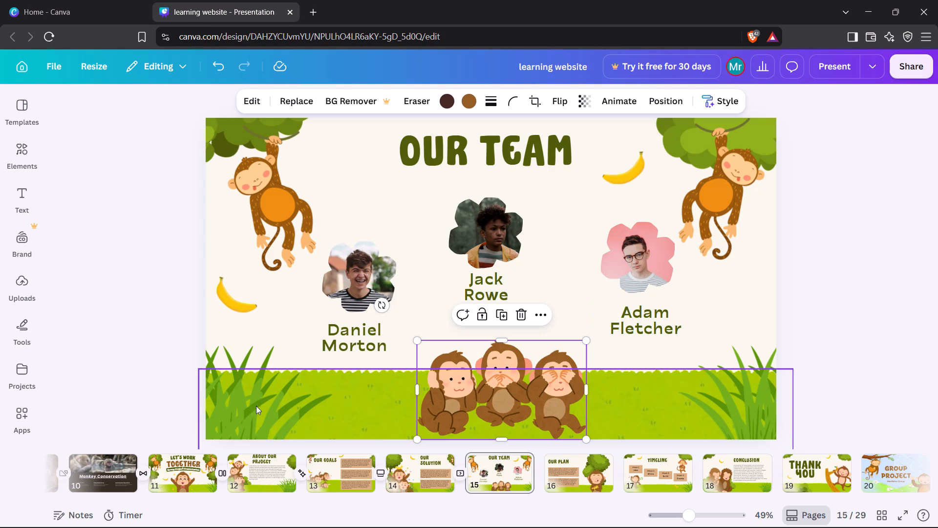
click(184, 392)
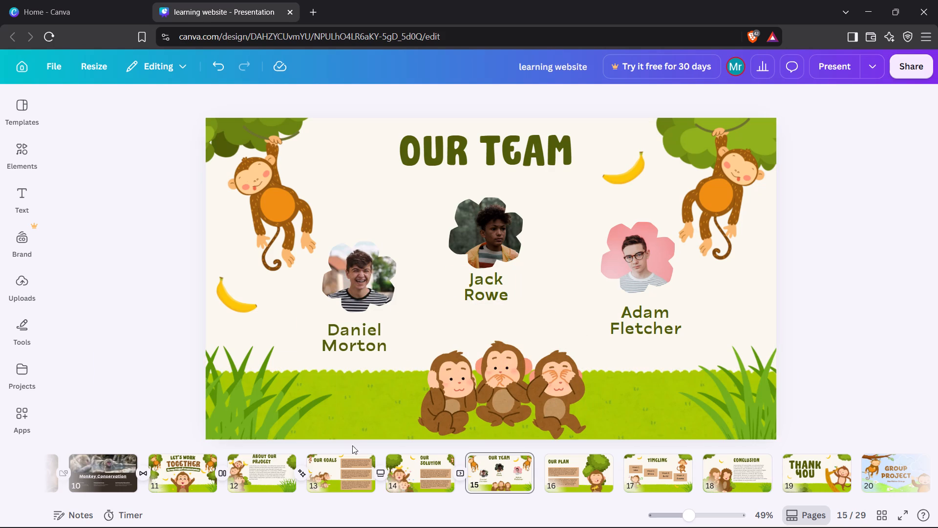
Return to slide 12 and shift the stacked monkeys slightly up and against the slide's left edge.
click(426, 472)
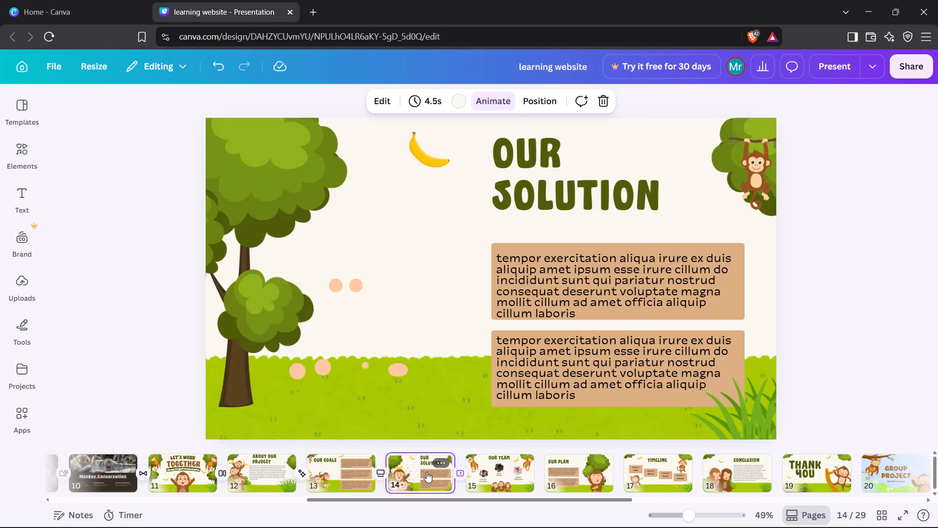
click(352, 466)
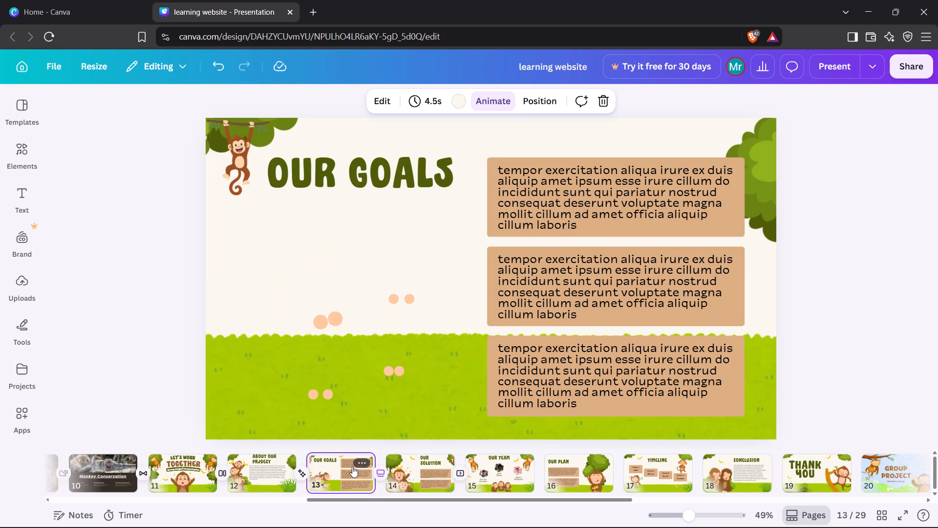
click(249, 478)
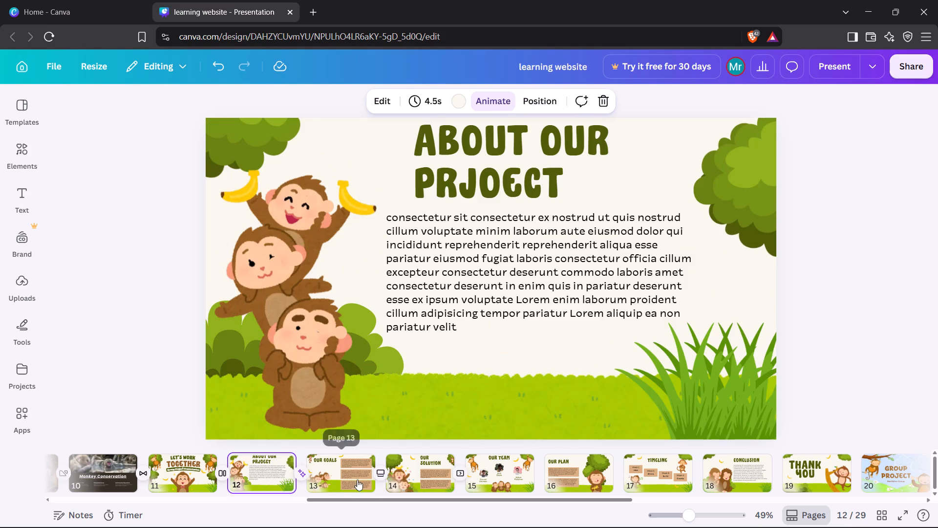
click(319, 362)
drag(319, 362, 324, 361)
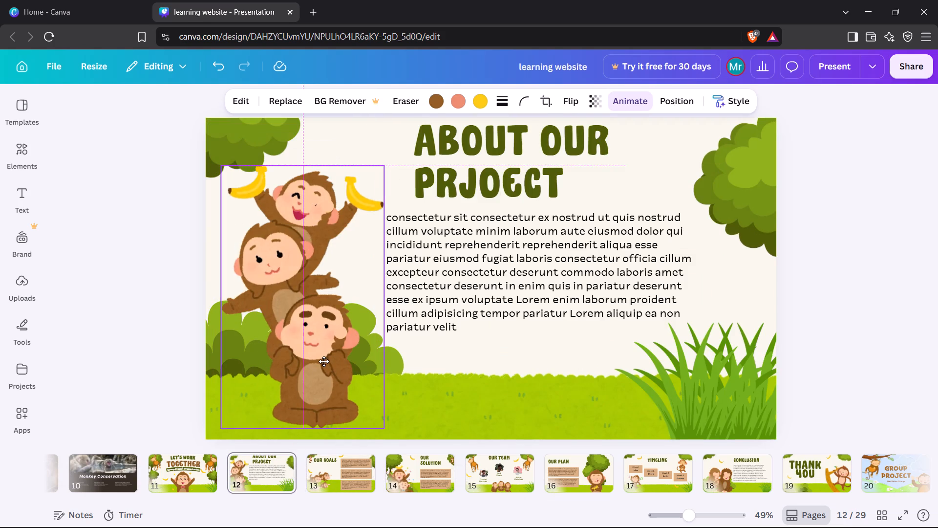
drag(324, 361, 328, 360)
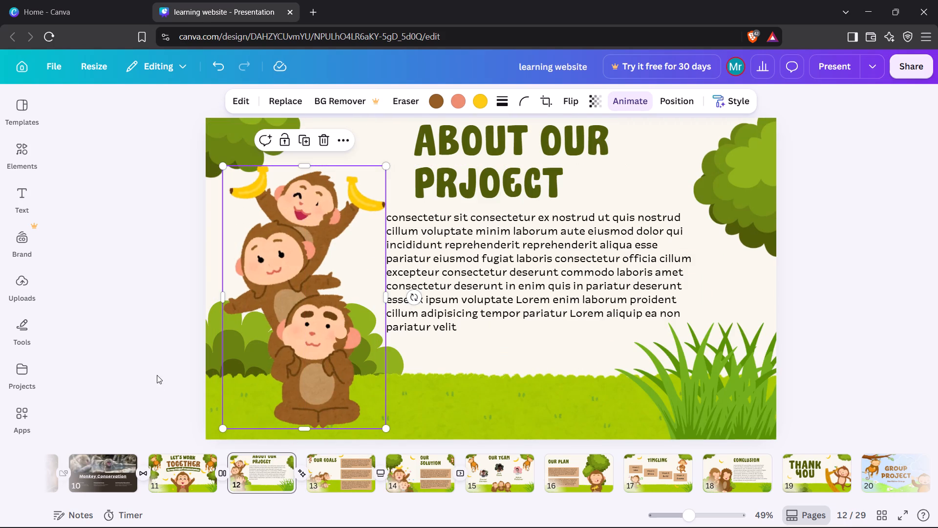
drag(297, 352, 290, 354)
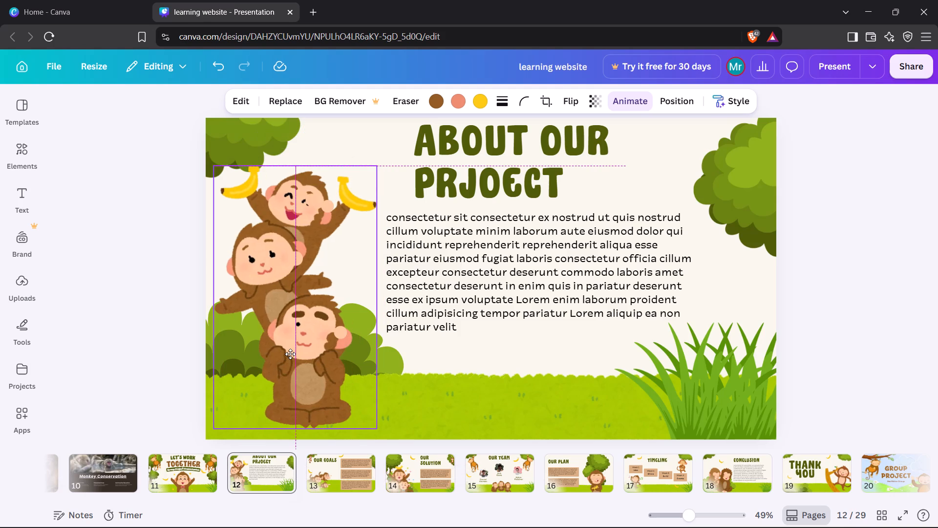
drag(290, 354, 278, 355)
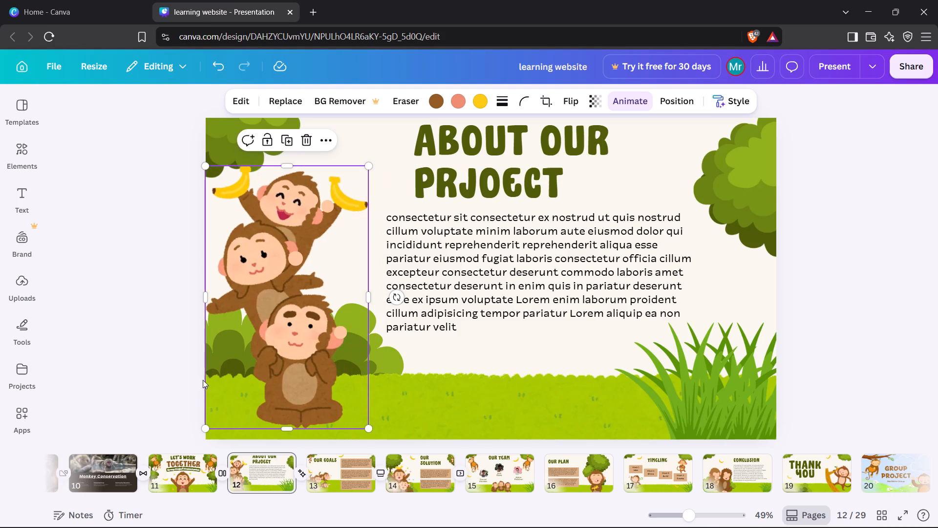
On slide 14, shift the group of three stacked monkeys slightly left and down, past the slide's lower-left corner.
click(79, 364)
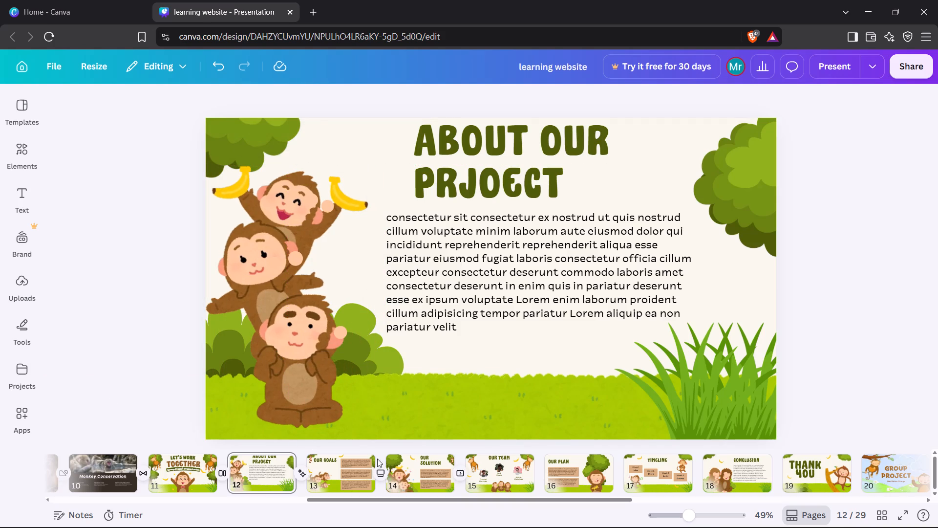
click(428, 475)
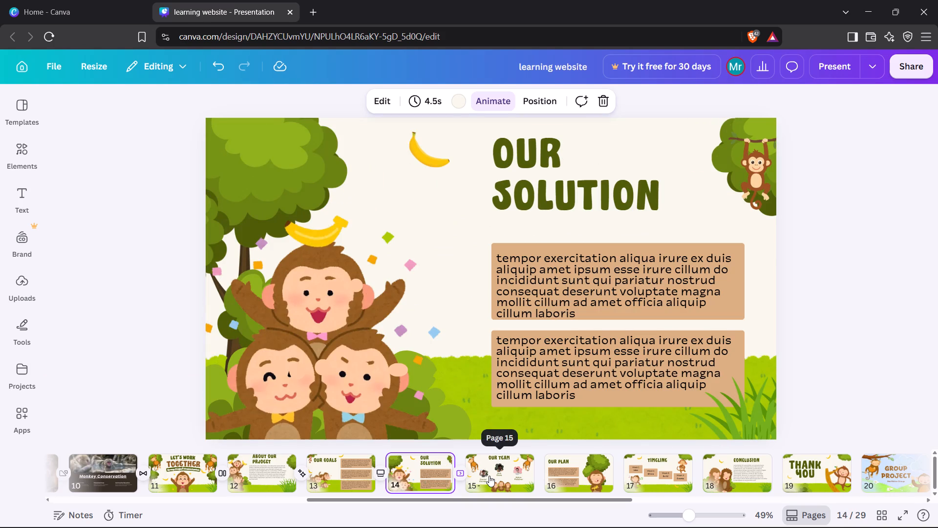
drag(358, 388, 362, 388)
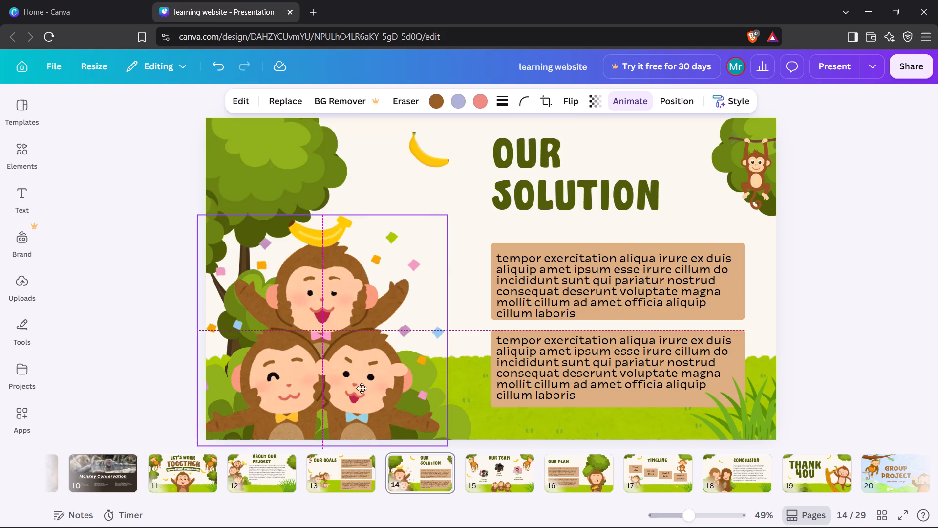
drag(362, 388, 345, 388)
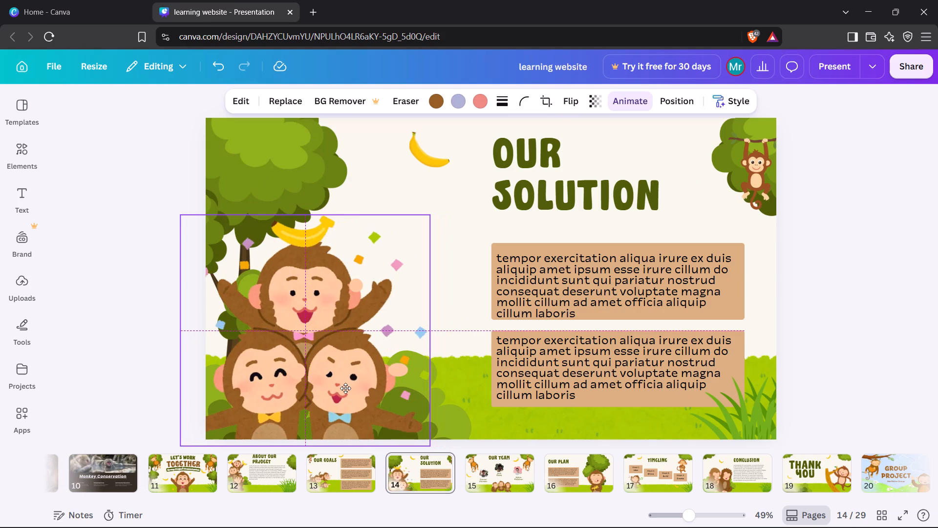
drag(345, 388, 345, 401)
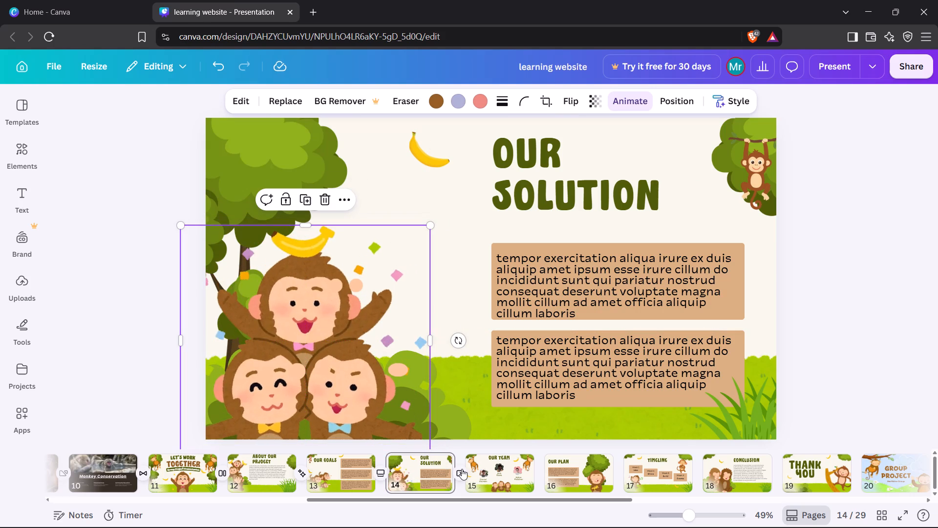
On slide 16, move the monkey holding a banana slightly right and up, and extend its lower edge just past the slide's bottom.
click(494, 472)
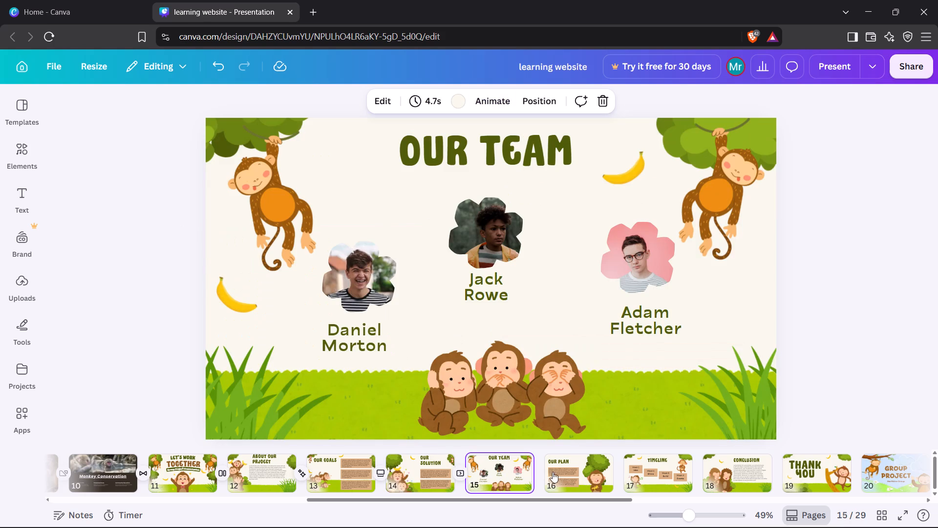
click(564, 474)
drag(624, 396, 634, 396)
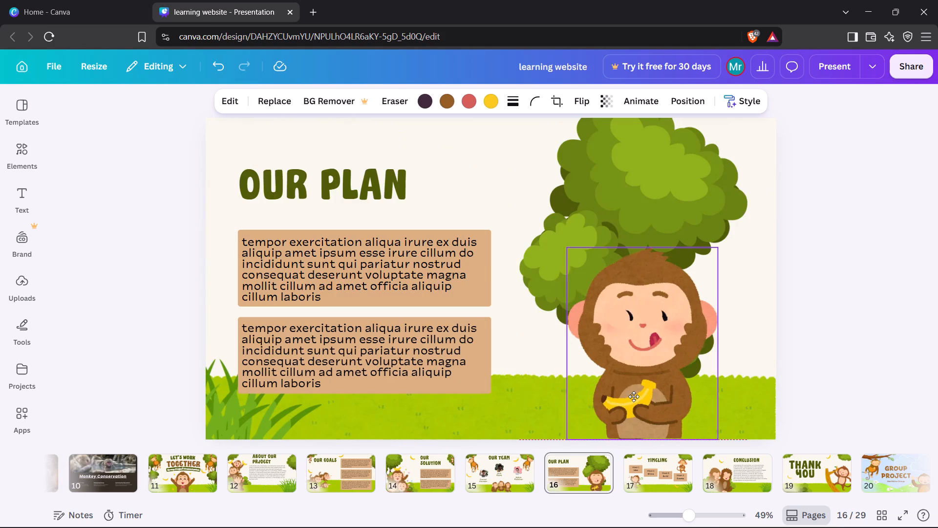
drag(634, 396, 640, 396)
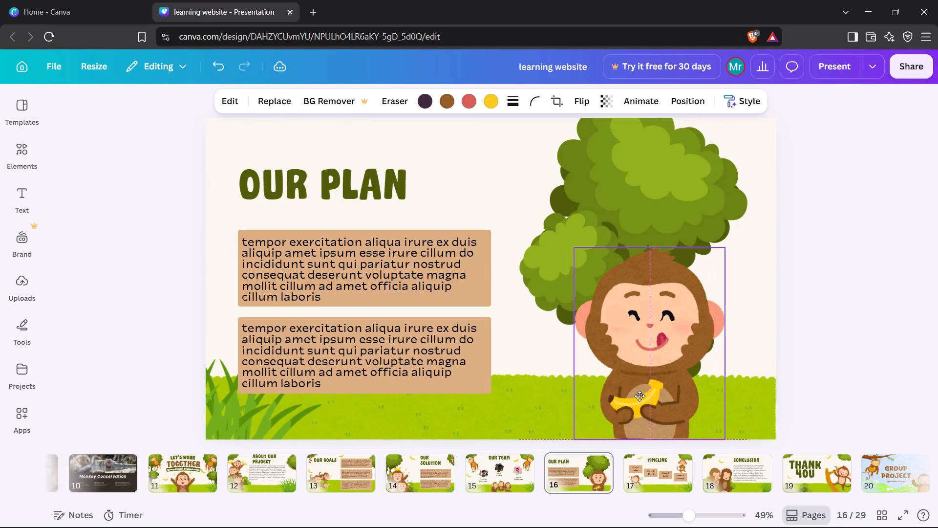
drag(640, 396, 640, 385)
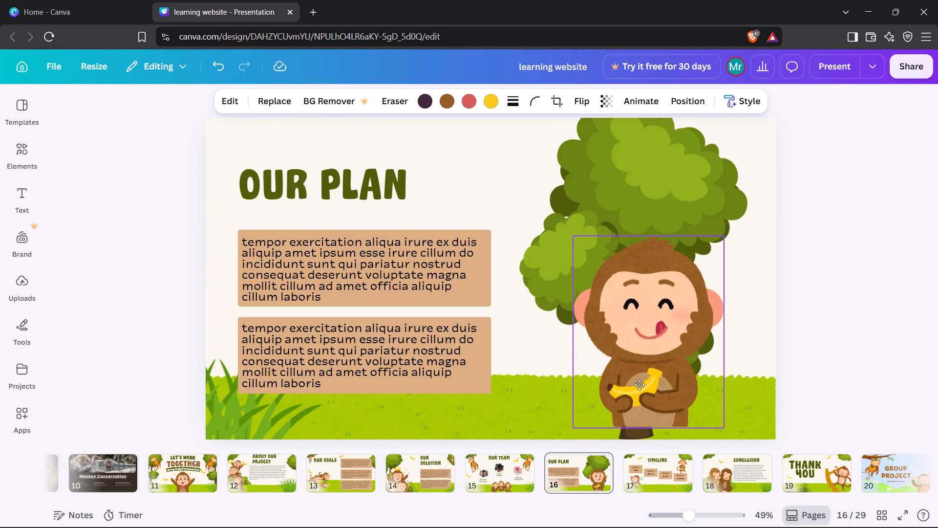
drag(640, 385, 637, 388)
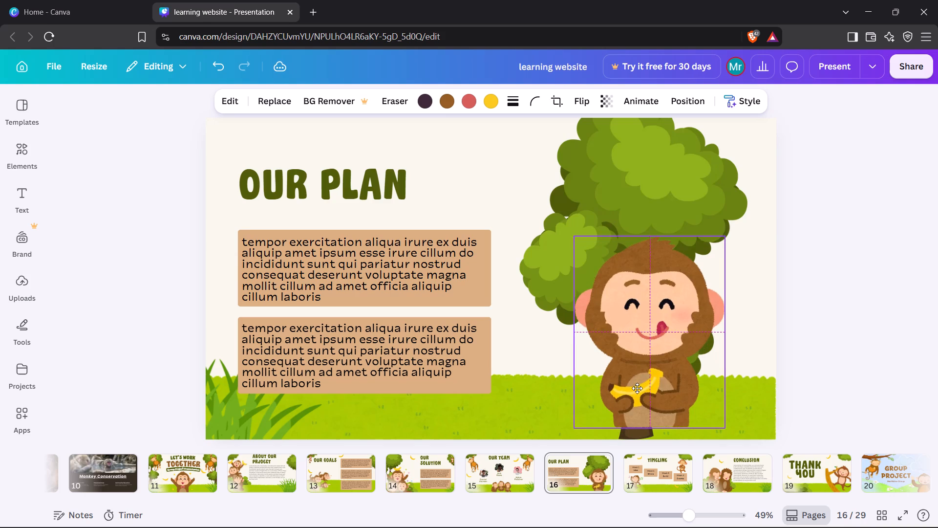
drag(637, 388, 637, 382)
drag(648, 423, 650, 424)
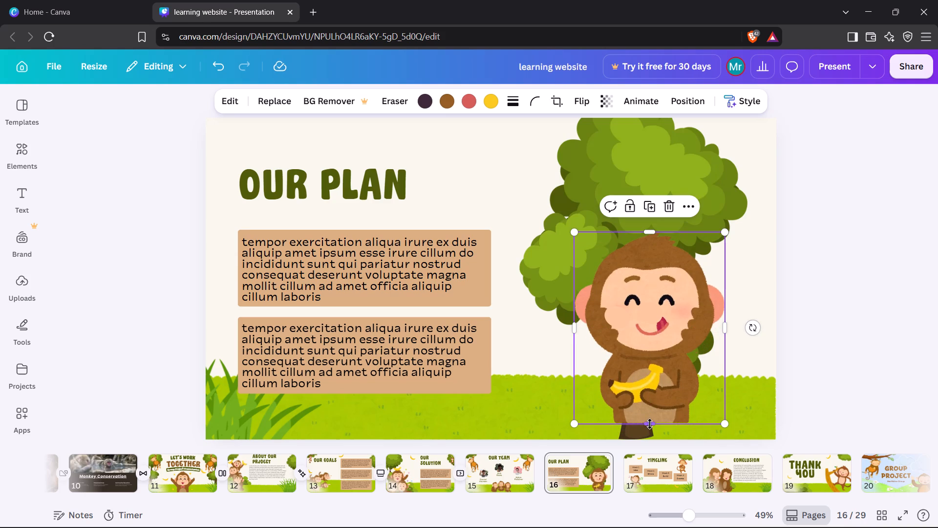
drag(650, 424, 650, 442)
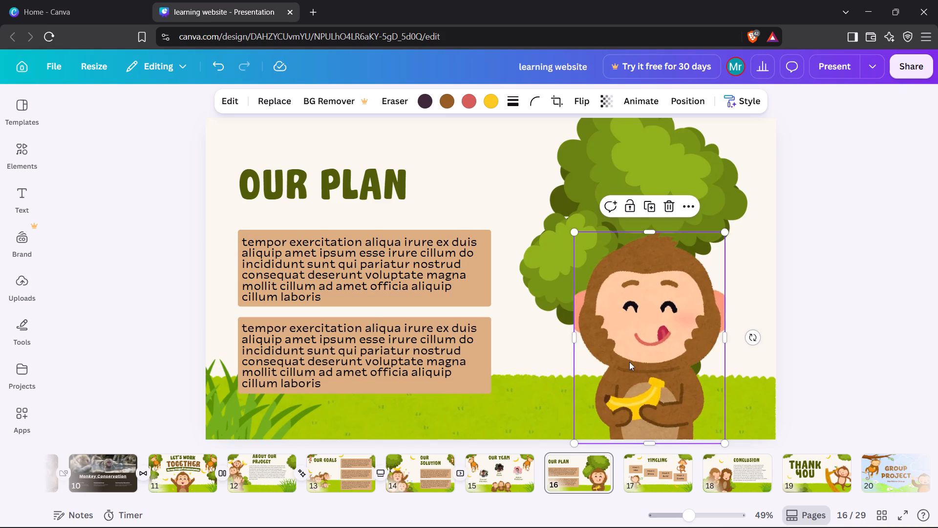
Shift the tree to the Our Plan slide's right edge and move the lower-left grass clump up and right.
drag(667, 176, 698, 173)
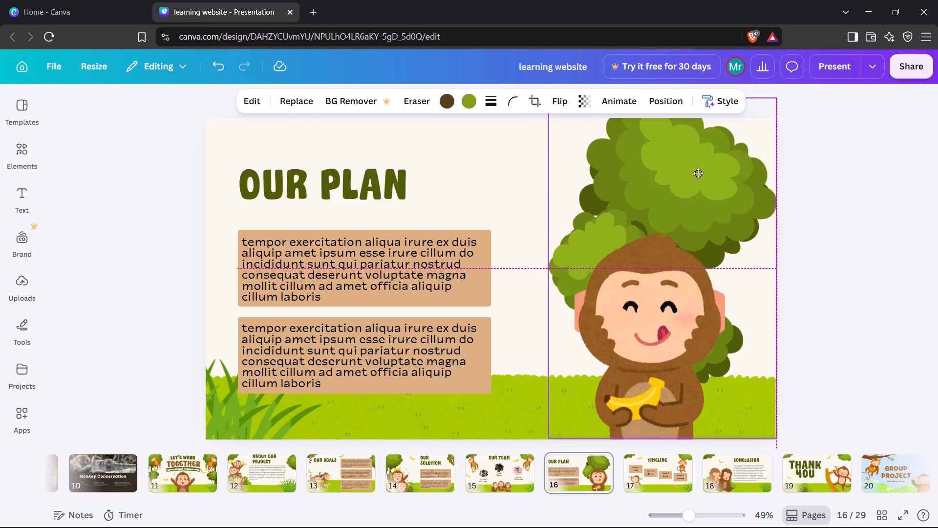
drag(698, 173, 703, 173)
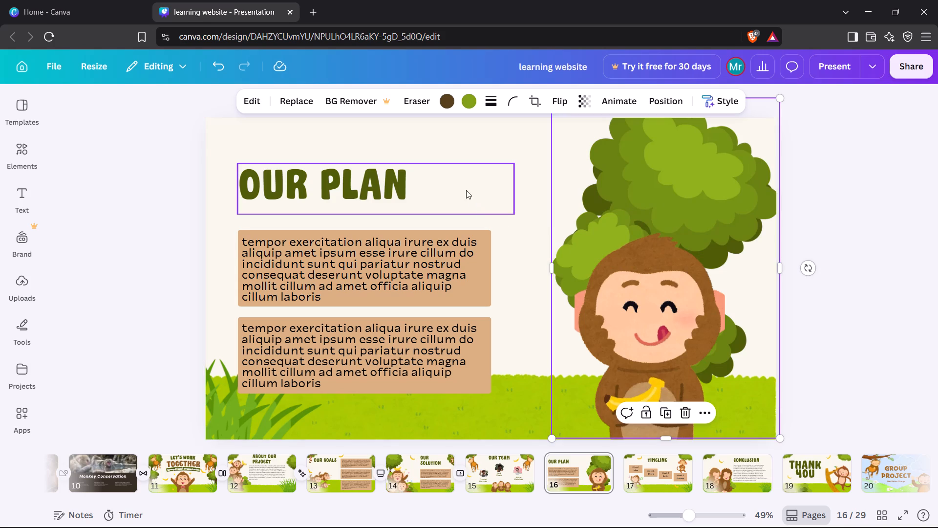
drag(228, 410, 244, 407)
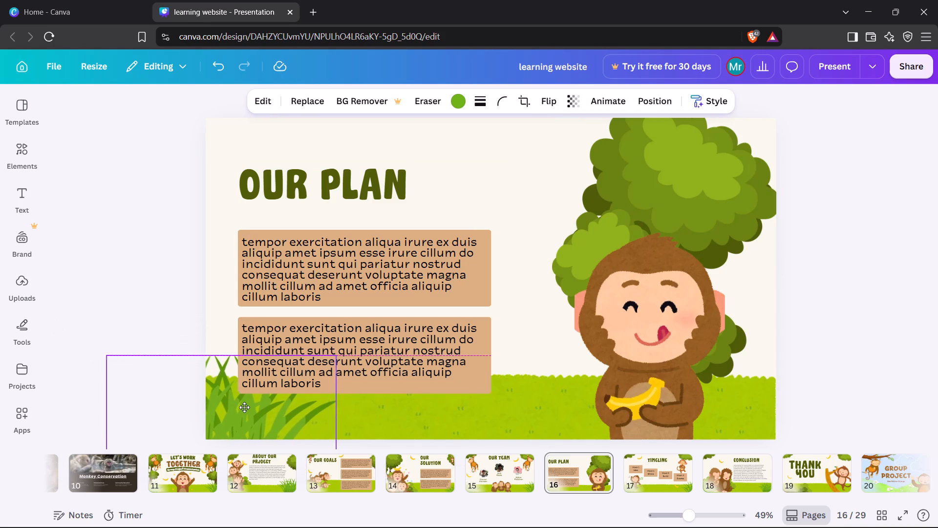
drag(244, 407, 265, 391)
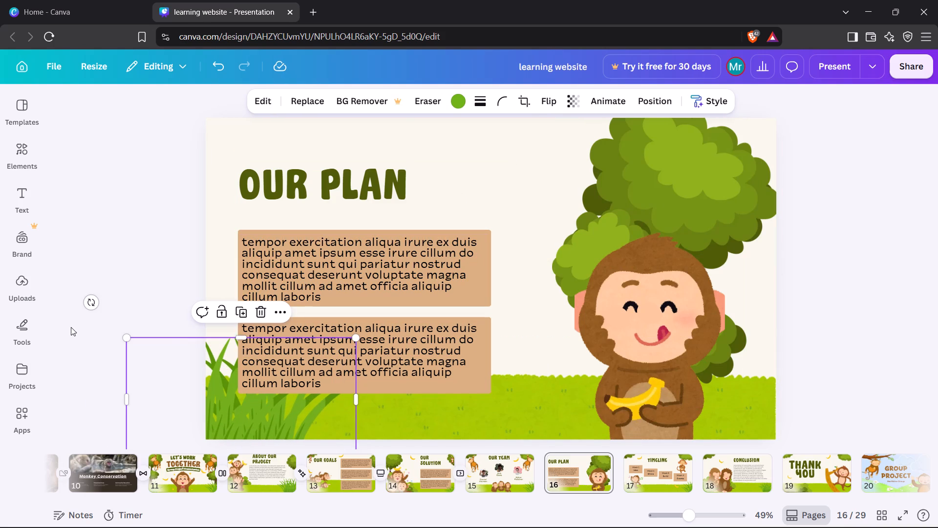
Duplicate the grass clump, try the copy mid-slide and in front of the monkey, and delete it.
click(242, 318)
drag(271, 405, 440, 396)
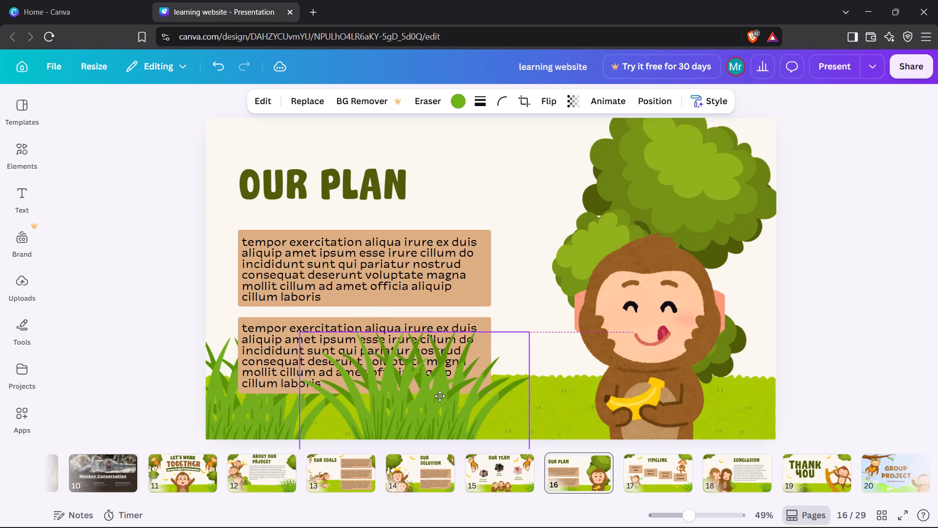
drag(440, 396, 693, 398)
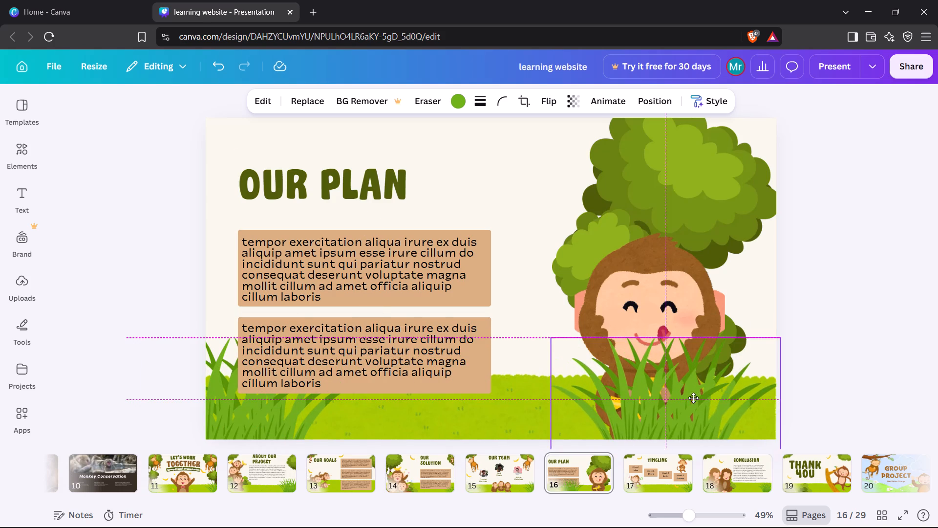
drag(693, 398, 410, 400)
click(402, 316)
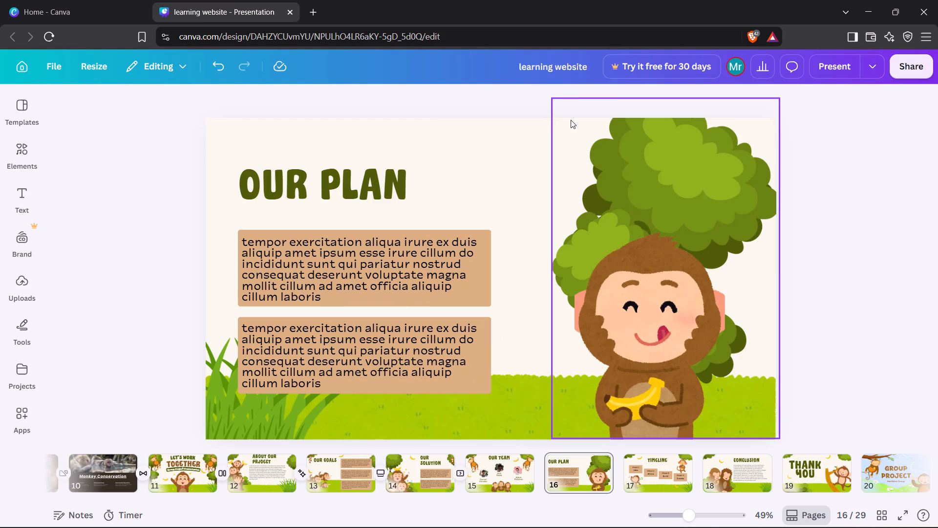
Apply the Sleek page animation to the Our Plan slide.
click(571, 120)
click(510, 139)
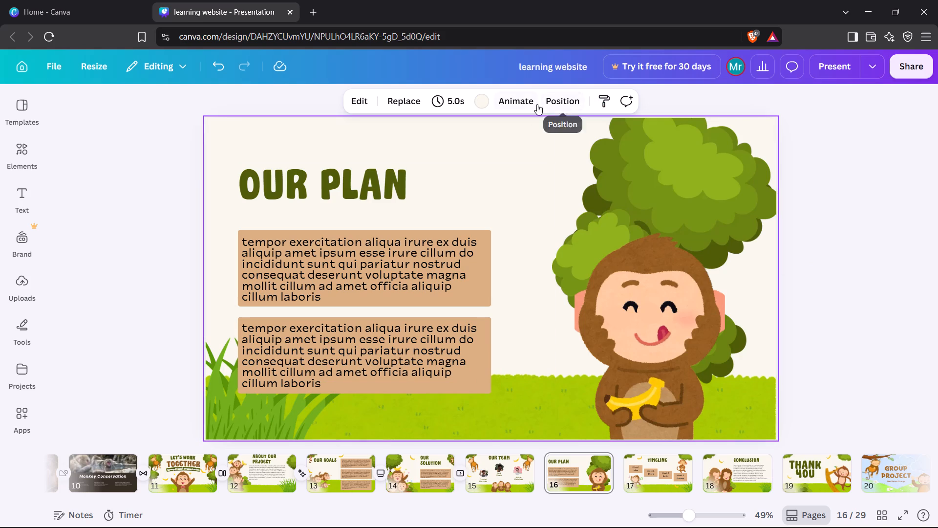
click(537, 104)
click(174, 268)
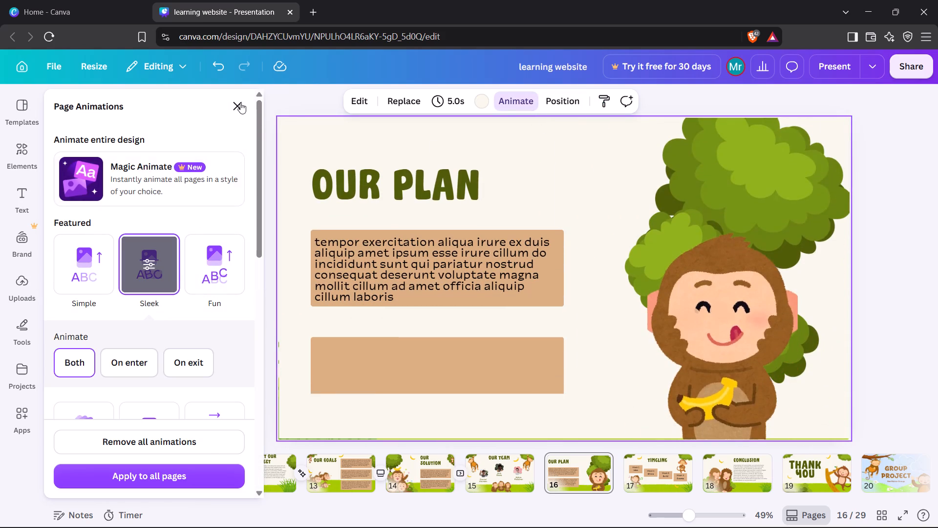
click(240, 103)
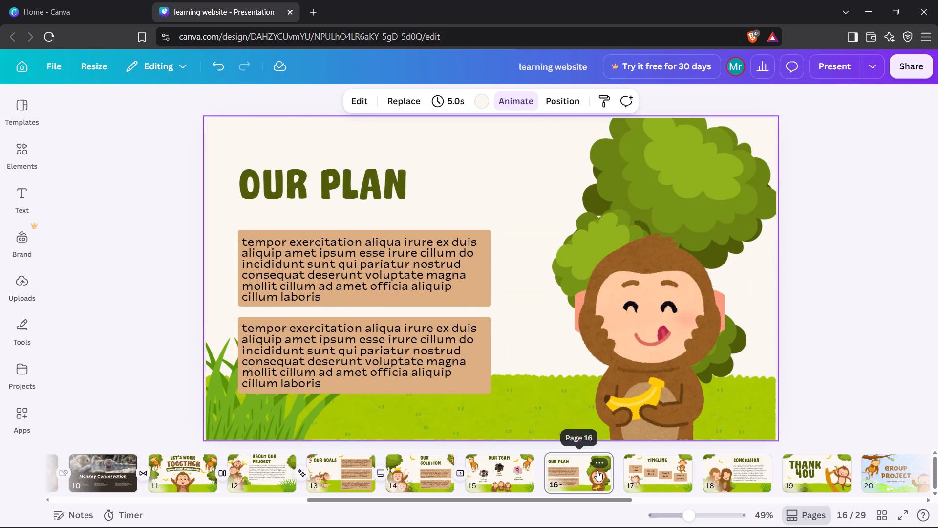
Add a Flow transition between slides 15 and 16.
click(540, 480)
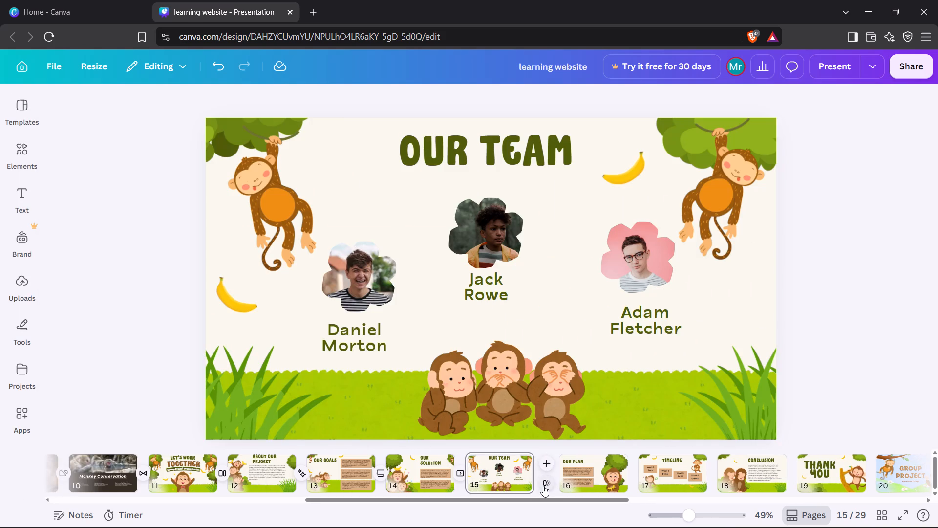
click(543, 486)
click(163, 312)
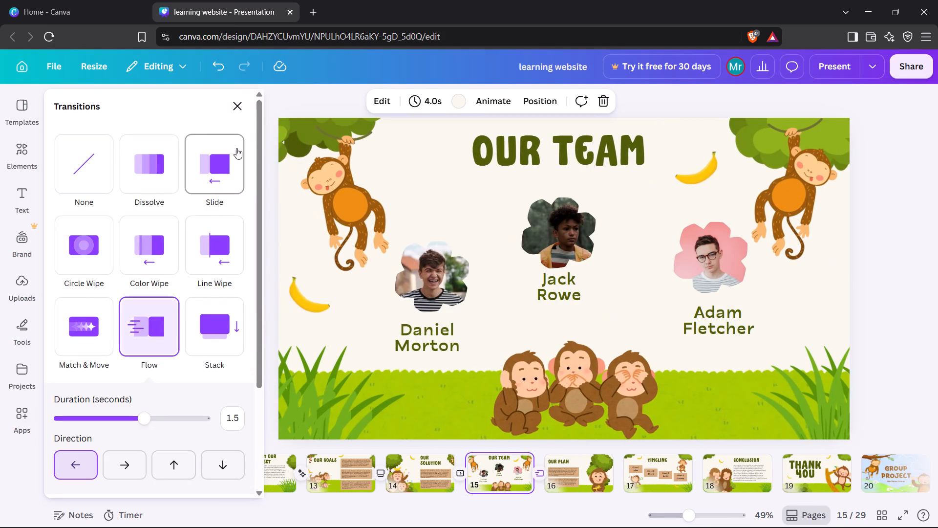
click(236, 103)
Add a Match & Move transition between slides 16 and 17.
click(578, 480)
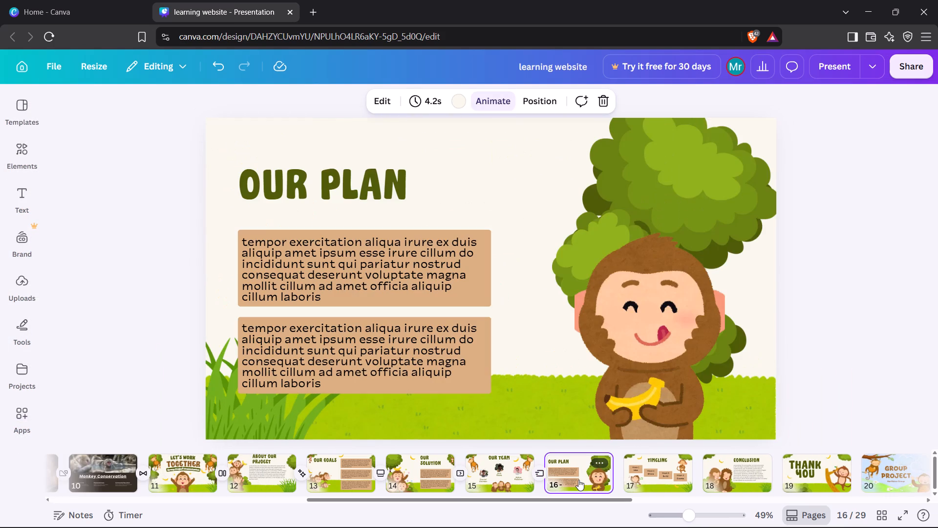
click(618, 484)
click(618, 484)
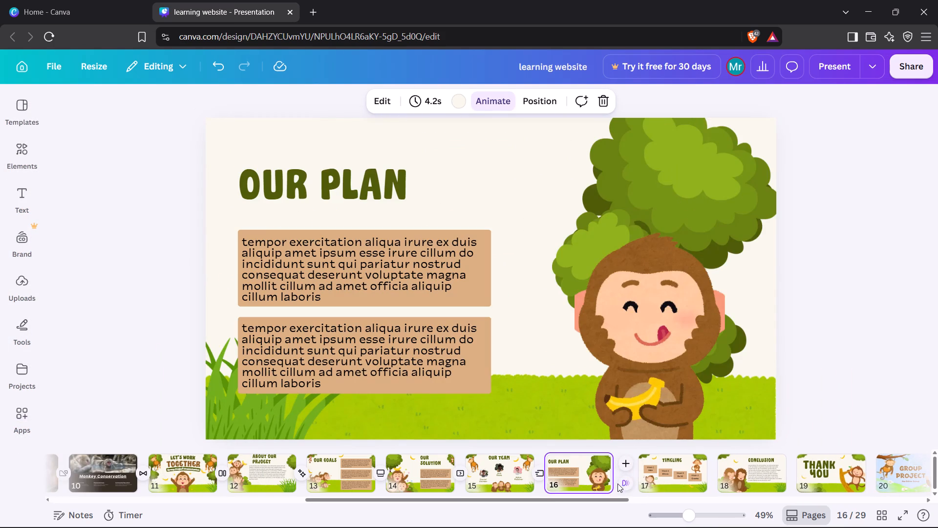
click(622, 484)
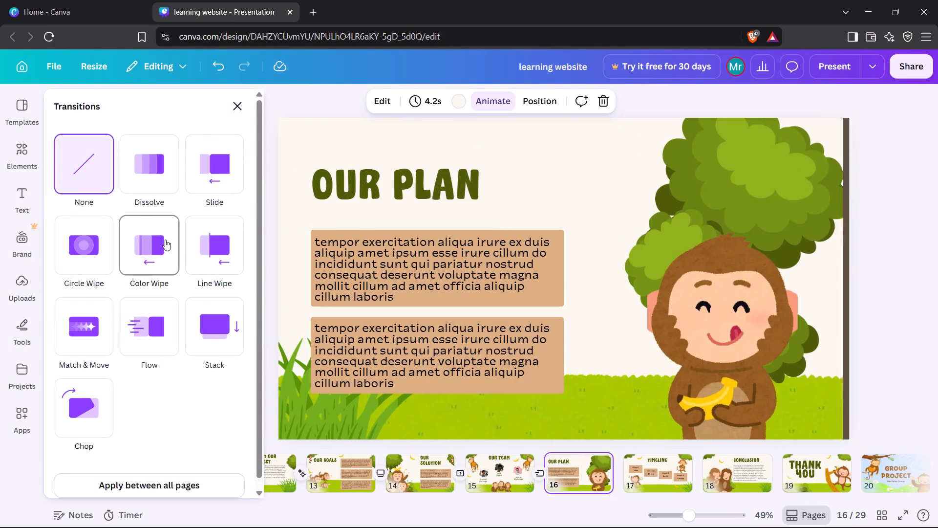
click(79, 325)
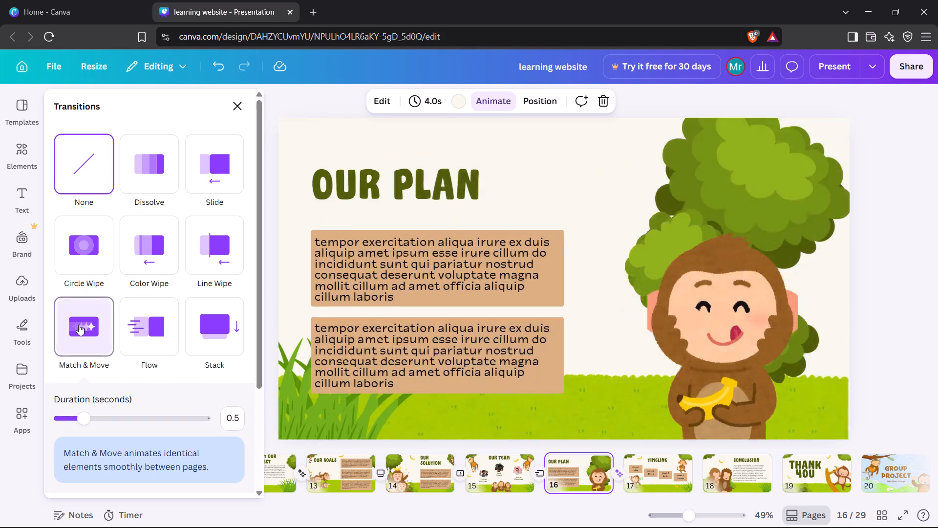
click(236, 101)
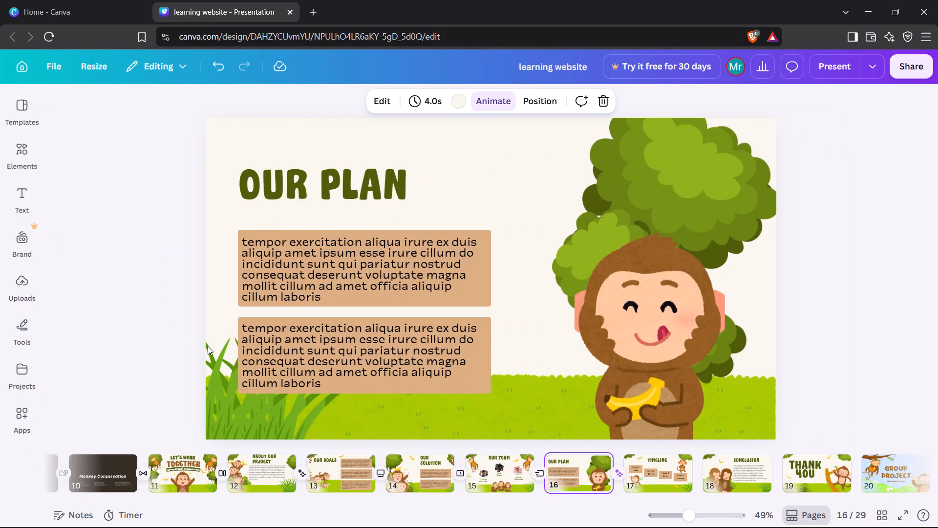
click(244, 363)
click(177, 349)
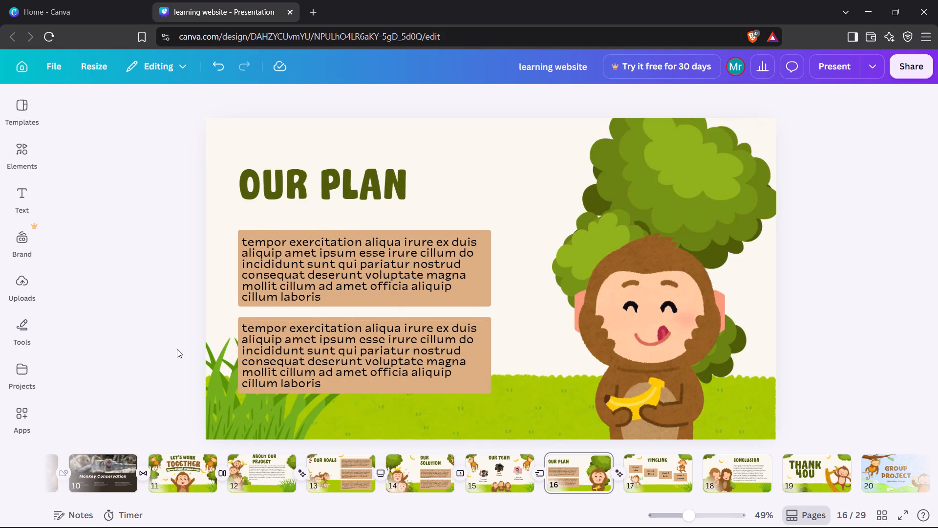
Go to the Timeline slide and apply the Fun page animation to it.
key(Right)
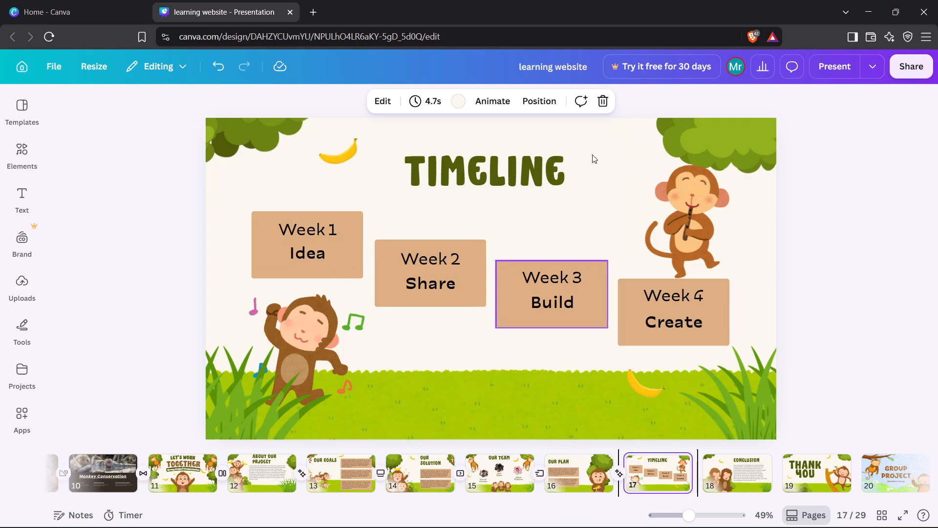
click(594, 133)
click(507, 96)
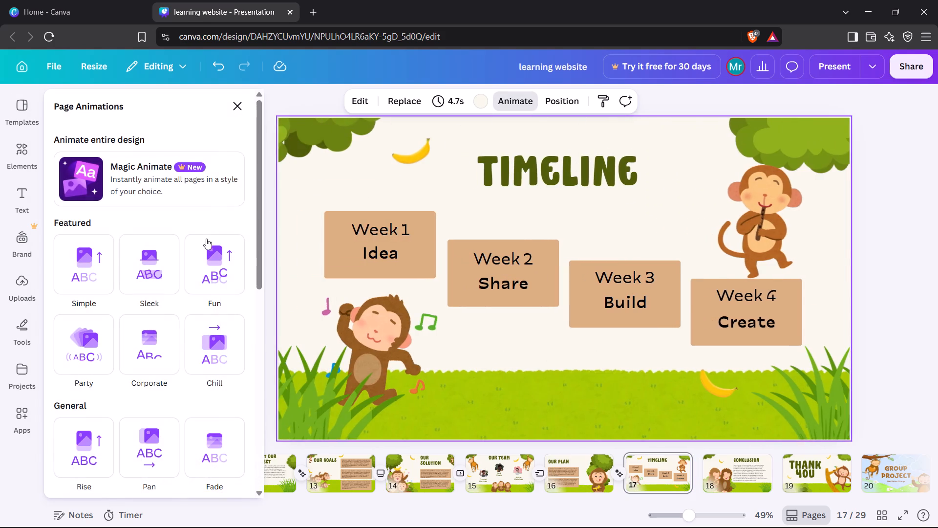
click(189, 281)
click(243, 100)
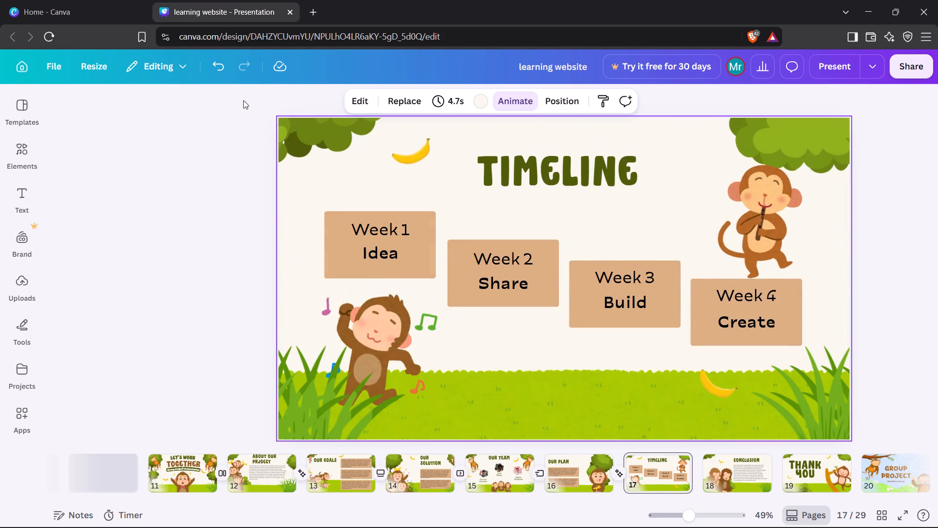
Nudge the dancing monkey and the flute-playing monkey on the Timeline slide into slightly better positions.
drag(302, 340, 312, 339)
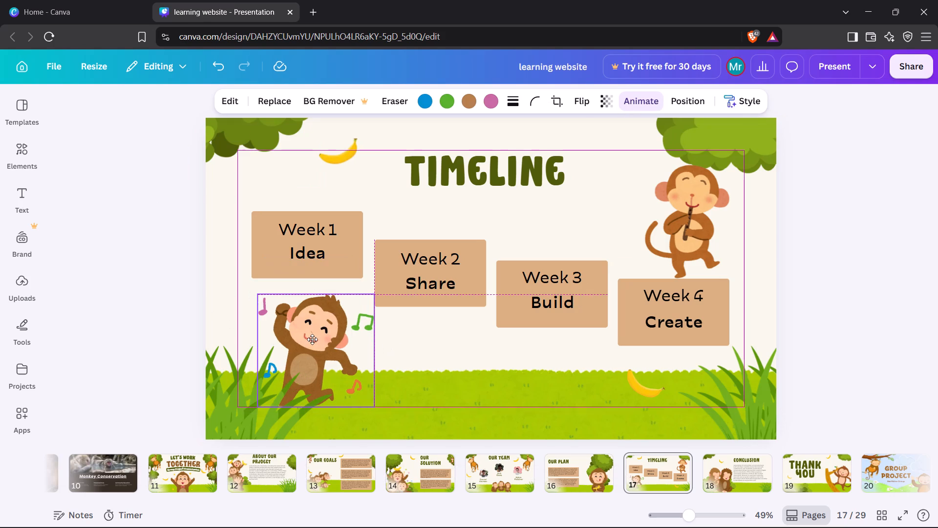
drag(312, 339, 314, 339)
drag(684, 230, 699, 230)
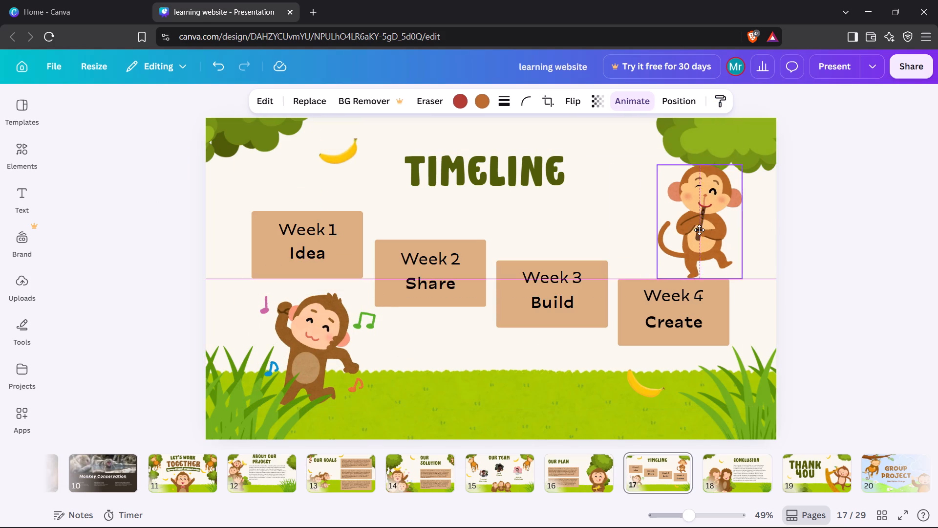
drag(699, 230, 697, 225)
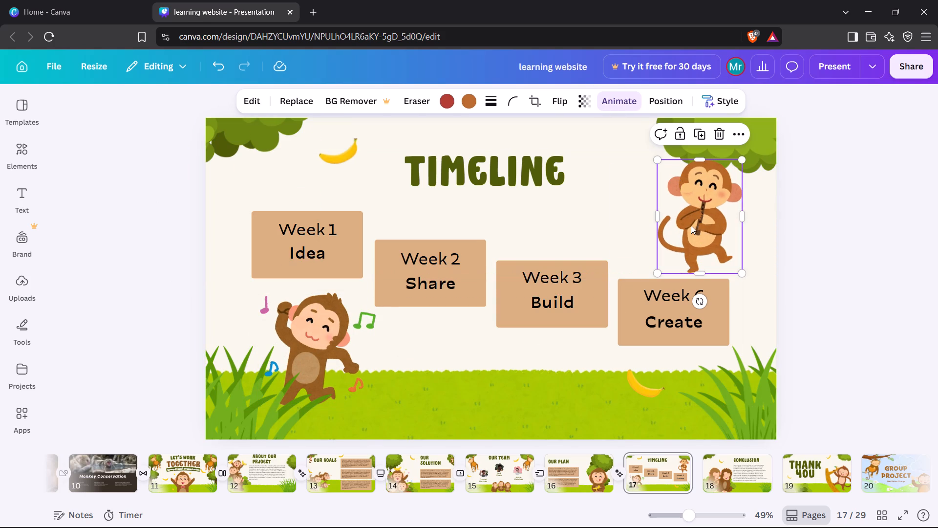
click(577, 202)
Add the recommended hanging monkey graphic to the Timeline slide, shrink it and hang it from the upper-left foliage.
click(24, 161)
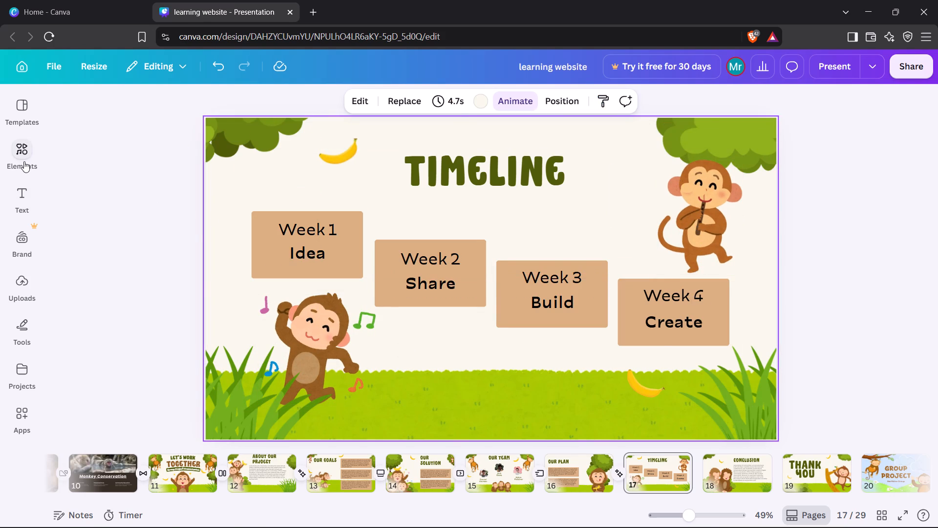
click(66, 155)
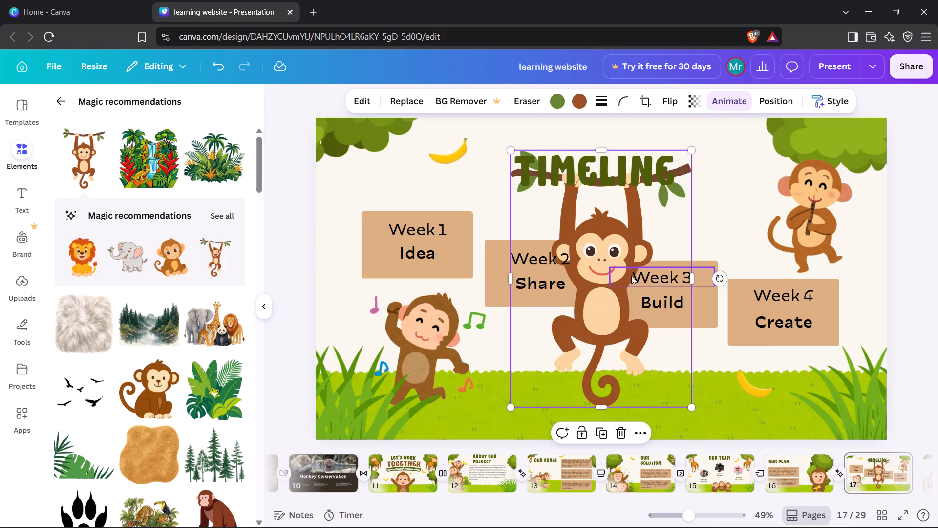
drag(691, 408, 596, 255)
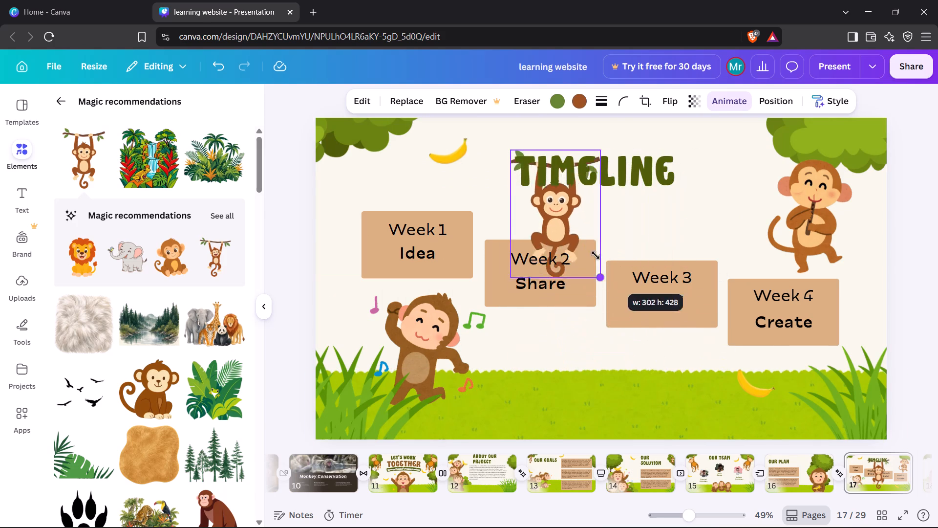
drag(596, 255, 536, 201)
drag(523, 188, 490, 190)
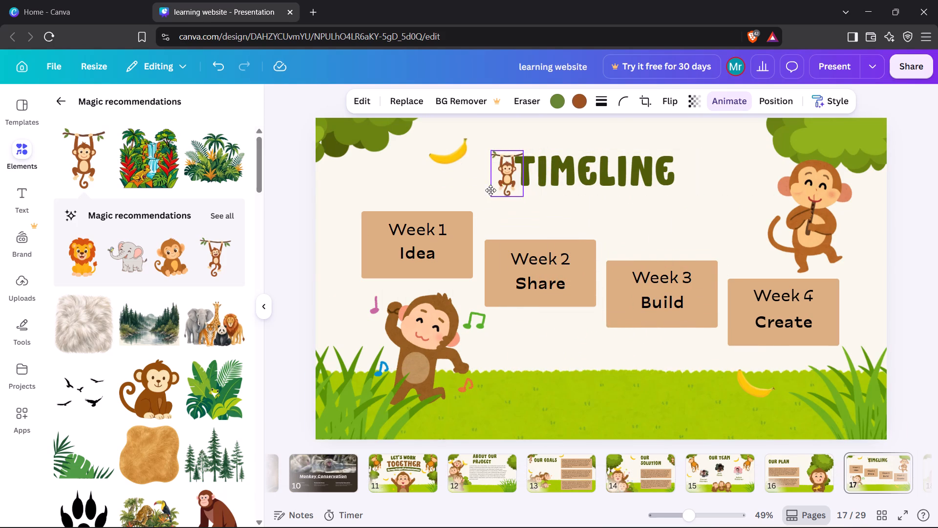
drag(490, 190, 329, 154)
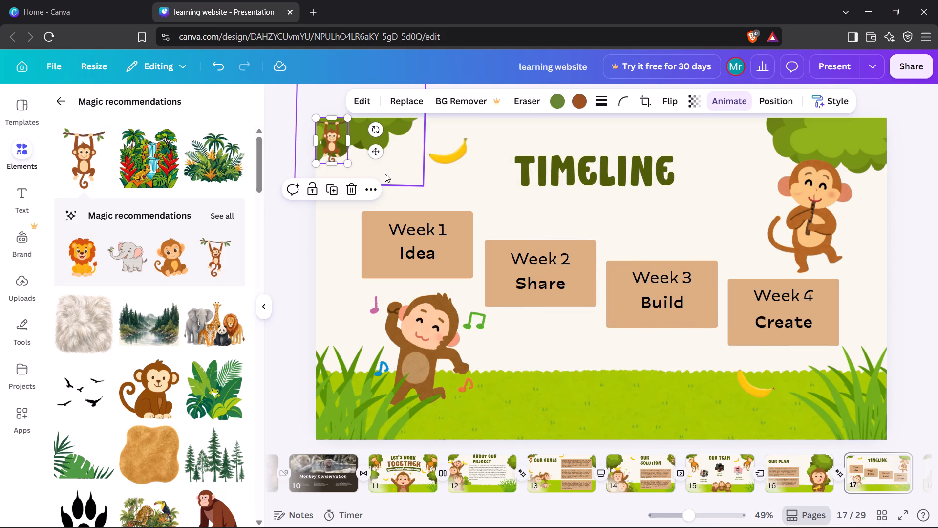
drag(345, 163, 362, 183)
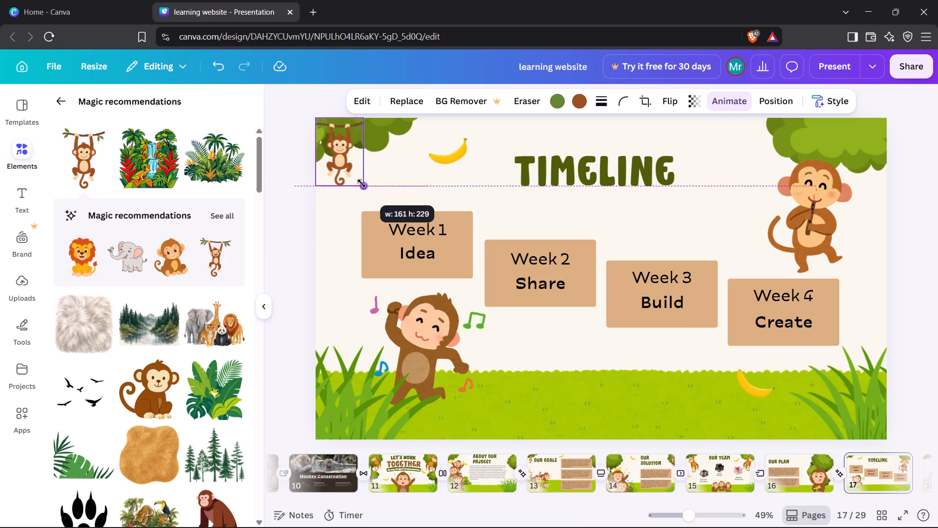
drag(362, 183, 370, 190)
click(291, 251)
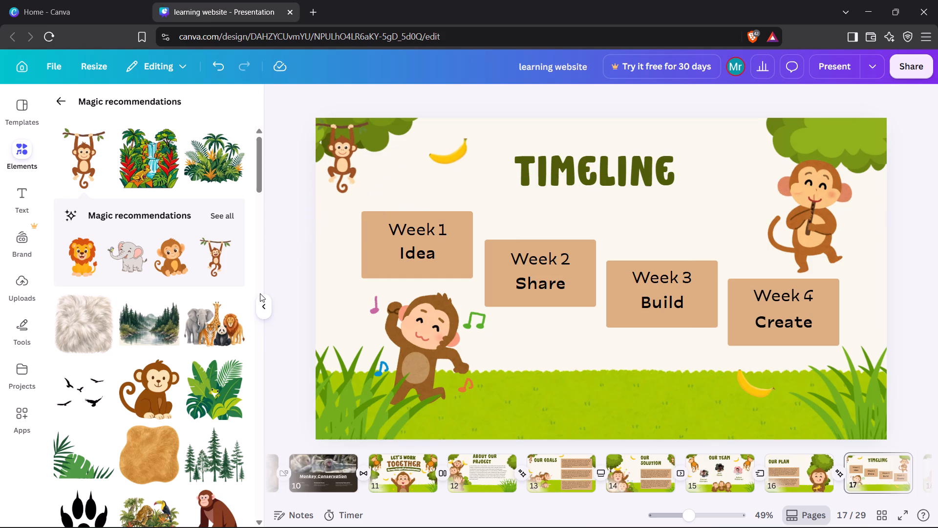
click(263, 304)
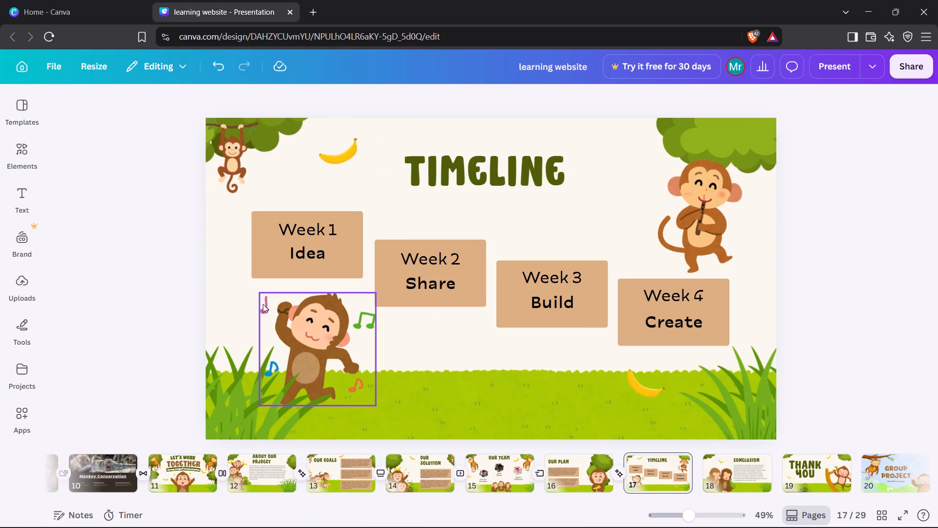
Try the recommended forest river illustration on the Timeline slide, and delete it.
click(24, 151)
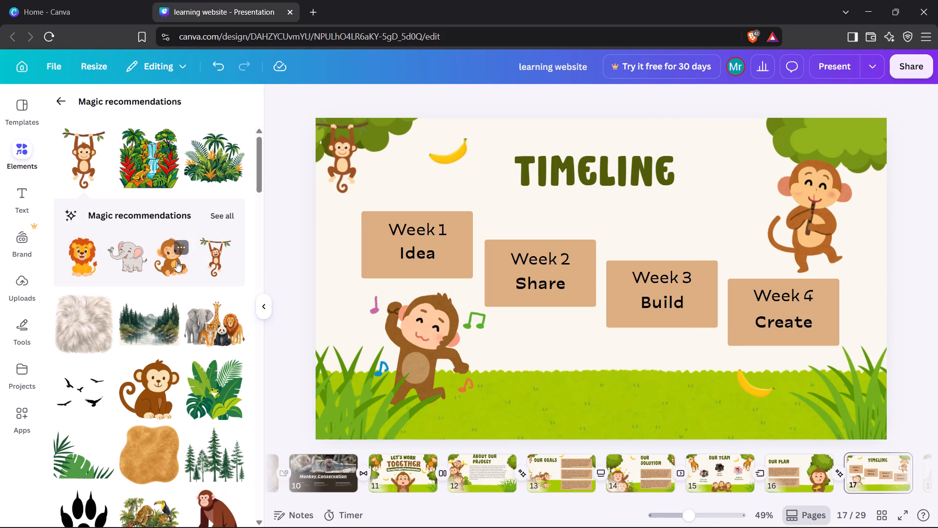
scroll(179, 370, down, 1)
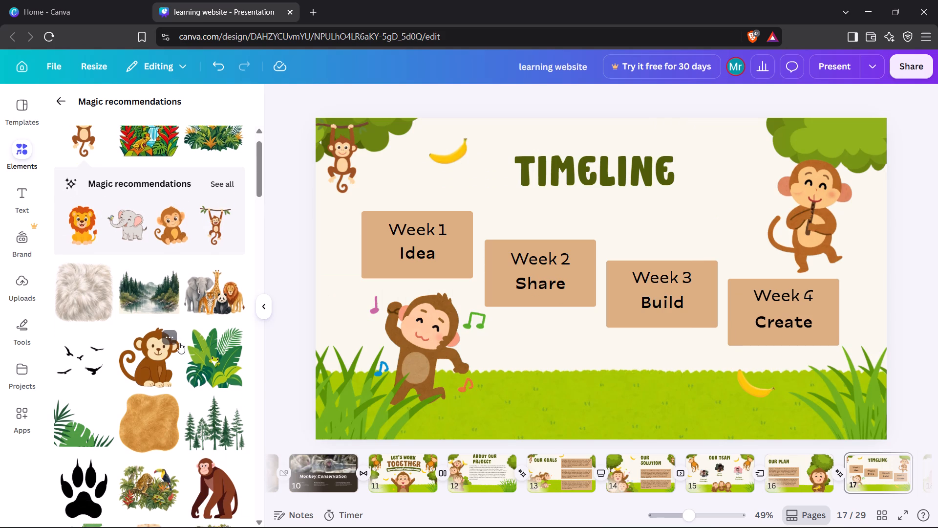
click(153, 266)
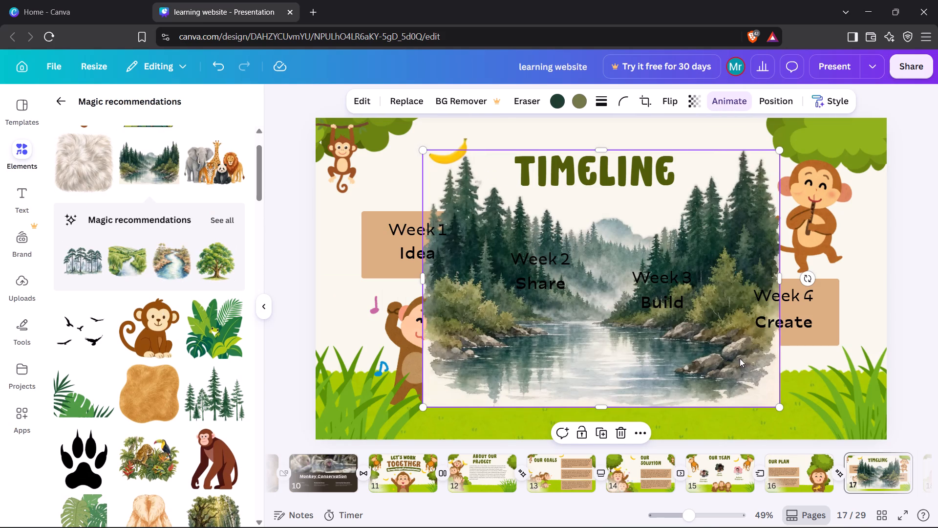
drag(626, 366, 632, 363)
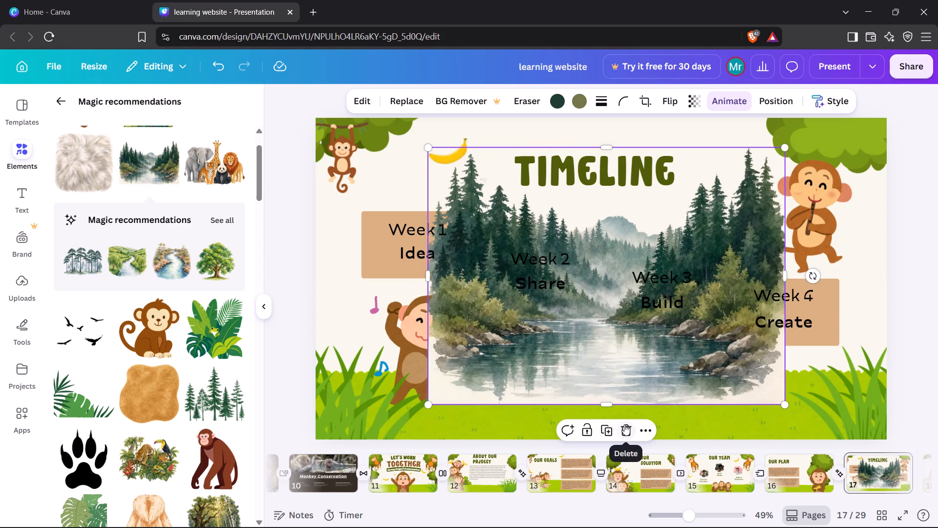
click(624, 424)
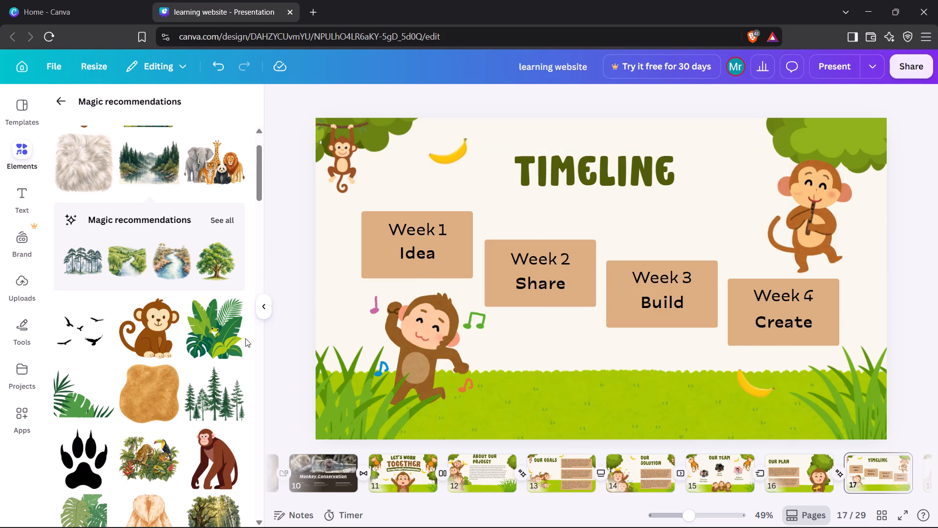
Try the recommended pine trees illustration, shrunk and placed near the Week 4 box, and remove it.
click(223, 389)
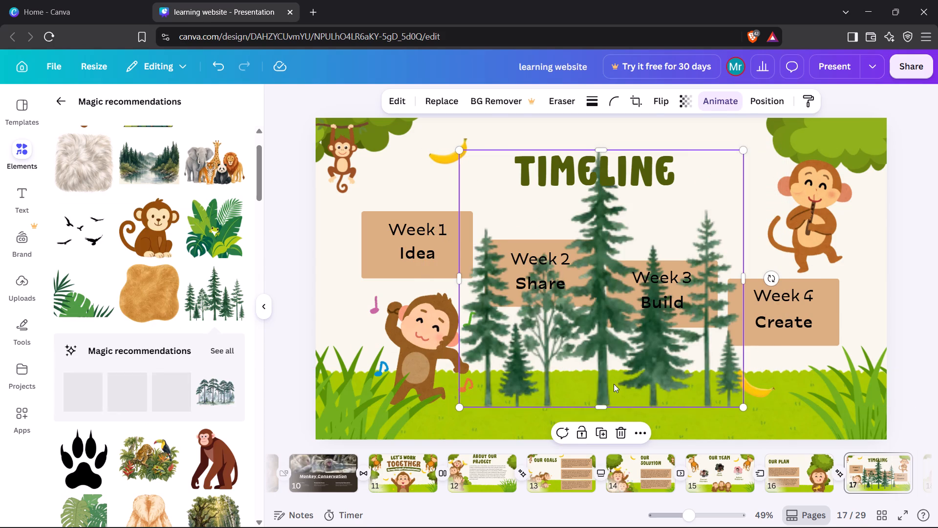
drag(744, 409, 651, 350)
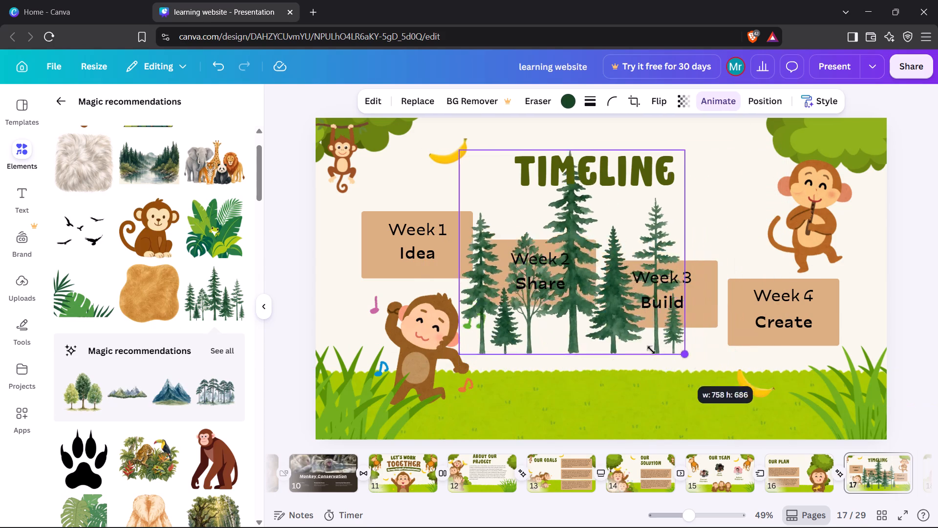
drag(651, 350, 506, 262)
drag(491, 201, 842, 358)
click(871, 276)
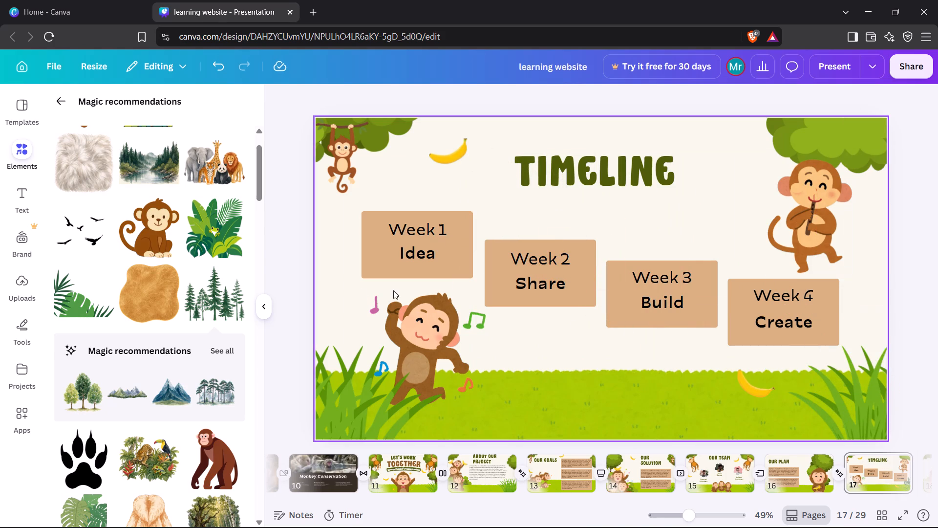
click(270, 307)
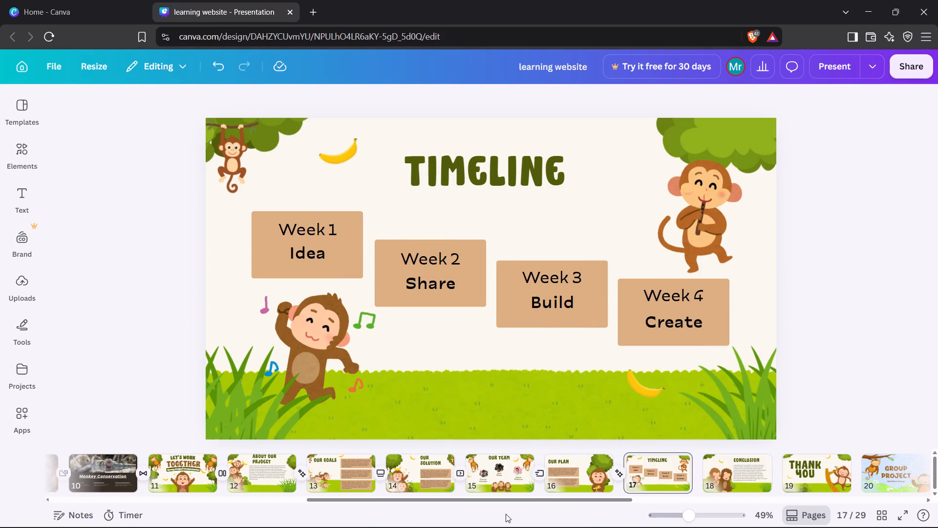
Add a Stack transition between slides 17 and 18.
click(834, 372)
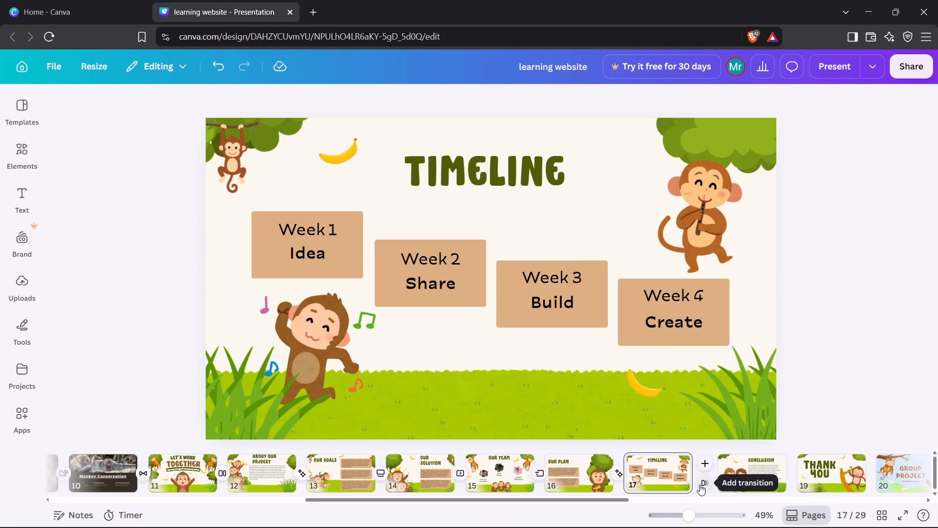
click(700, 484)
click(227, 320)
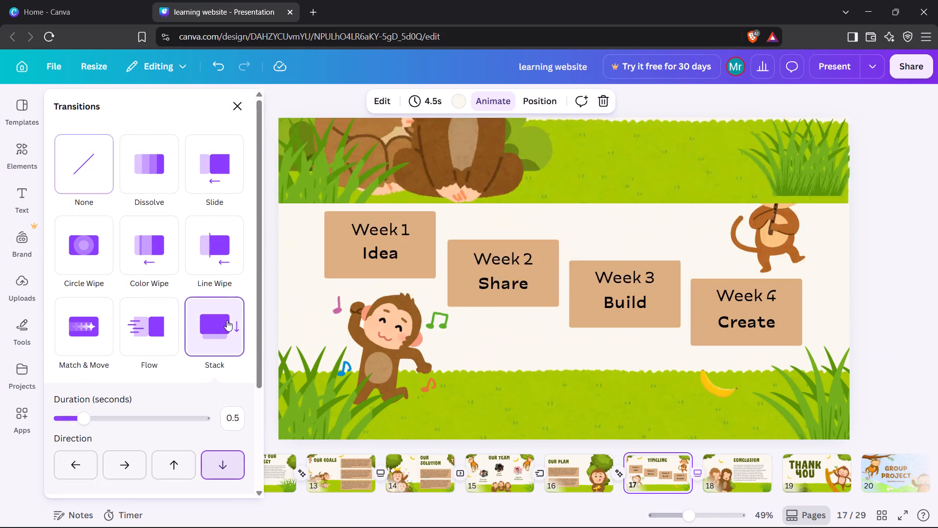
click(232, 98)
click(145, 176)
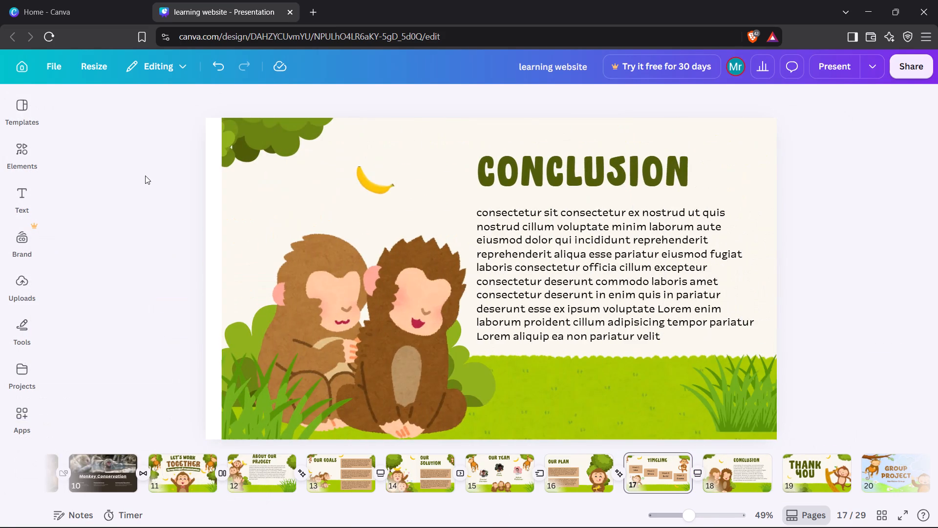
click(145, 176)
Go to the Conclusion slide and shift the pair of sitting monkeys slightly left, away from the text.
key(Right)
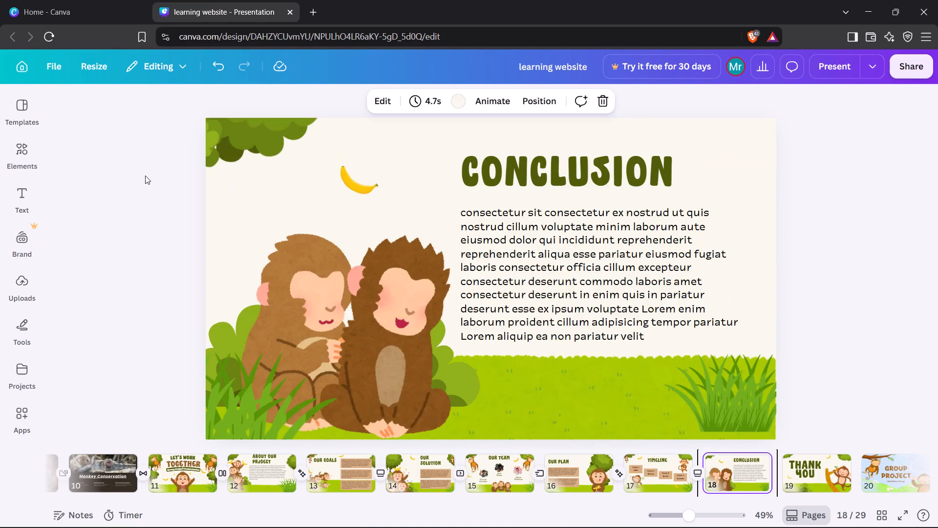
drag(290, 315, 277, 312)
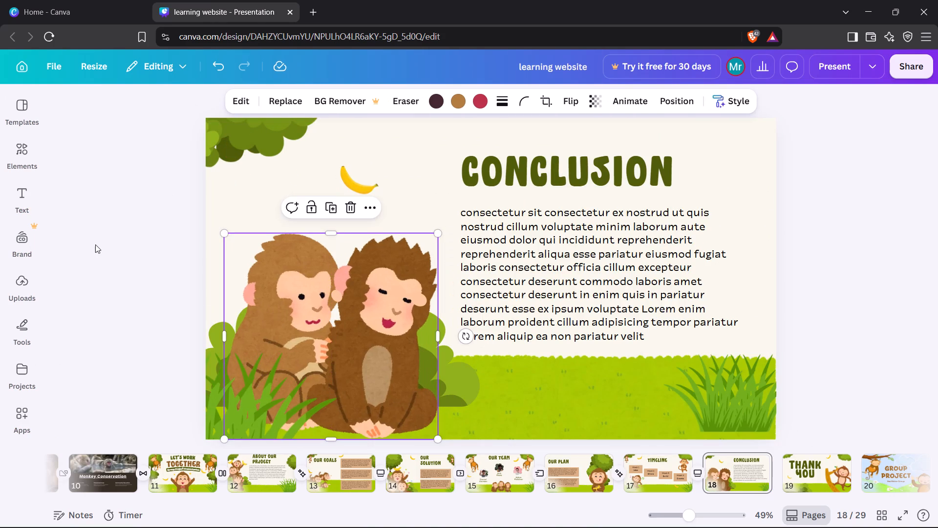
click(95, 244)
Delete the banana above the two monkeys on the Conclusion slide.
drag(354, 182, 355, 188)
click(355, 188)
click(366, 200)
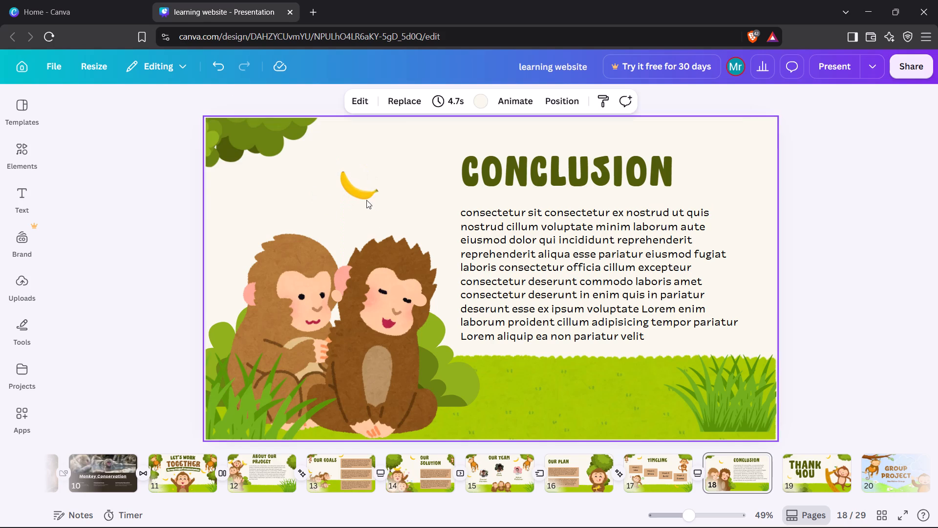
click(364, 190)
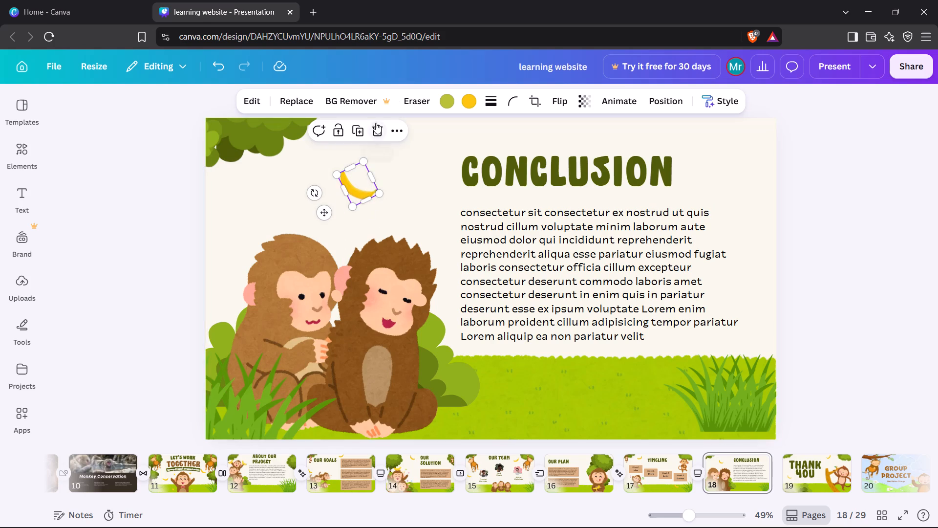
click(376, 123)
Add the recommended hanging monkey graphic to the Conclusion slide, shrink it and place it at the upper-left foliage.
click(23, 150)
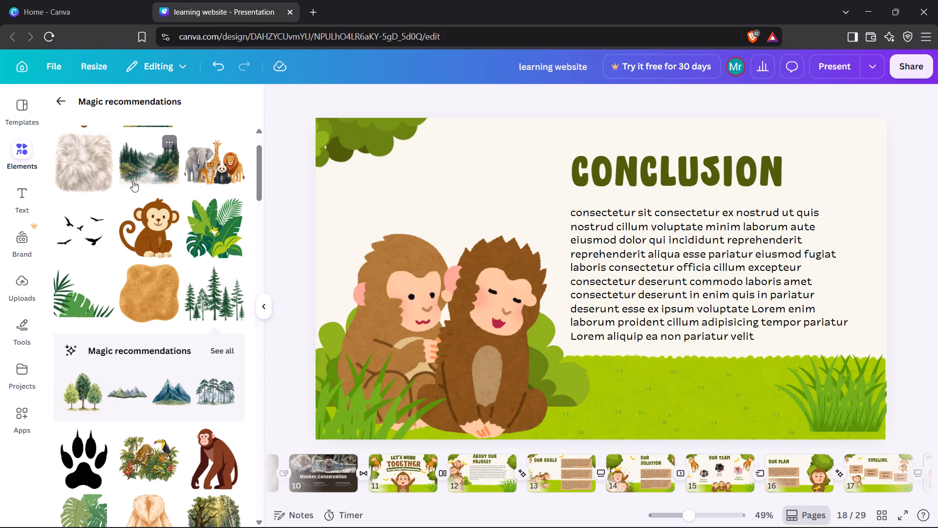
scroll(137, 220, up, 10)
click(81, 186)
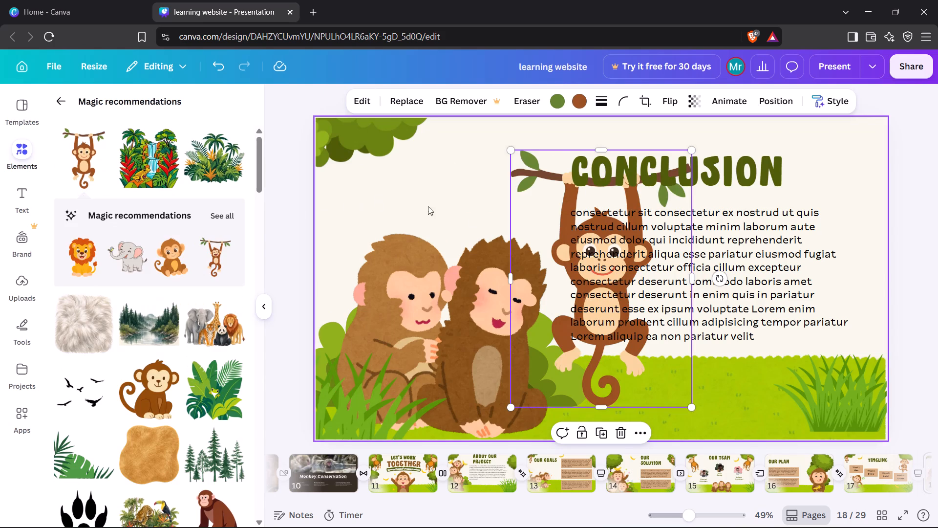
drag(694, 406, 561, 269)
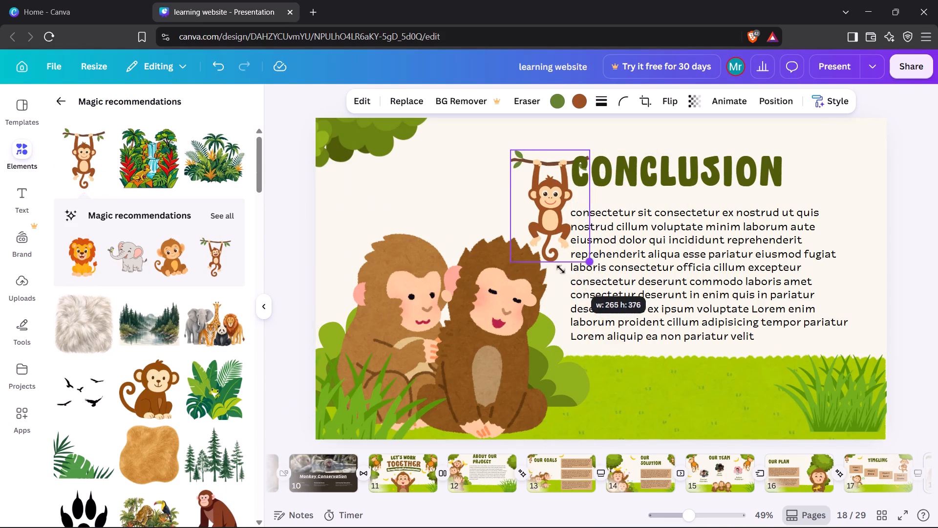
drag(561, 269, 565, 271)
drag(535, 200, 338, 172)
click(442, 221)
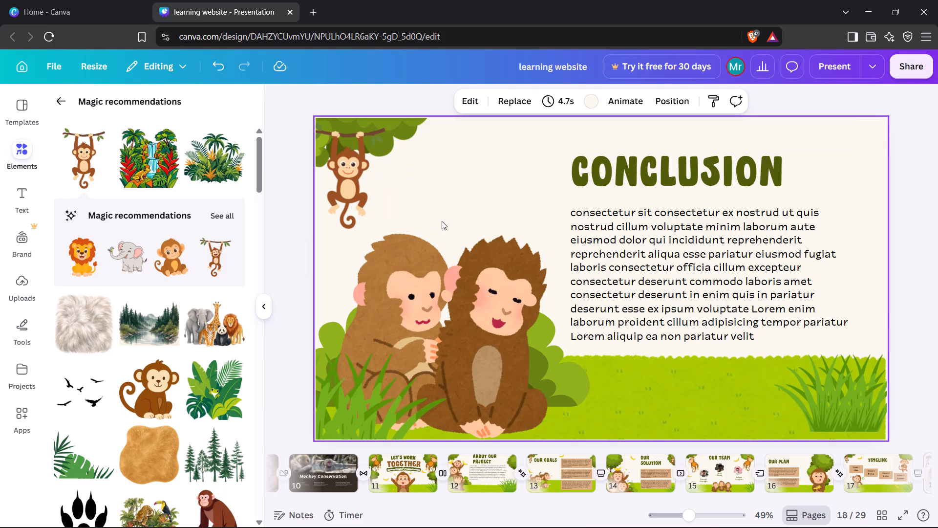
Tilt the hanging monkey counterclockwise and reposition it so its branch sits in the foliage.
click(358, 202)
drag(408, 179, 413, 171)
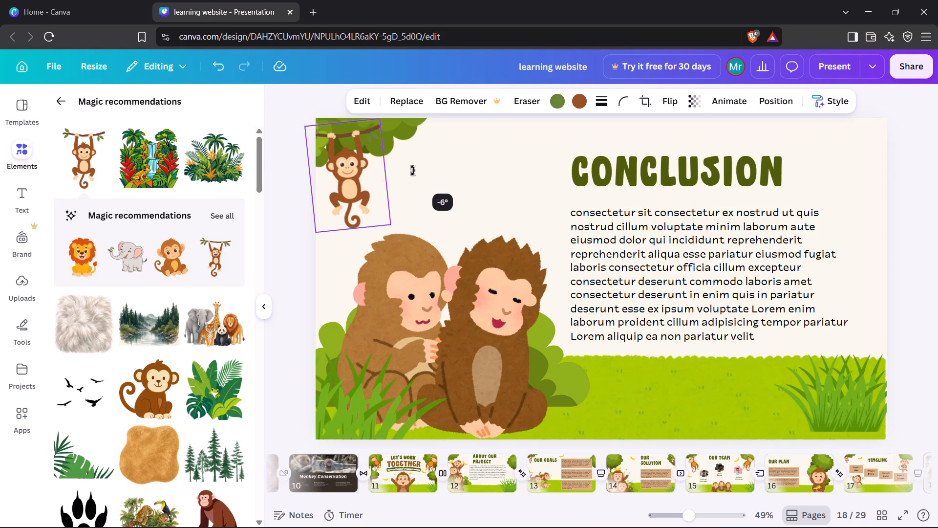
drag(413, 171, 413, 161)
drag(357, 194, 366, 187)
click(482, 188)
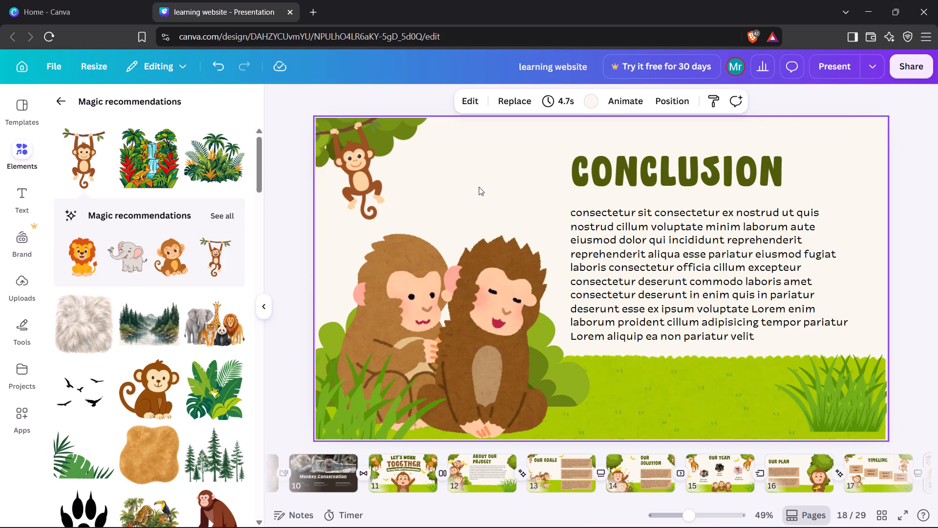
click(261, 308)
Apply the Sleek page animation to the Conclusion slide.
click(455, 145)
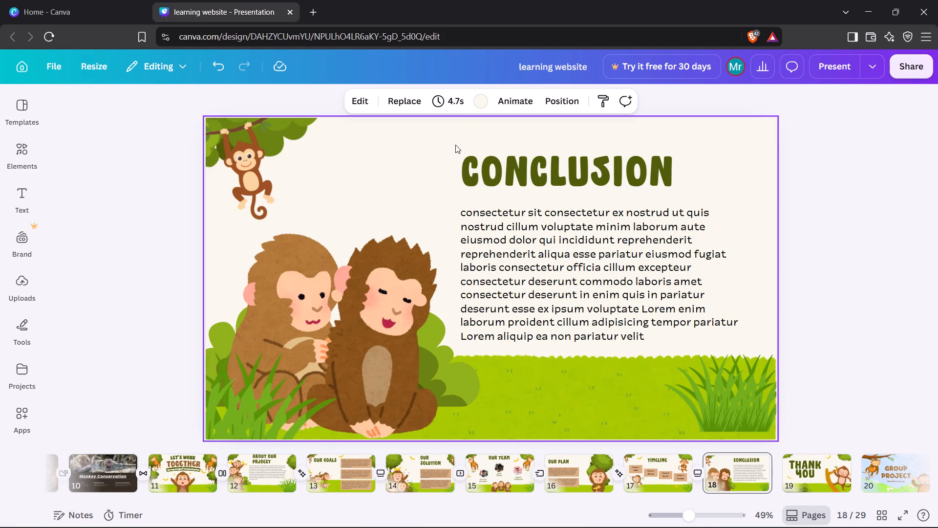
click(501, 123)
click(519, 106)
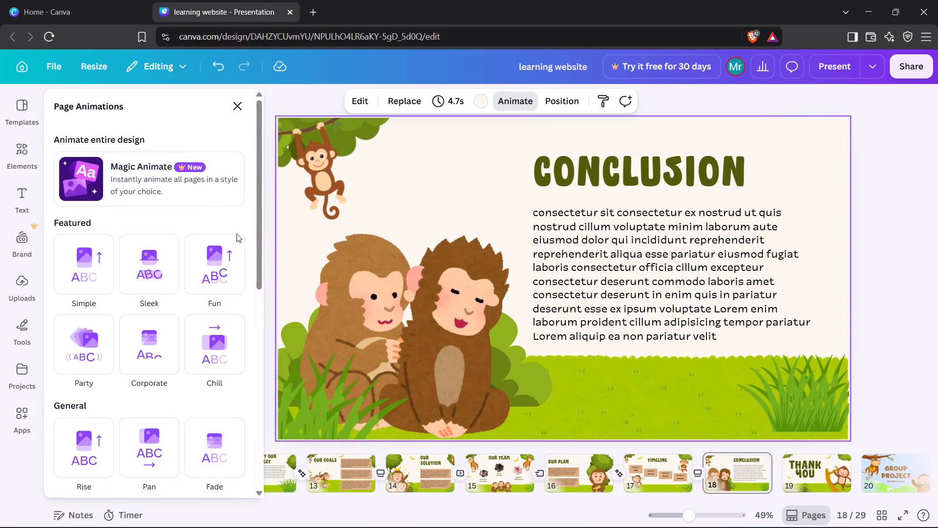
click(156, 290)
click(233, 108)
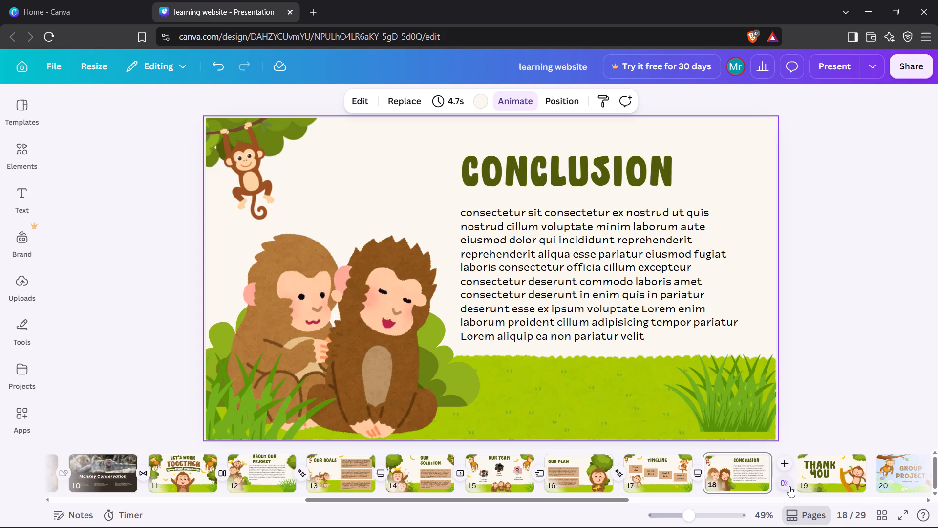
Add a Circle Wipe transition between the Conclusion and Thank You slides.
click(788, 486)
click(65, 252)
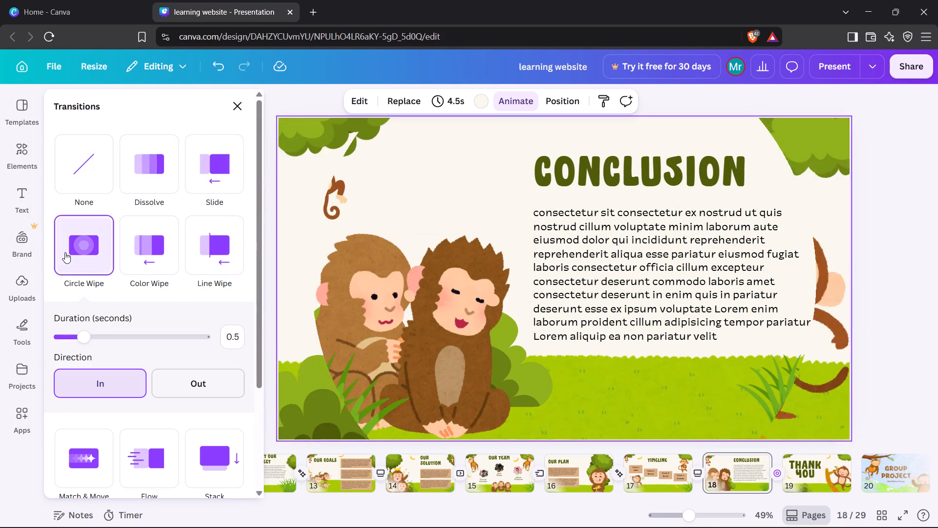
click(230, 105)
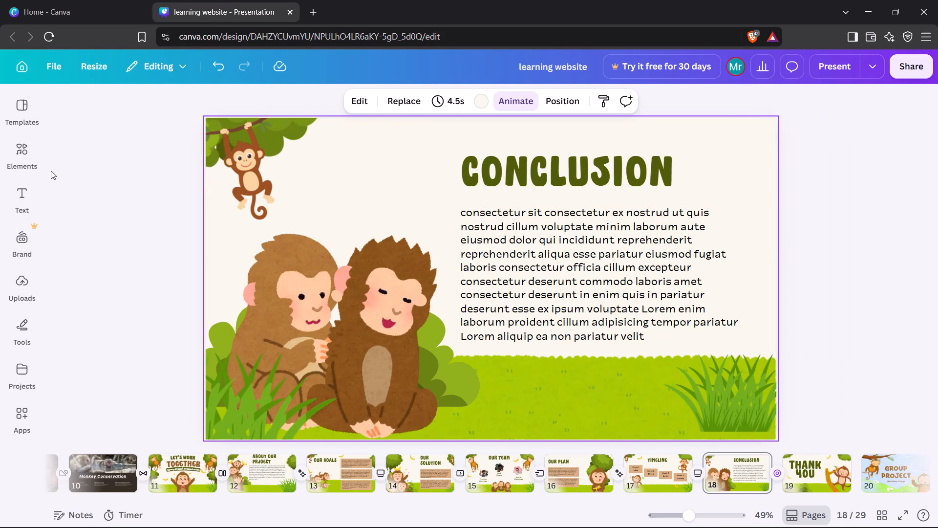
click(134, 183)
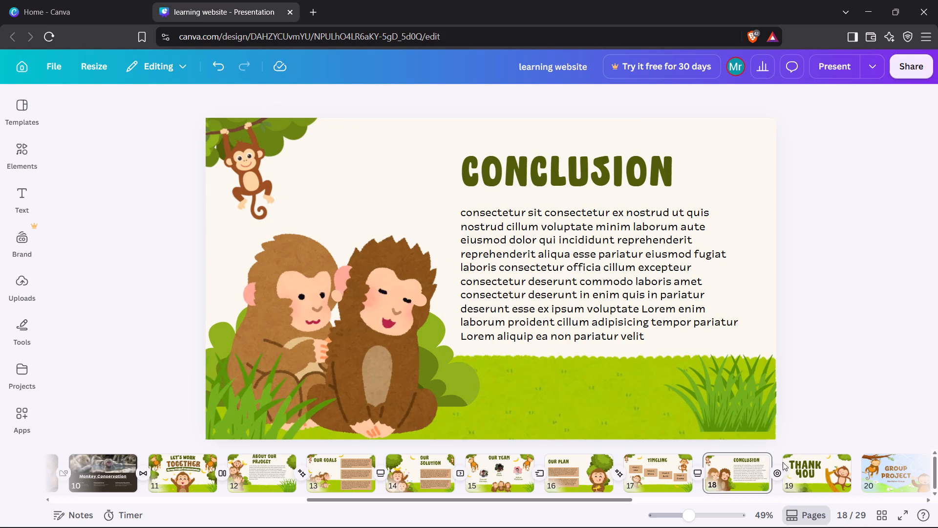
On the Thank You slide, nudge the title and the monkey's tree up and left, and lower the upper-right foliage.
click(799, 472)
drag(458, 240, 450, 227)
drag(592, 280, 580, 273)
drag(699, 142, 706, 150)
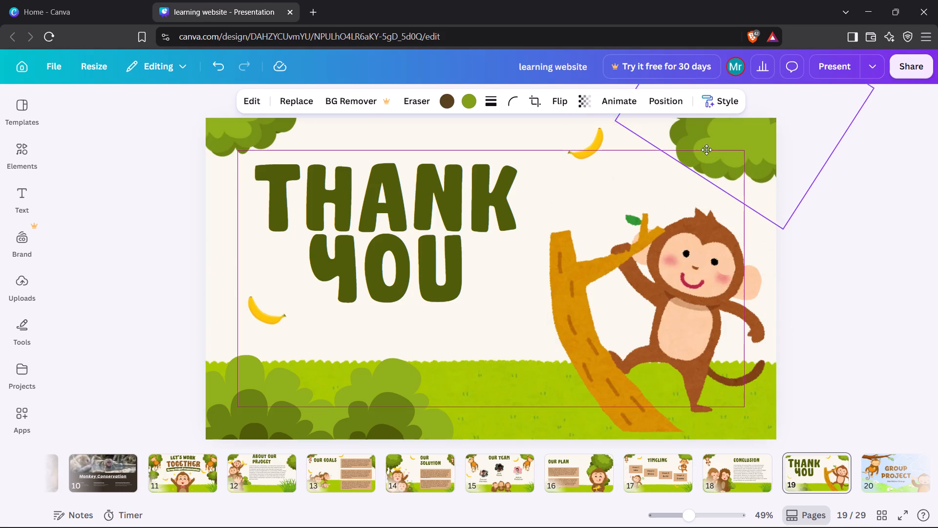
drag(706, 150, 706, 158)
Delete both bananas from the Thank You slide, the one above the monkey and the one beside the title.
click(566, 138)
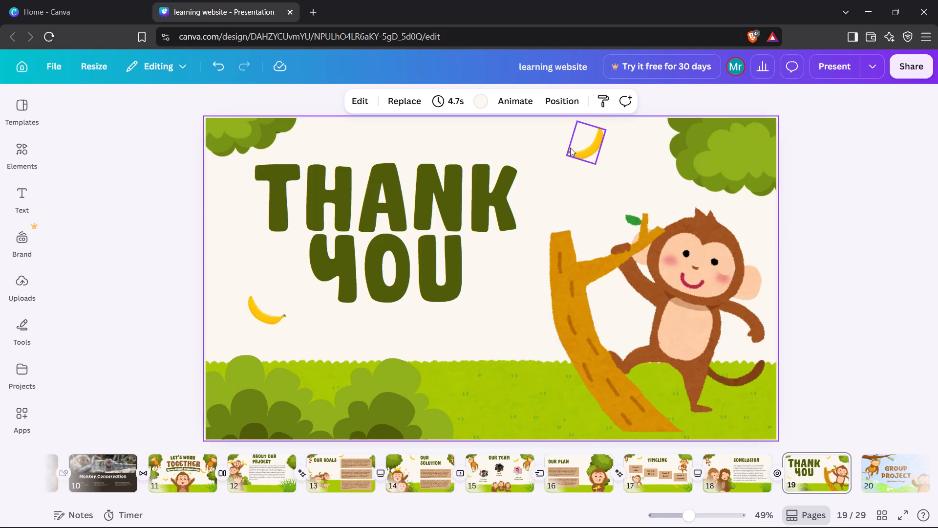
click(577, 152)
click(608, 192)
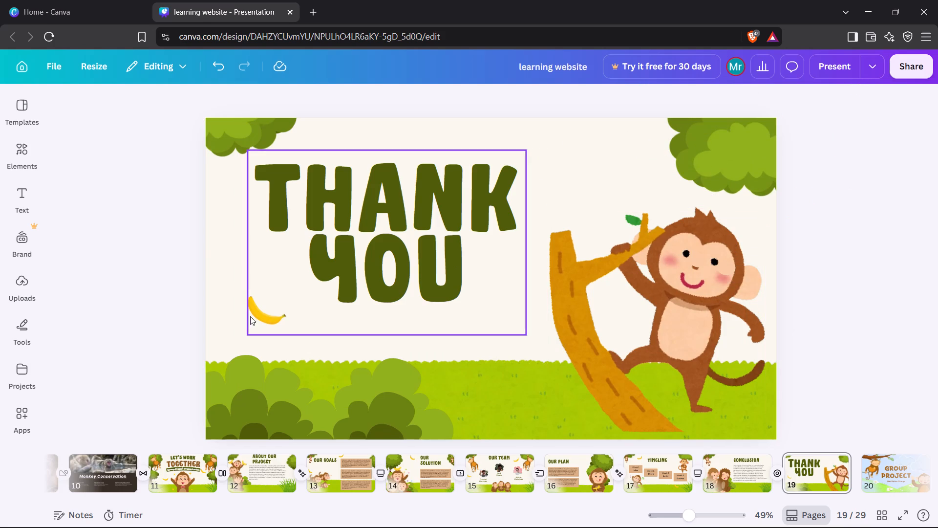
click(258, 317)
drag(258, 317, 248, 279)
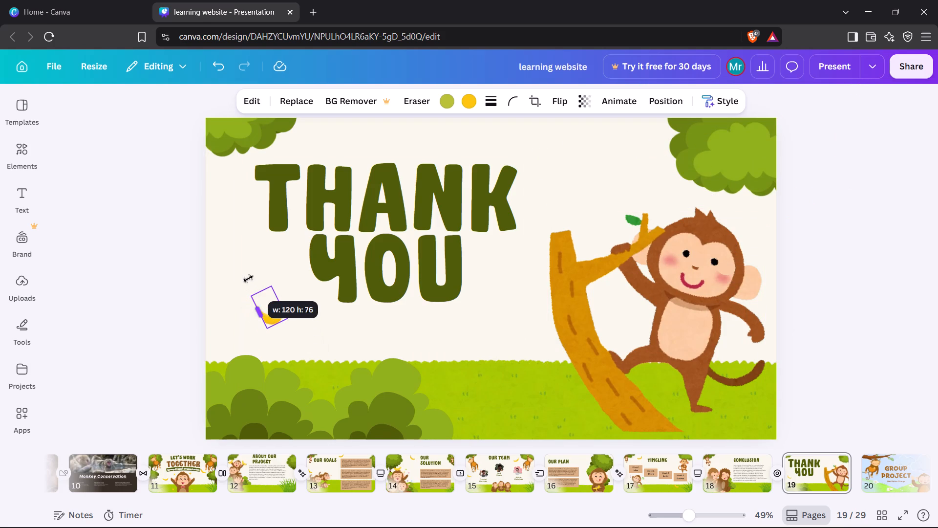
drag(248, 279, 233, 312)
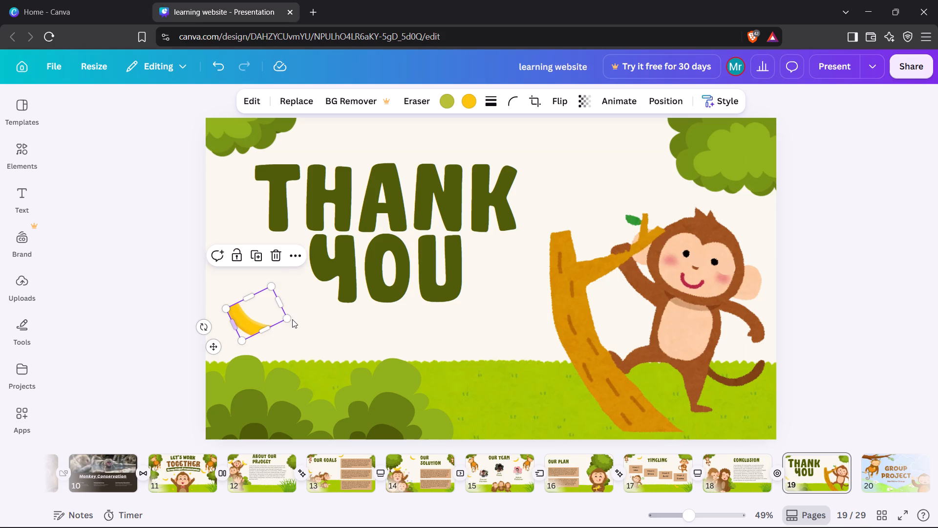
click(277, 258)
Shift the lower-left bushes on the Thank You slide slightly up and to the right.
drag(292, 420, 296, 420)
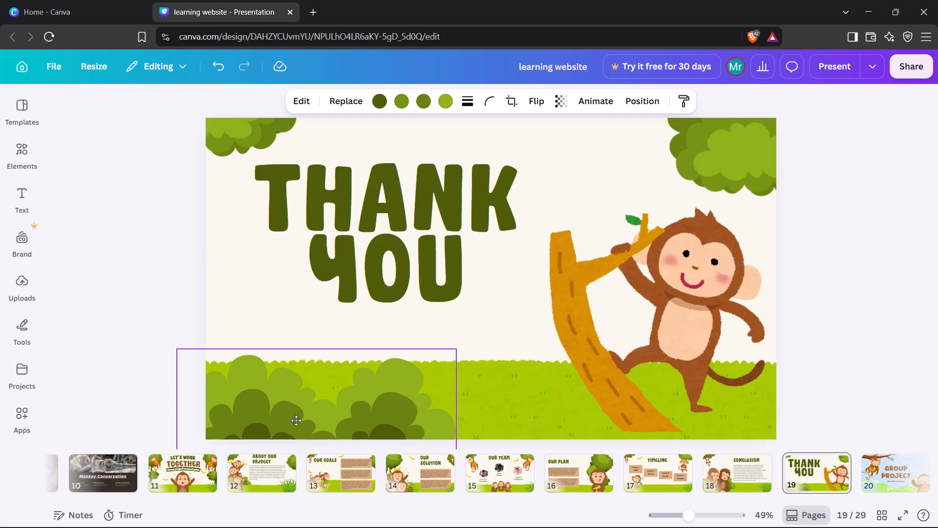
drag(296, 420, 305, 407)
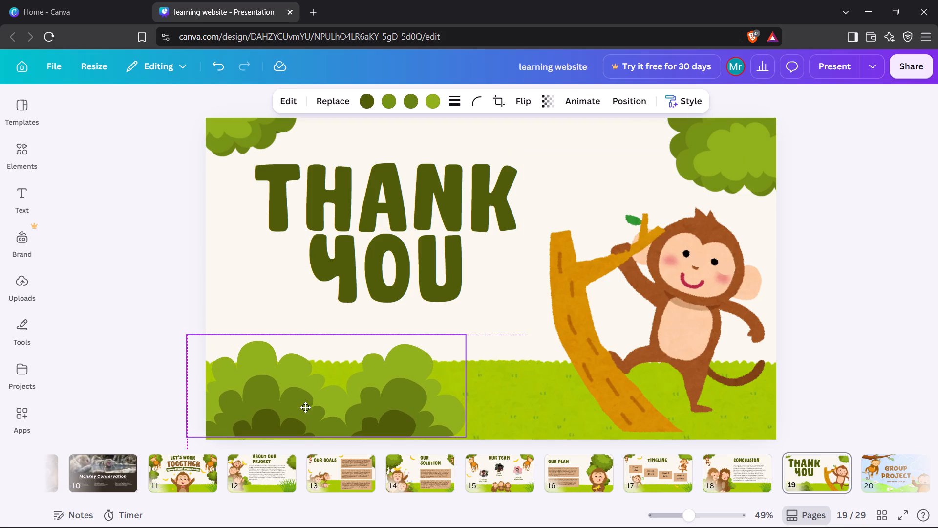
drag(305, 407, 309, 412)
click(528, 366)
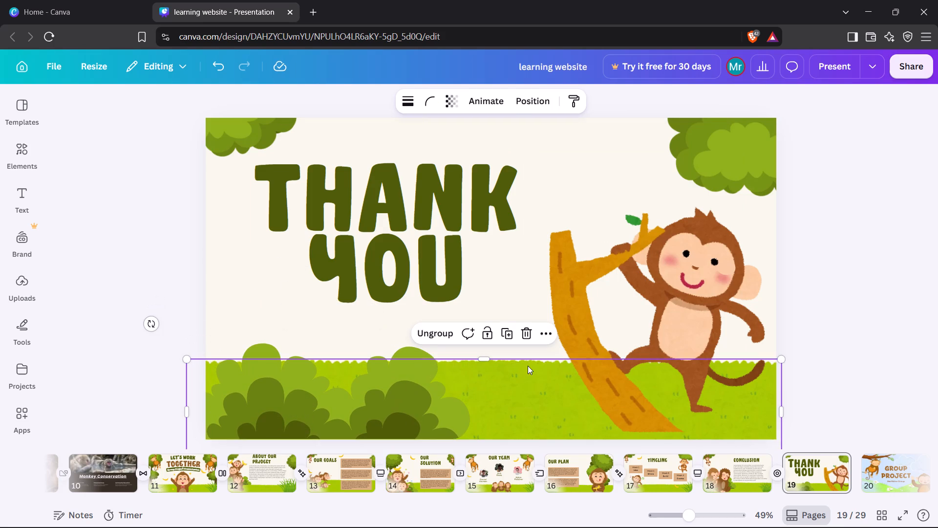
Lower the upper-left foliage on the Thank You slide and move the title slightly down and right.
click(457, 247)
click(254, 135)
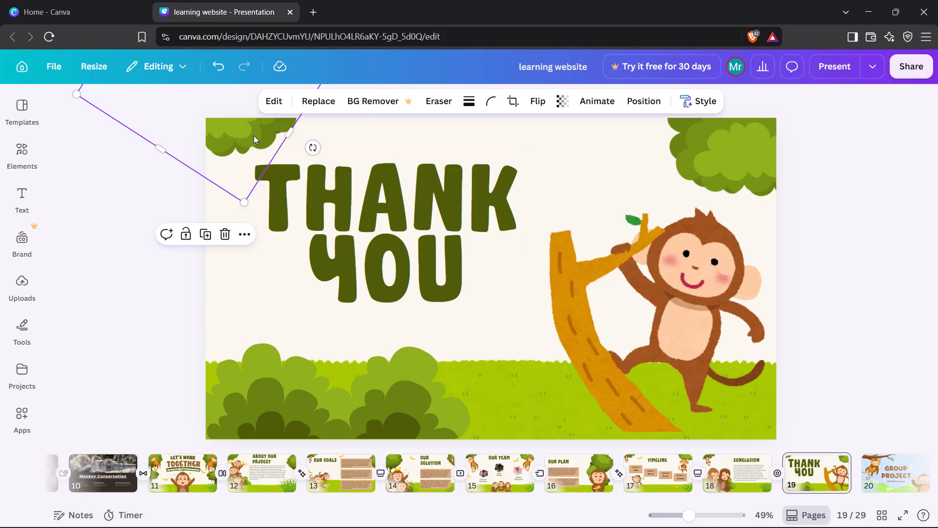
drag(254, 135, 256, 152)
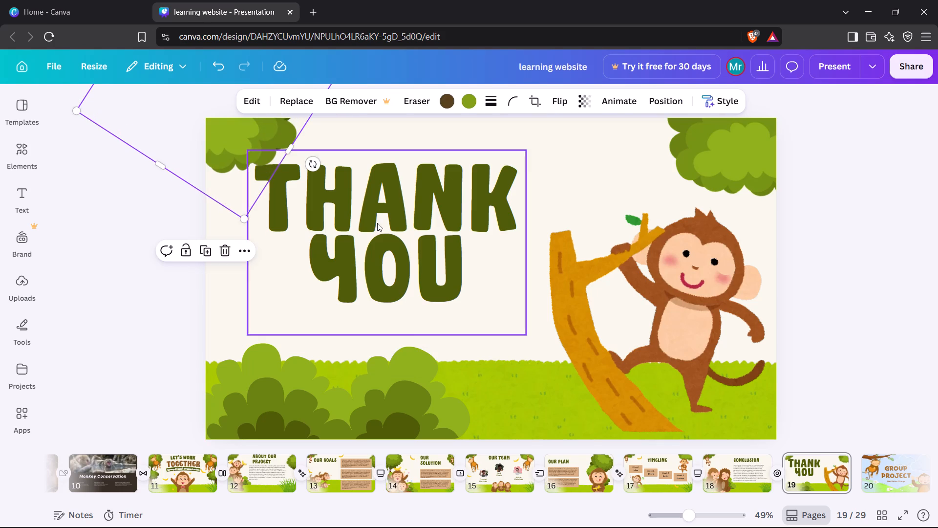
click(377, 223)
drag(377, 223, 390, 241)
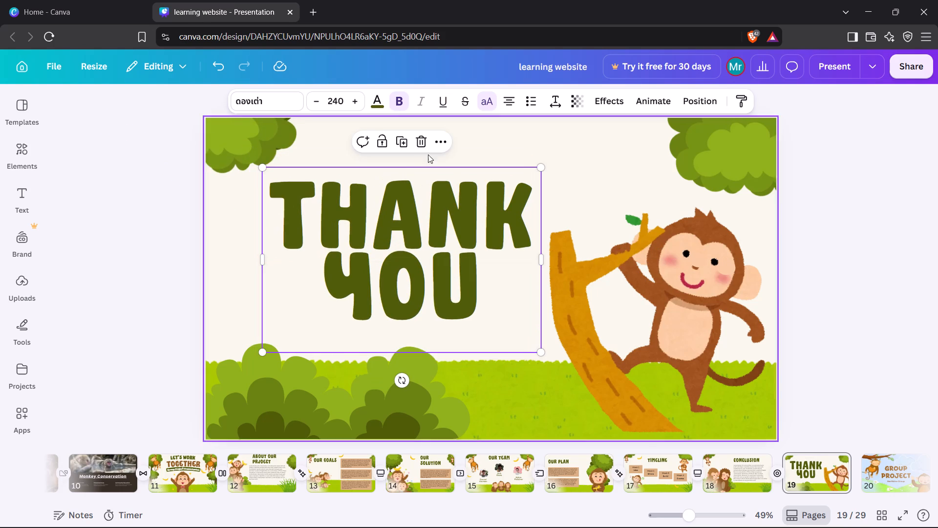
Apply the Fun page animation to the Thank You slide.
click(515, 127)
click(517, 96)
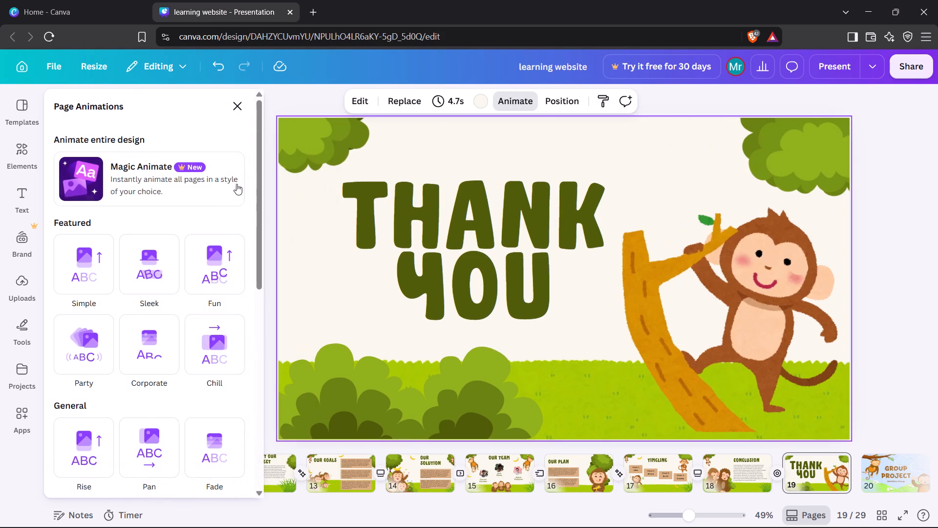
click(213, 253)
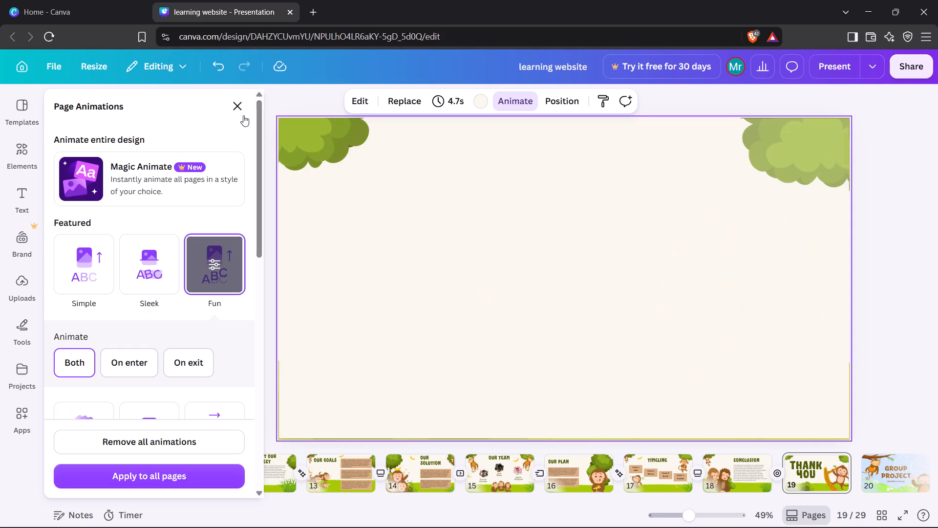
click(241, 104)
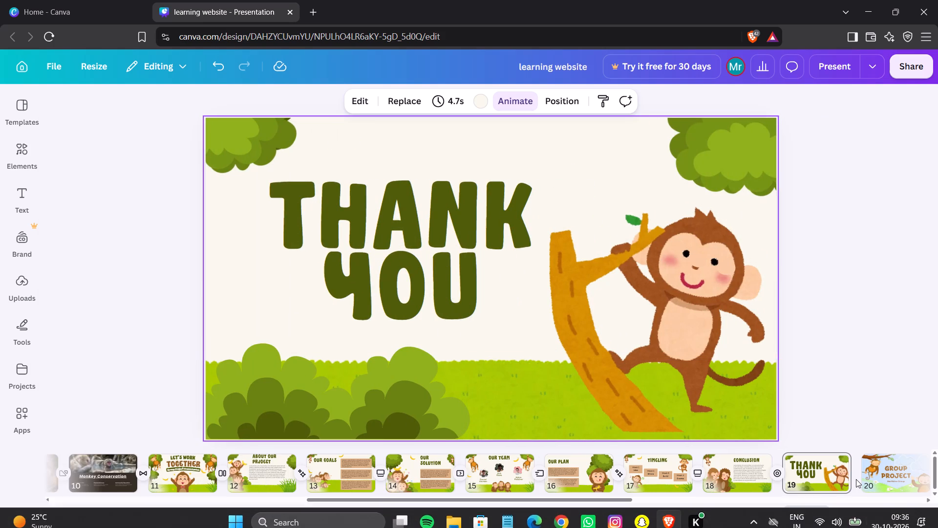
Add a Circle Wipe transition between the Thank You and Group Project slides.
click(856, 479)
click(858, 481)
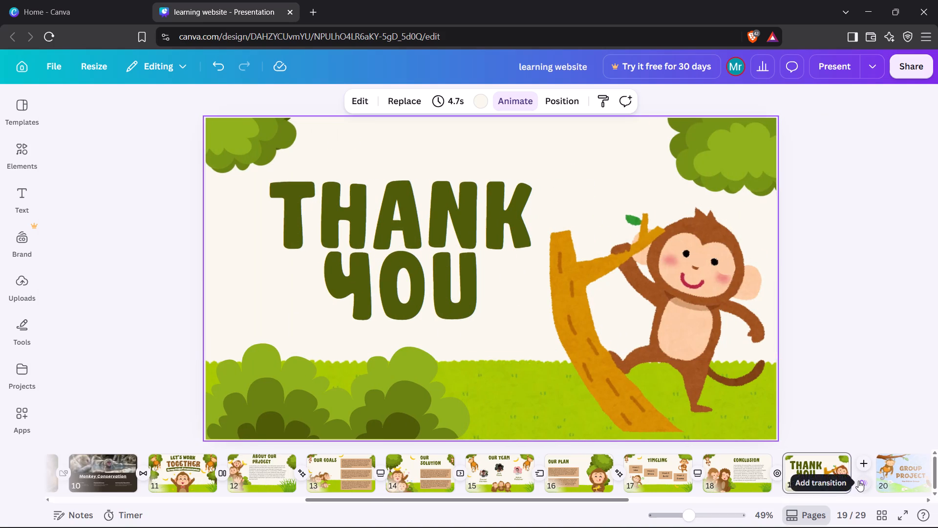
click(92, 258)
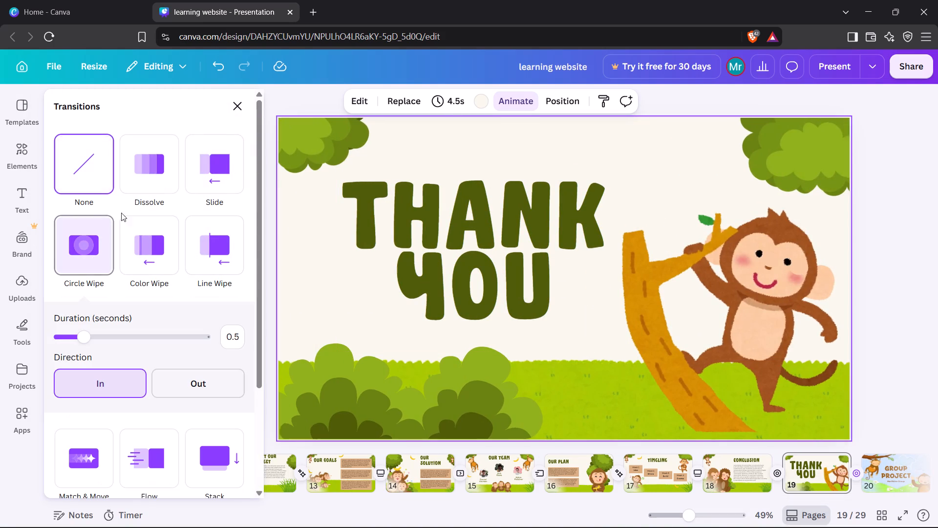
click(232, 103)
click(144, 160)
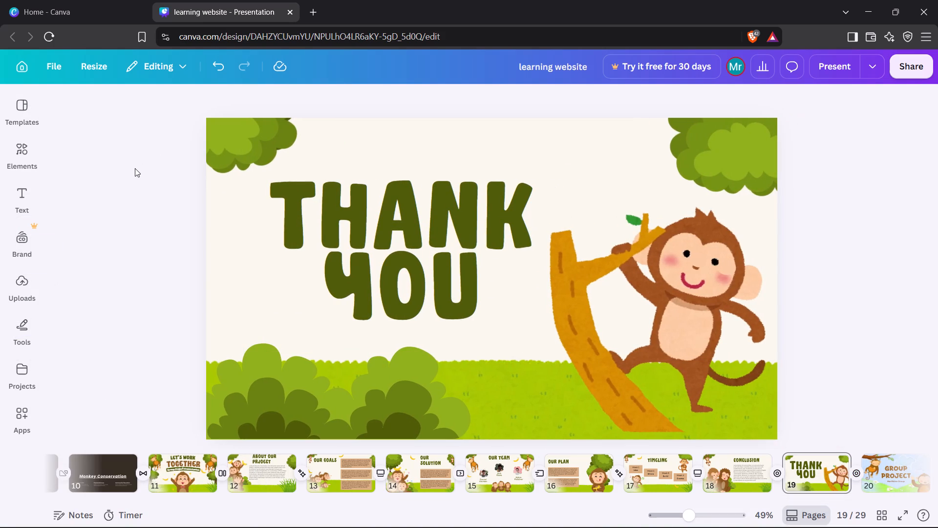
On the Group Project slide, lower the hanging monkey, shift the title right and nudge the waving monkey up and left.
key(Right)
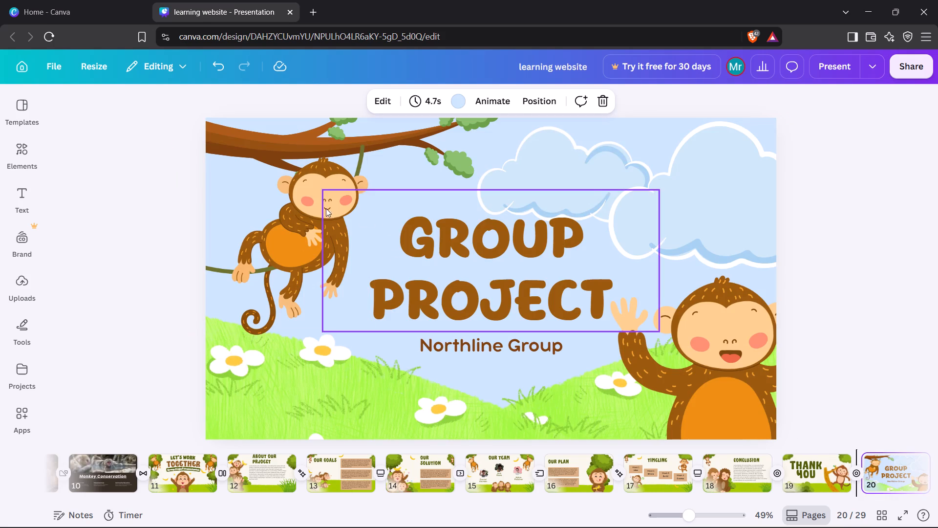
drag(300, 214, 299, 221)
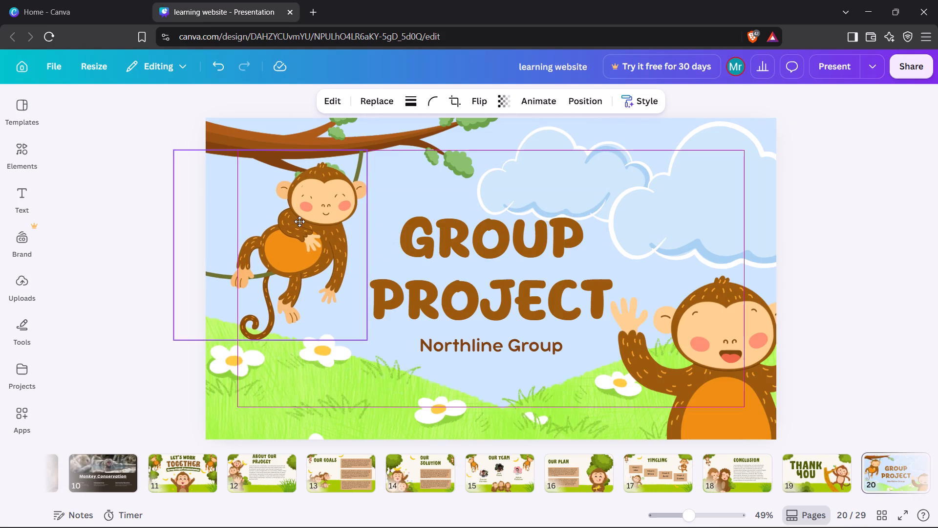
drag(299, 221, 298, 226)
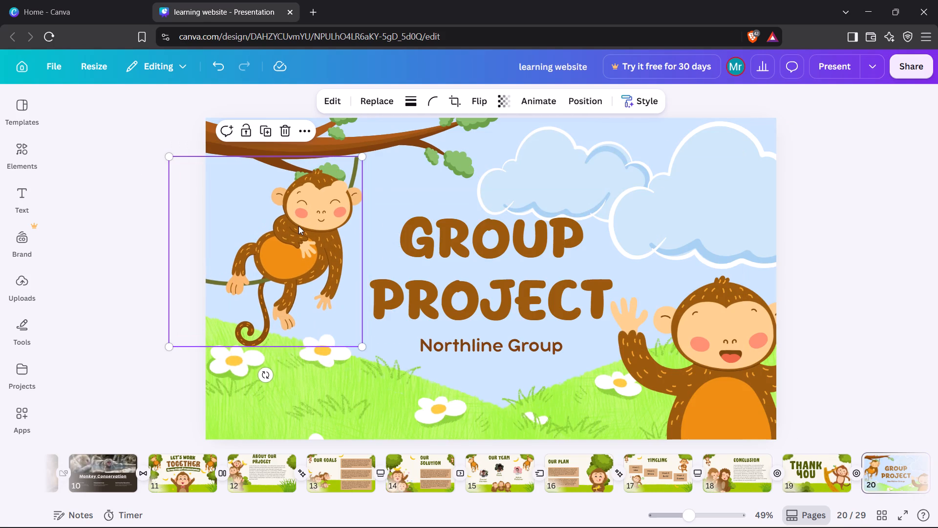
drag(470, 244, 475, 244)
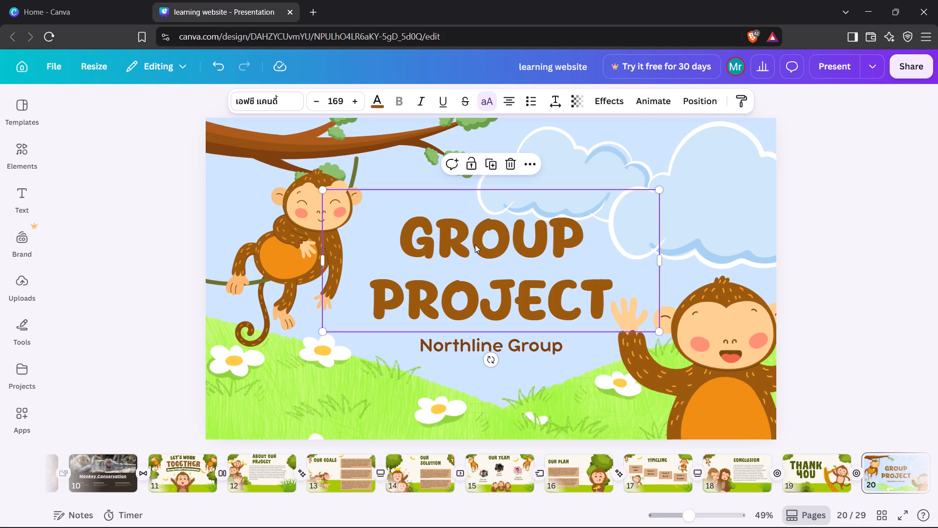
drag(475, 244, 485, 244)
drag(703, 360, 697, 348)
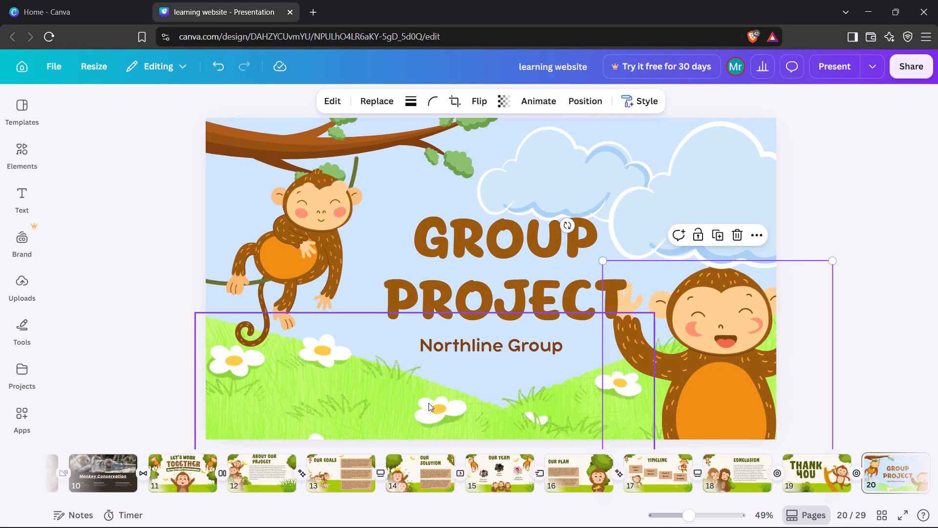
Reposition the left grassy hill with daisies on the Group Project slide slightly up and to the right.
click(417, 409)
click(431, 408)
drag(431, 408, 433, 388)
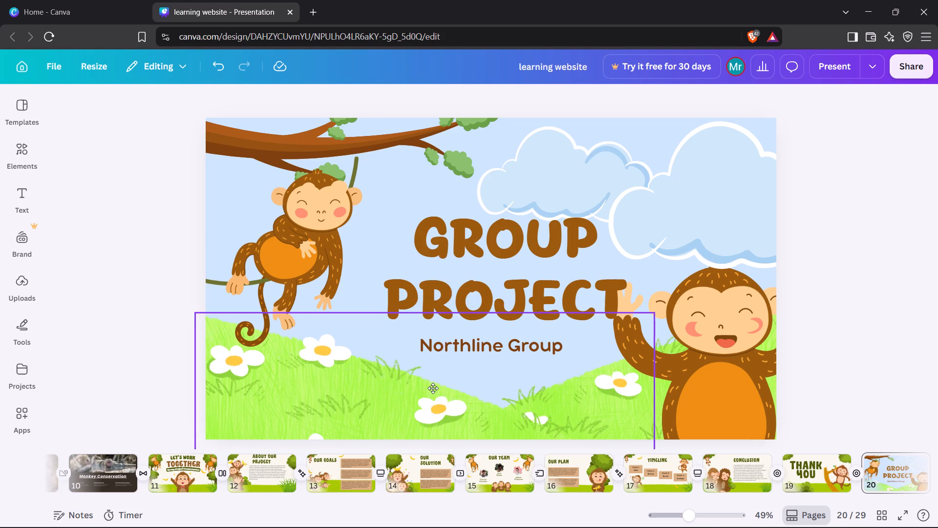
drag(433, 388, 435, 427)
drag(442, 380, 445, 393)
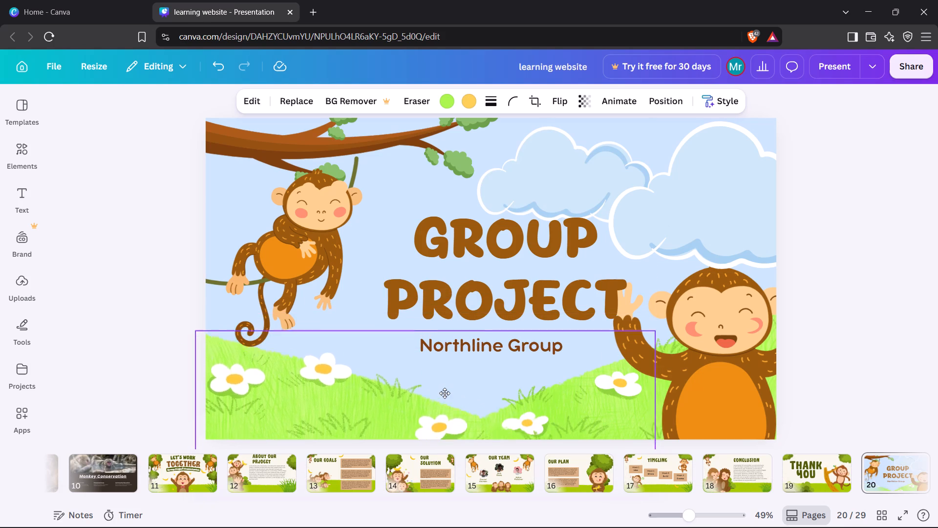
drag(445, 393, 465, 375)
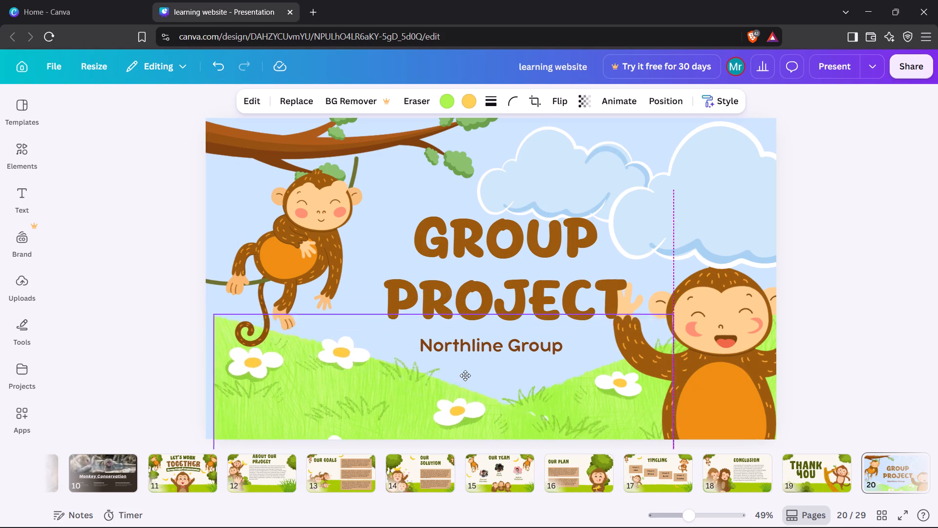
drag(465, 375, 467, 370)
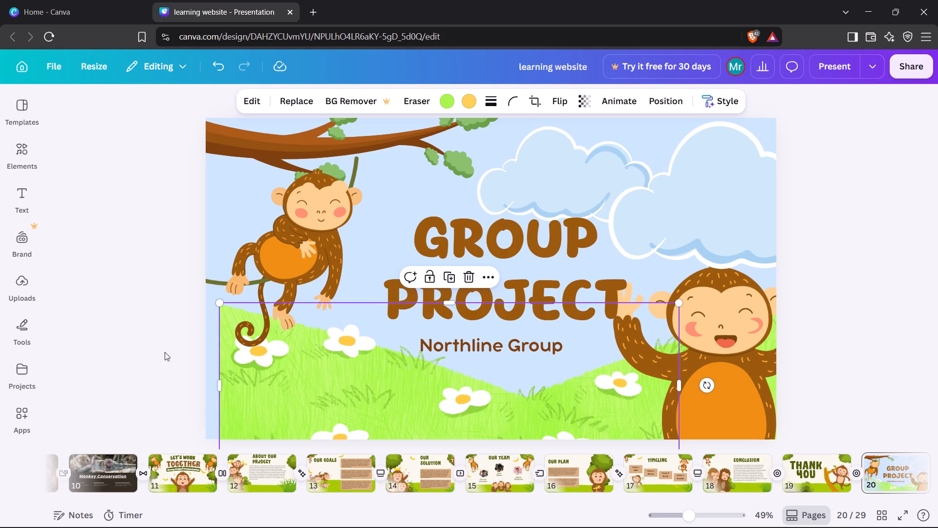
click(143, 333)
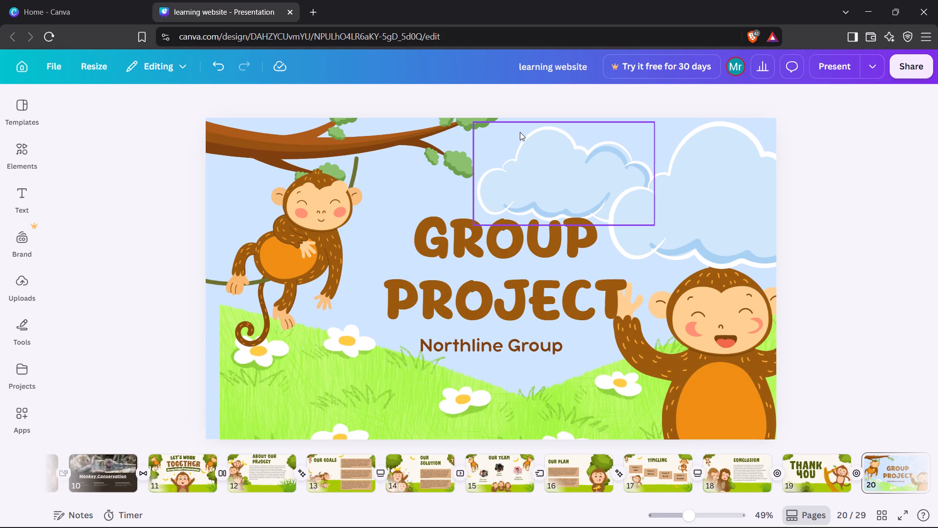
Shift the small cloud slightly right and raise the large cloud on the Group Project slide.
drag(525, 160, 539, 160)
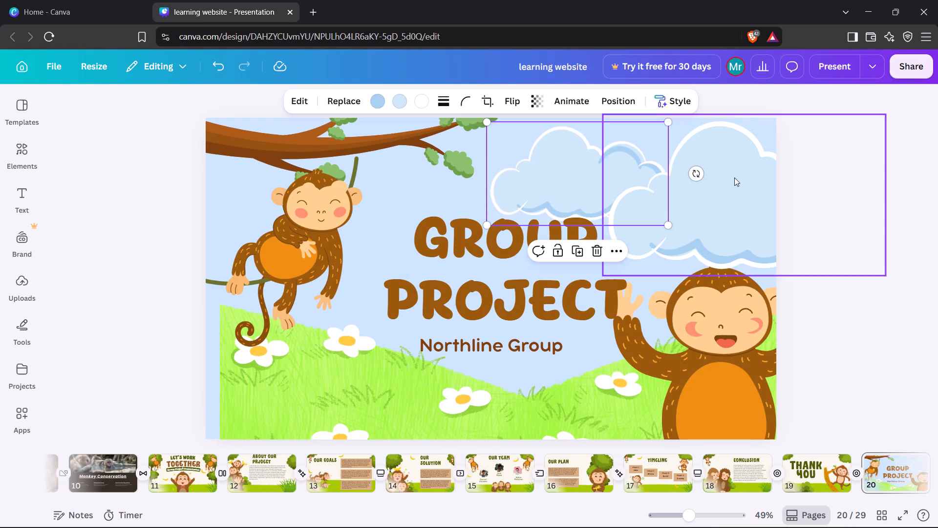
drag(734, 177, 730, 156)
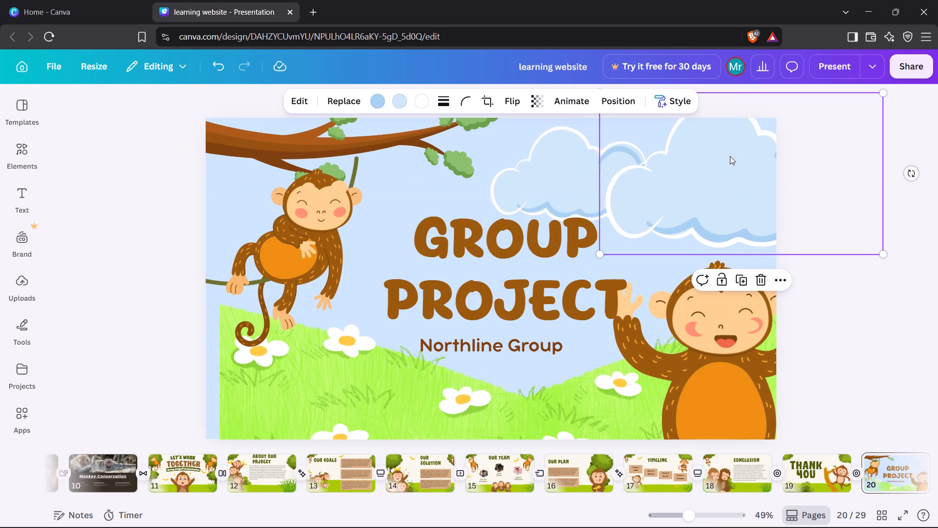
Apply the Sleek page animation to the Group Project slide.
click(512, 125)
click(516, 120)
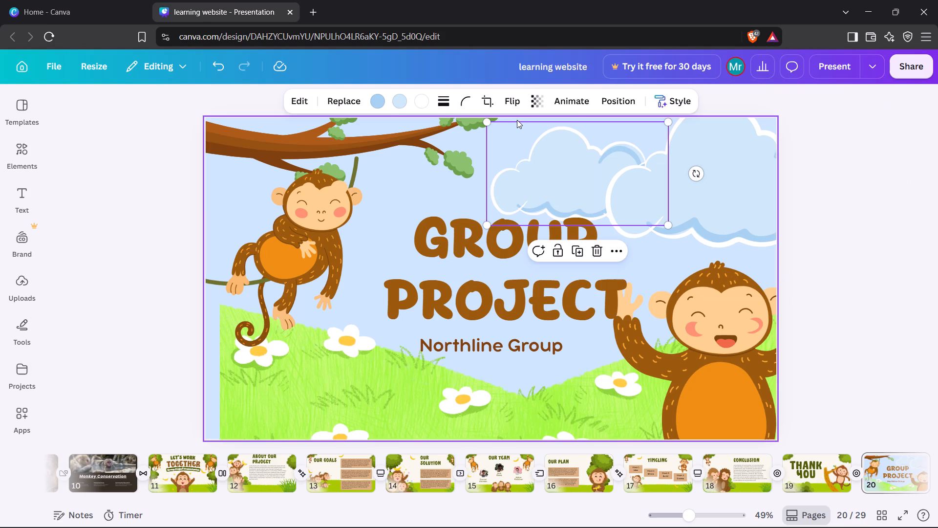
click(522, 92)
click(148, 248)
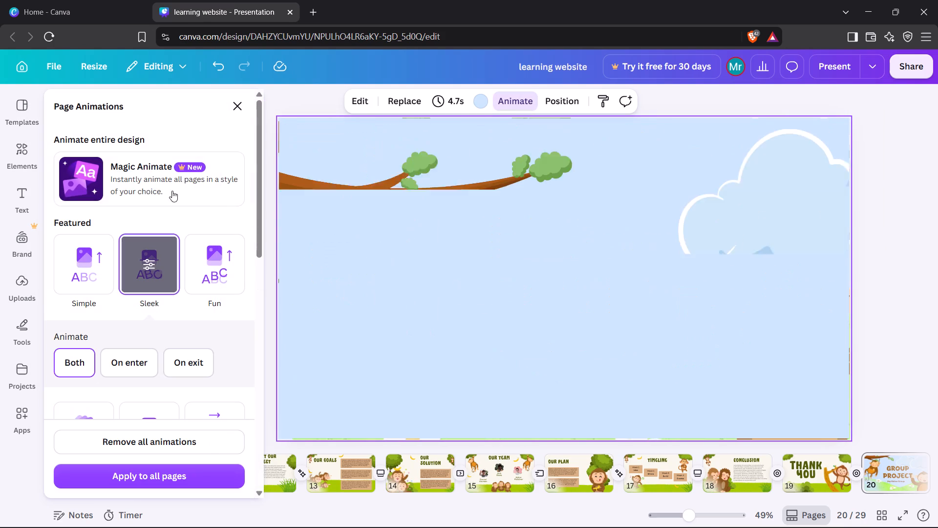
click(235, 109)
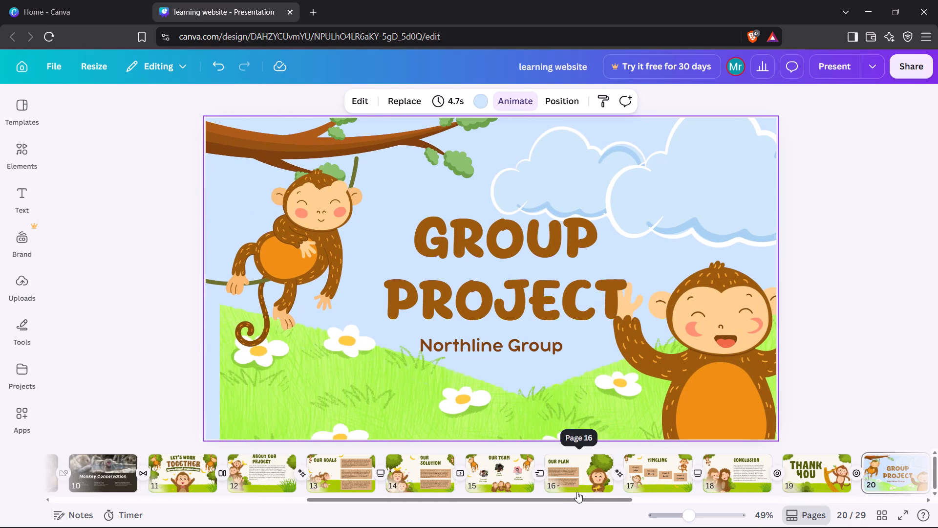
Add a Circle Wipe transition between the Group Project and Team Members slides.
scroll(582, 486, left, 5)
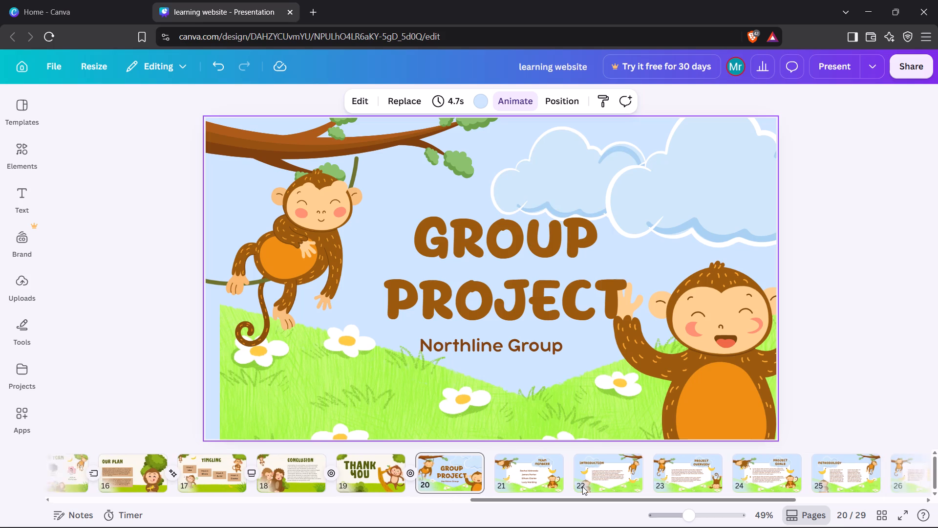
scroll(582, 486, left, 3)
click(410, 479)
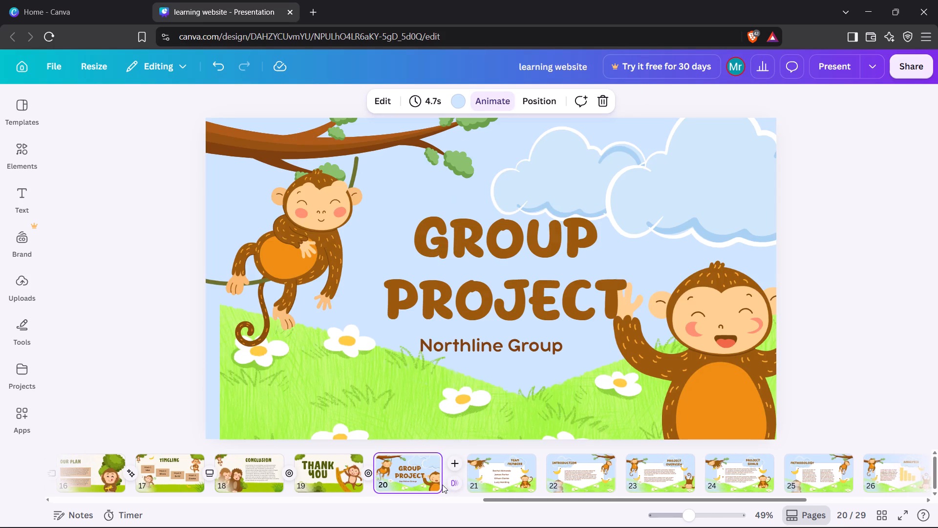
click(451, 484)
click(61, 242)
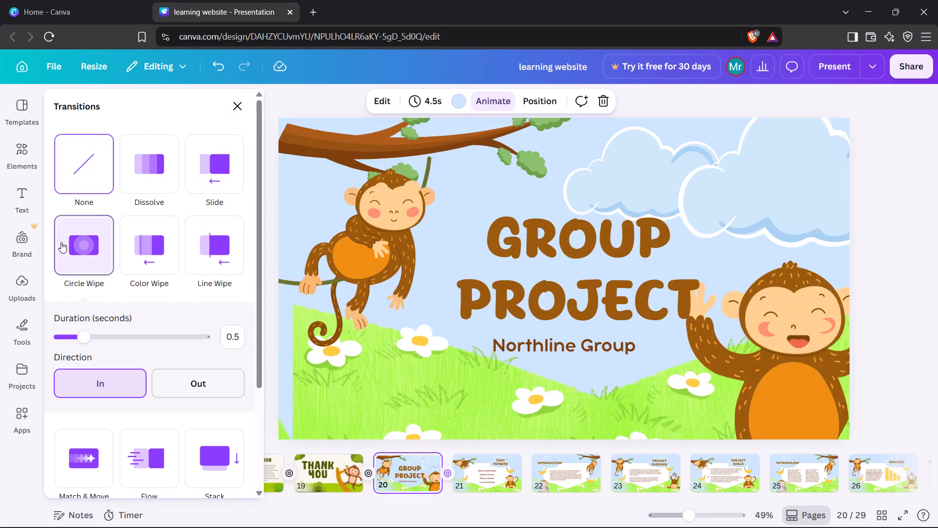
click(234, 113)
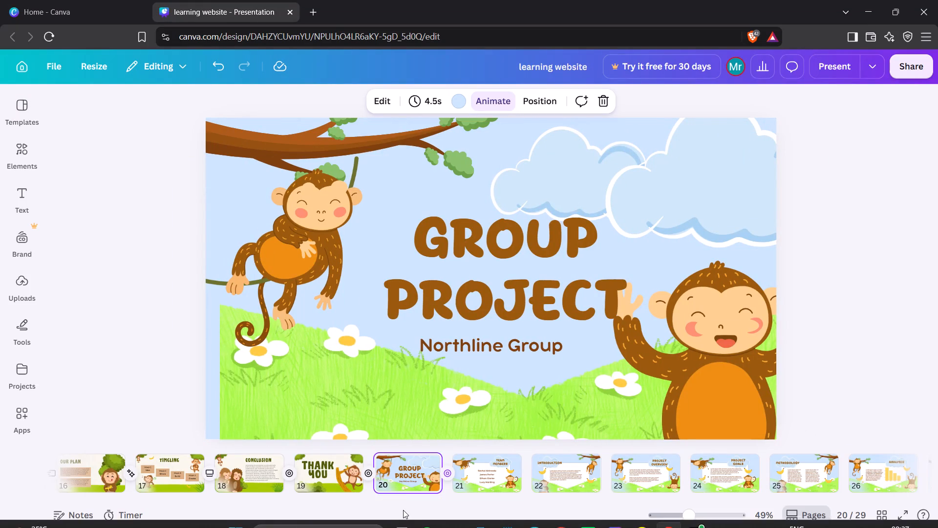
On the Team Members slide, move the title and the cloud behind it up and to the right.
click(483, 471)
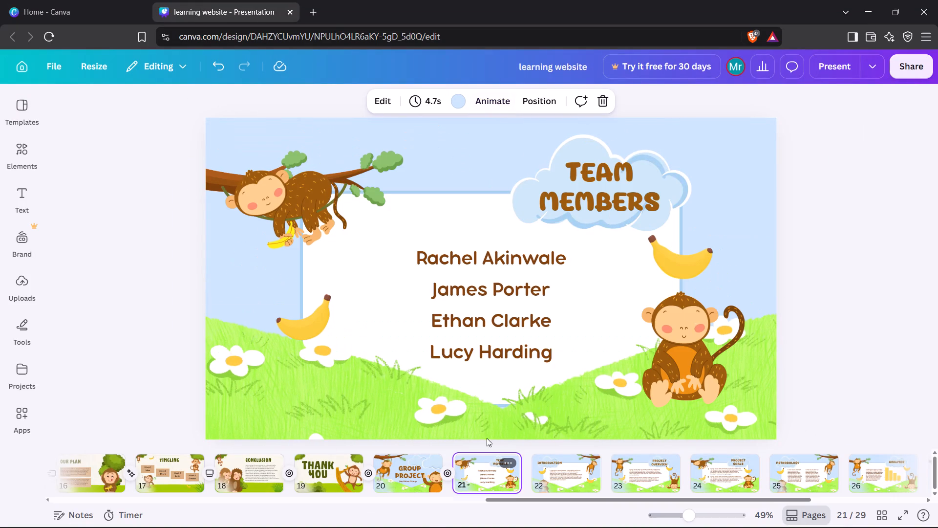
drag(600, 219, 620, 218)
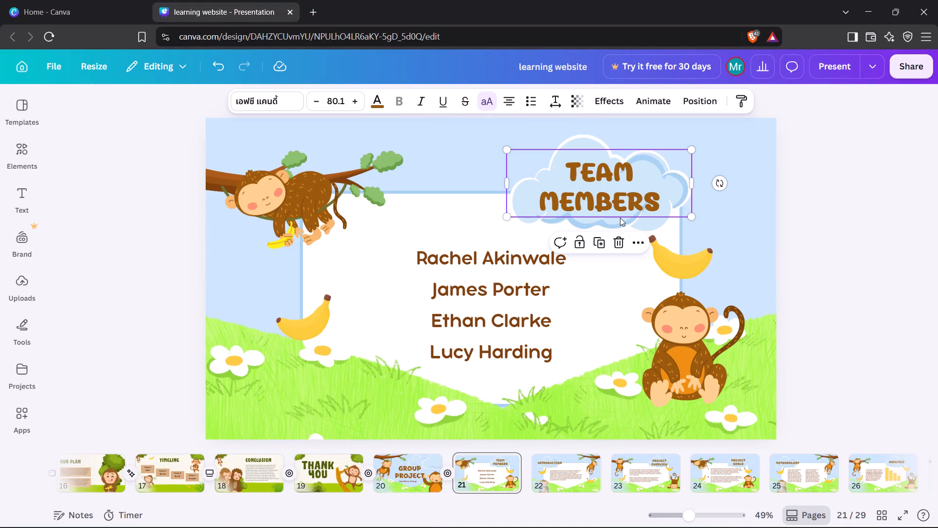
drag(619, 201, 649, 188)
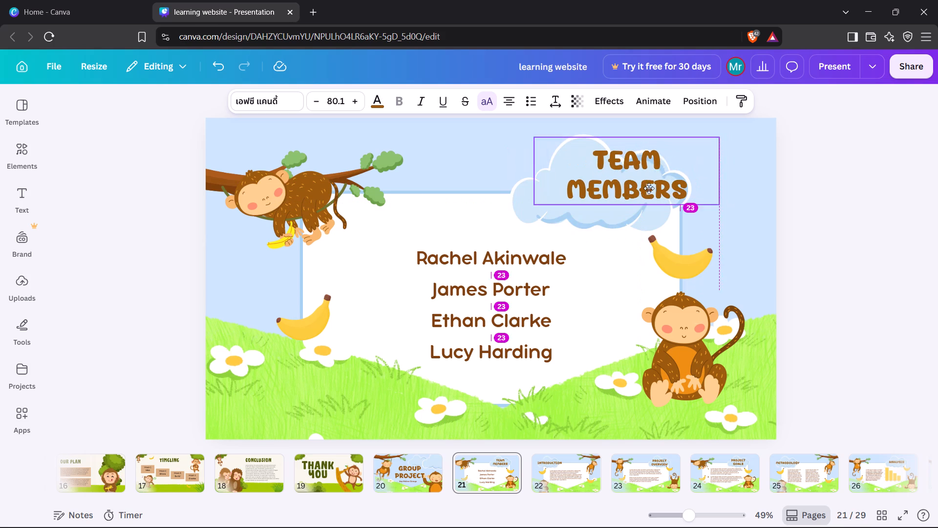
drag(649, 188, 647, 188)
click(620, 211)
drag(620, 211, 658, 200)
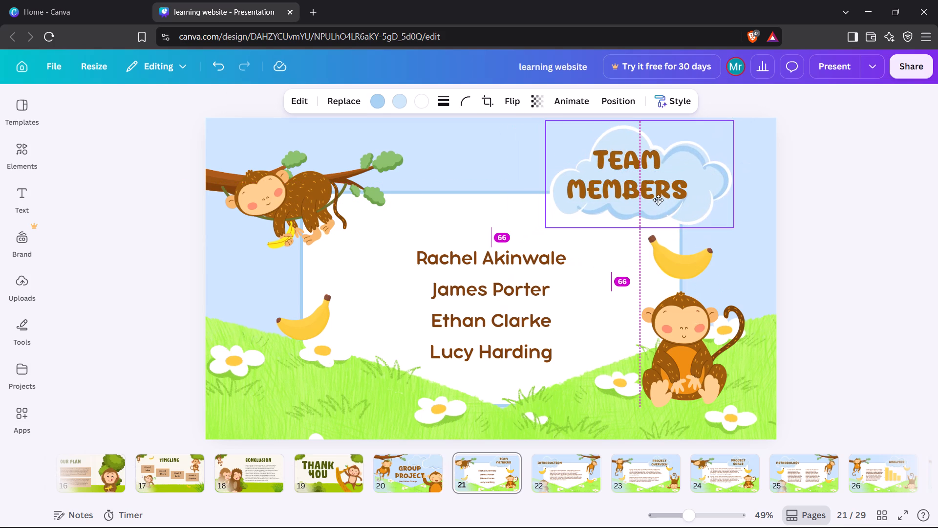
drag(658, 200, 658, 200)
Delete both loose bananas from the Team Members slide, raise the sitting monkey and nudge the sleeping monkey slightly right.
click(675, 267)
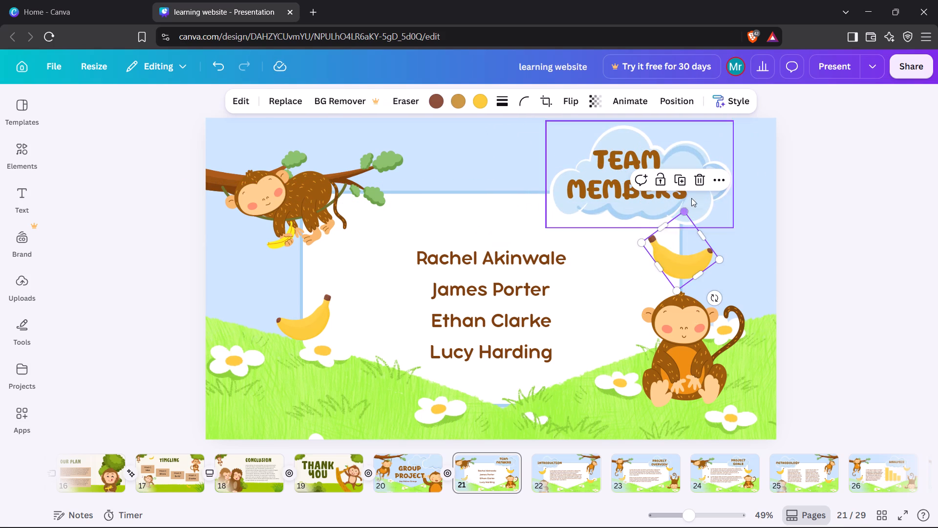
click(696, 182)
drag(699, 360, 701, 340)
click(302, 321)
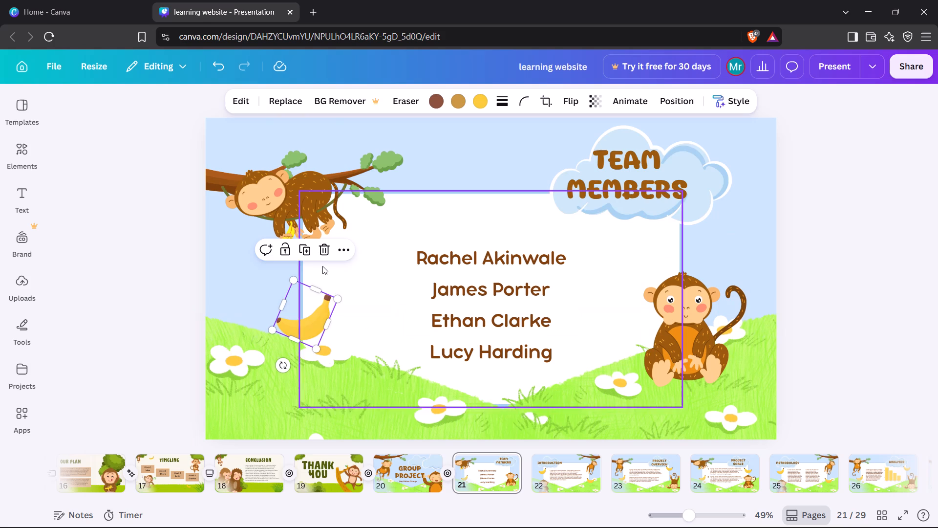
click(324, 255)
drag(292, 212, 298, 215)
click(174, 324)
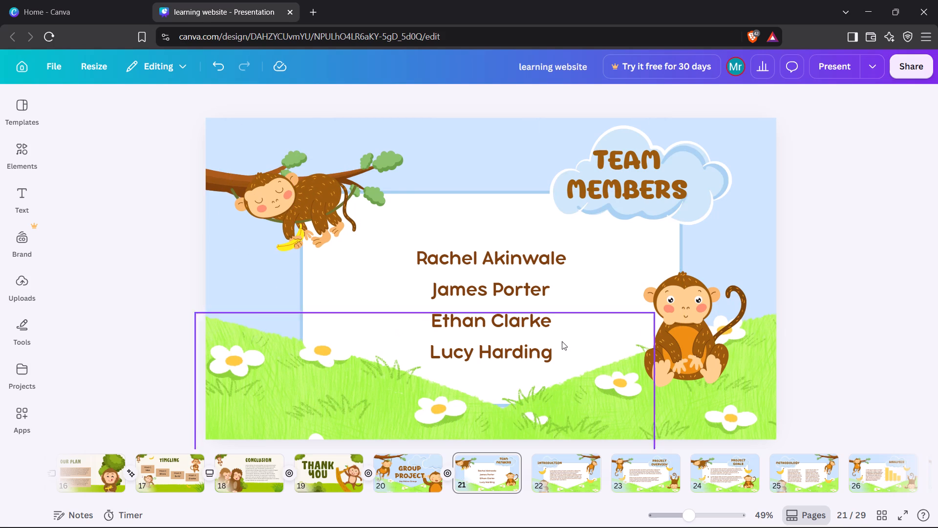
Reposition the four member names on the Team Members slide higher within the white frame, with wider vertical spacing between them.
drag(536, 347, 536, 357)
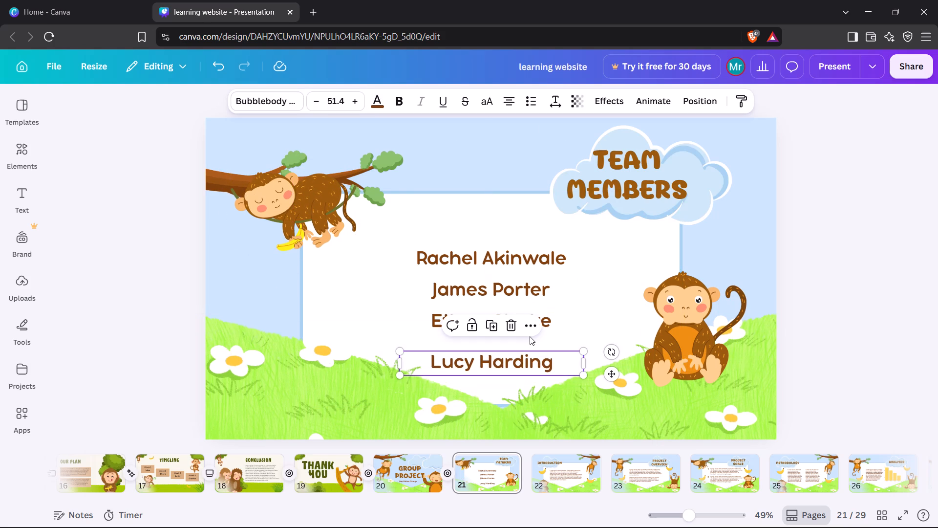
drag(516, 372, 516, 357)
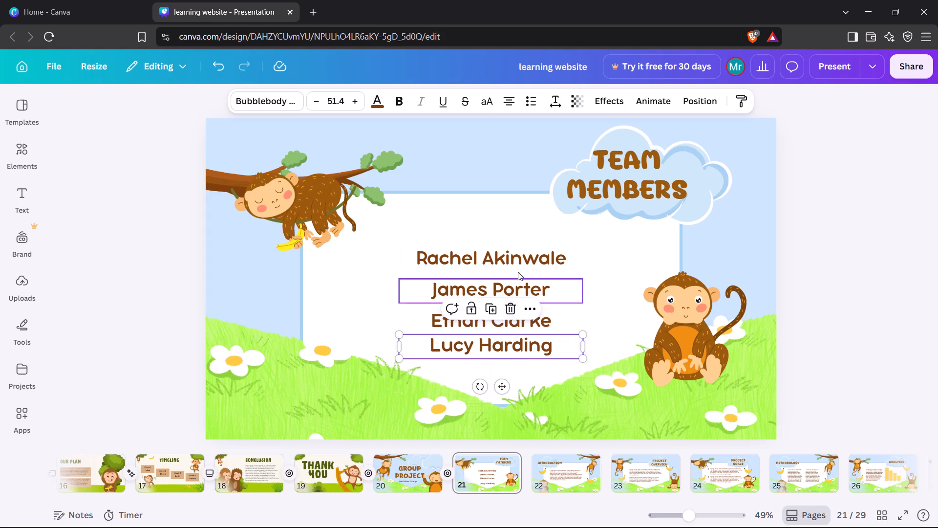
drag(521, 259, 520, 237)
drag(518, 294, 518, 276)
drag(515, 320, 515, 312)
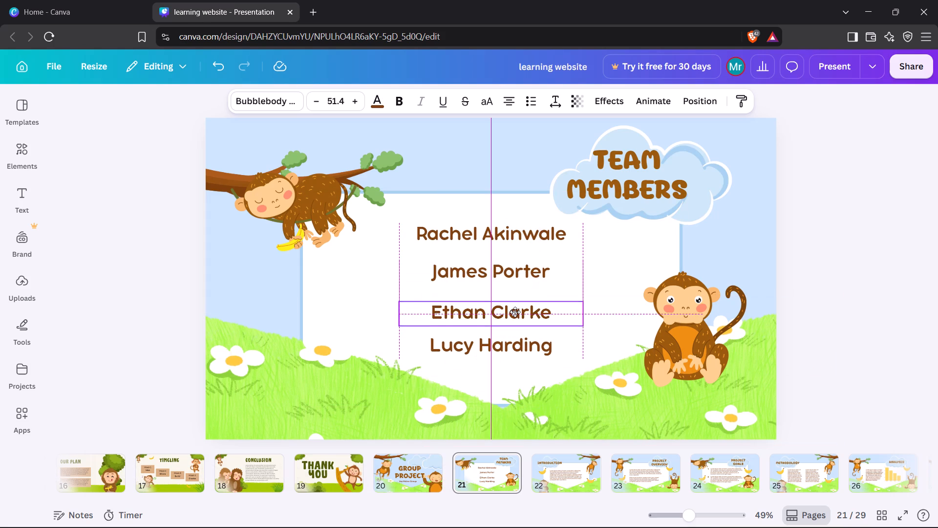
drag(515, 312, 514, 308)
click(361, 290)
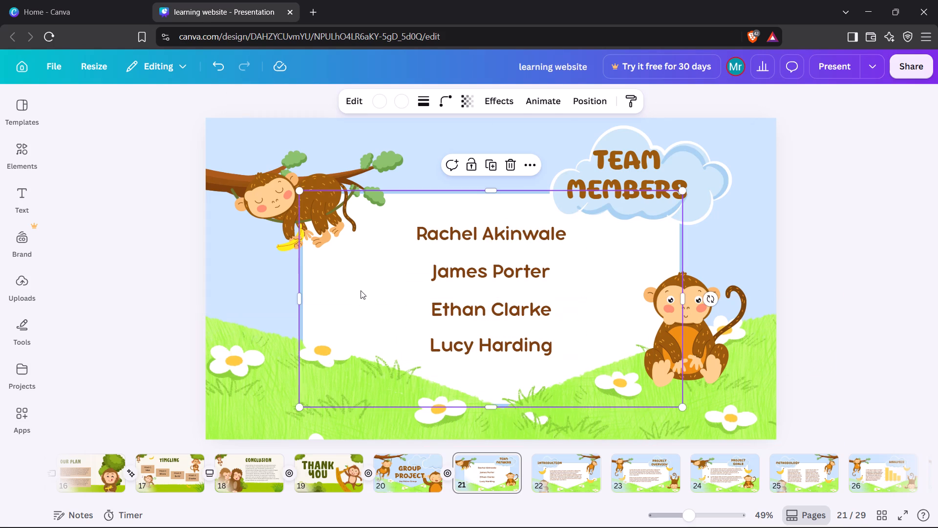
Apply the Simple page animation to the Team Members slide.
click(213, 269)
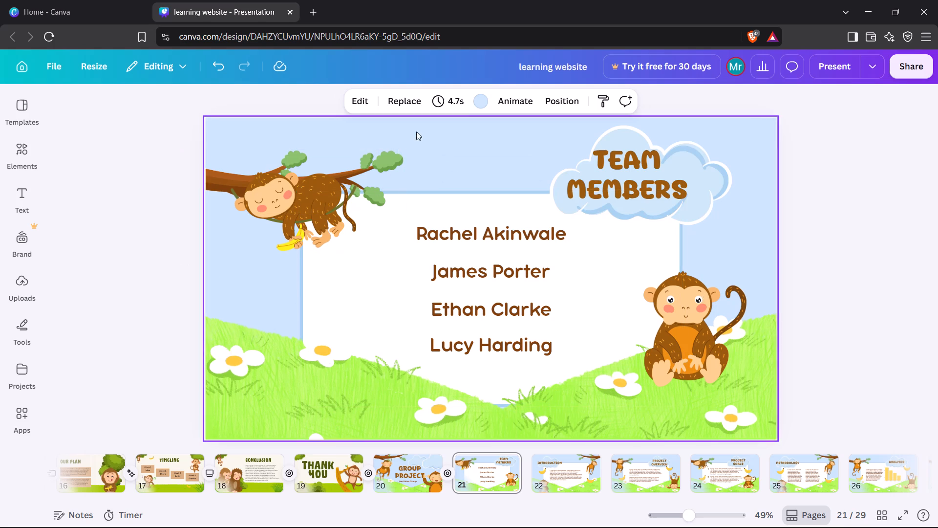
click(496, 97)
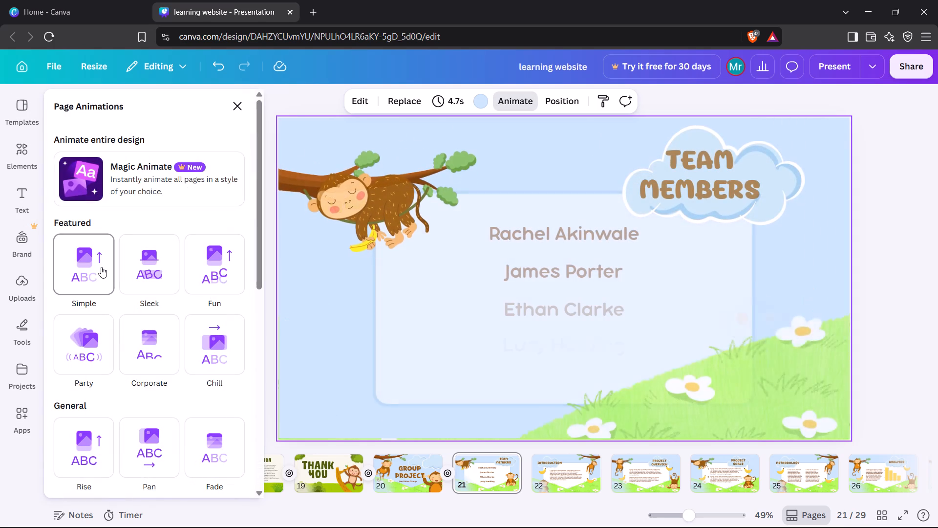
click(101, 267)
click(243, 107)
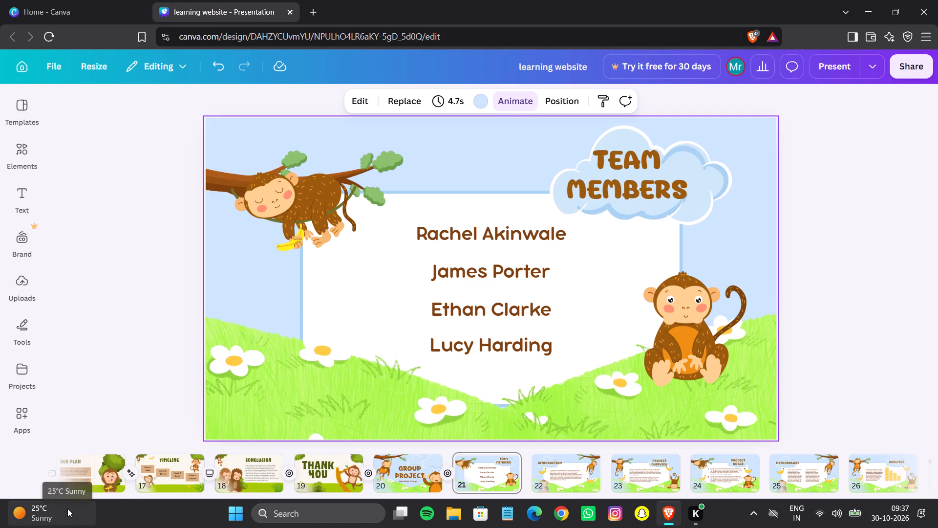
Add a Color Wipe transition between the Team Members and Introduction slides, try its directions and choose the down-left diagonal.
click(532, 482)
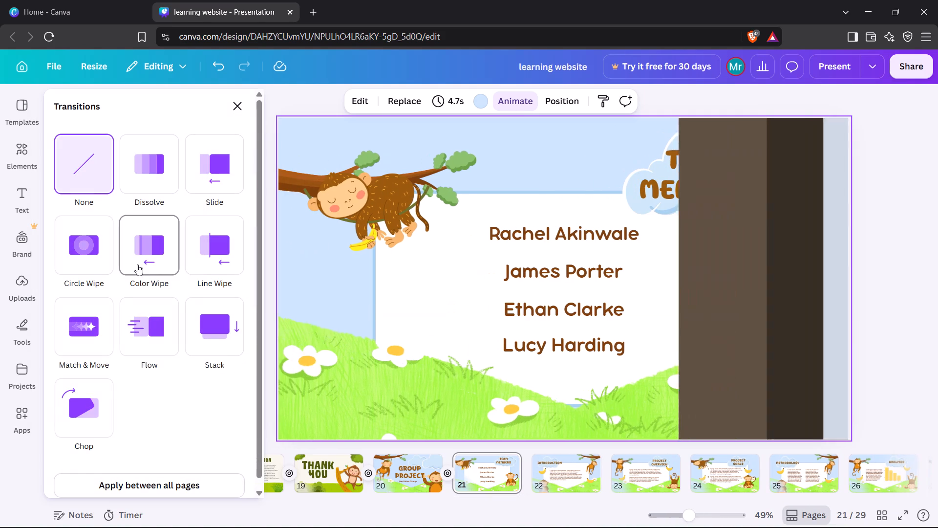
click(137, 264)
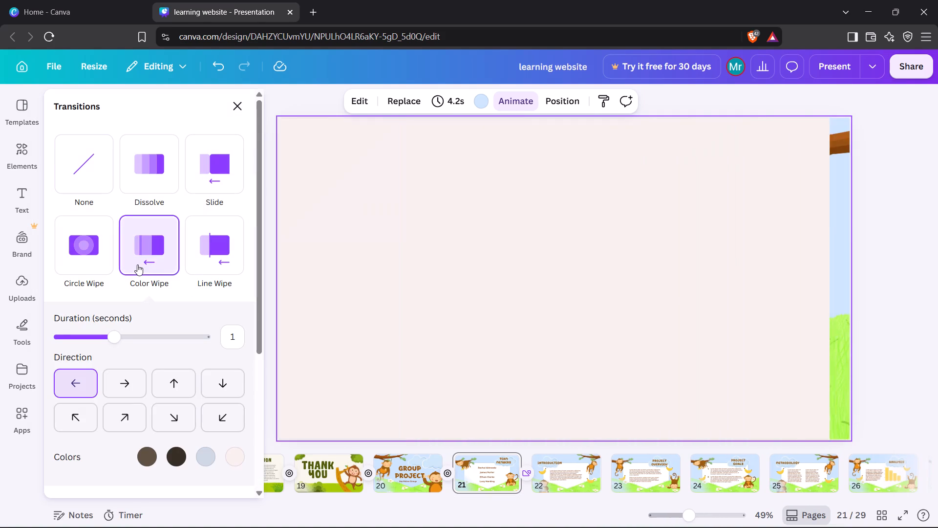
click(119, 392)
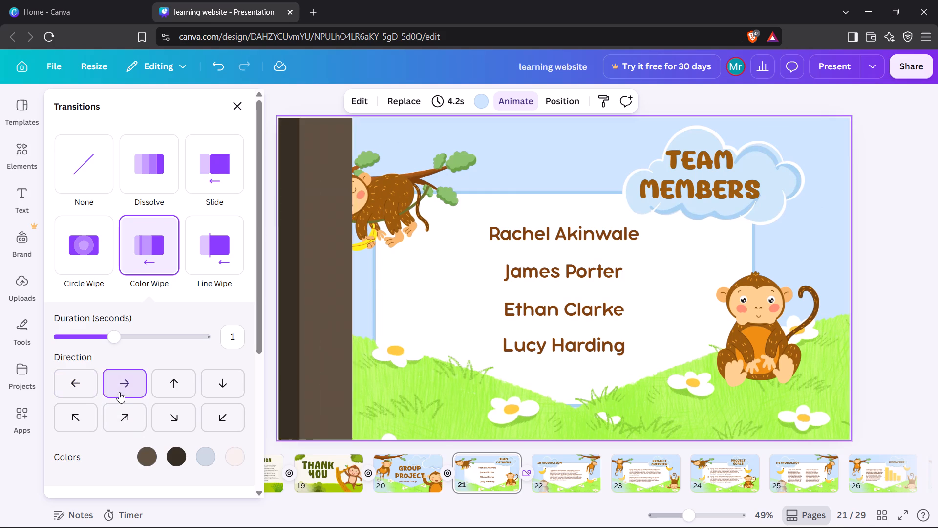
click(154, 390)
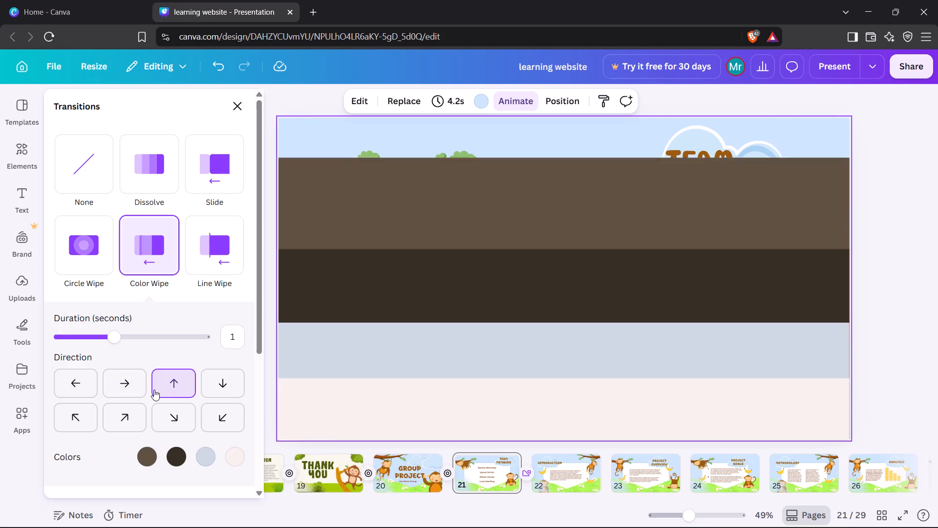
click(236, 389)
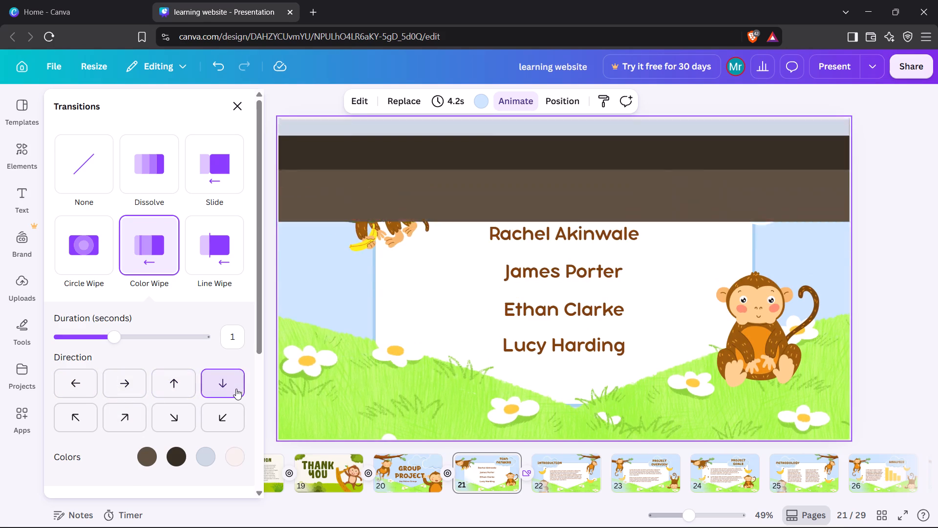
click(222, 413)
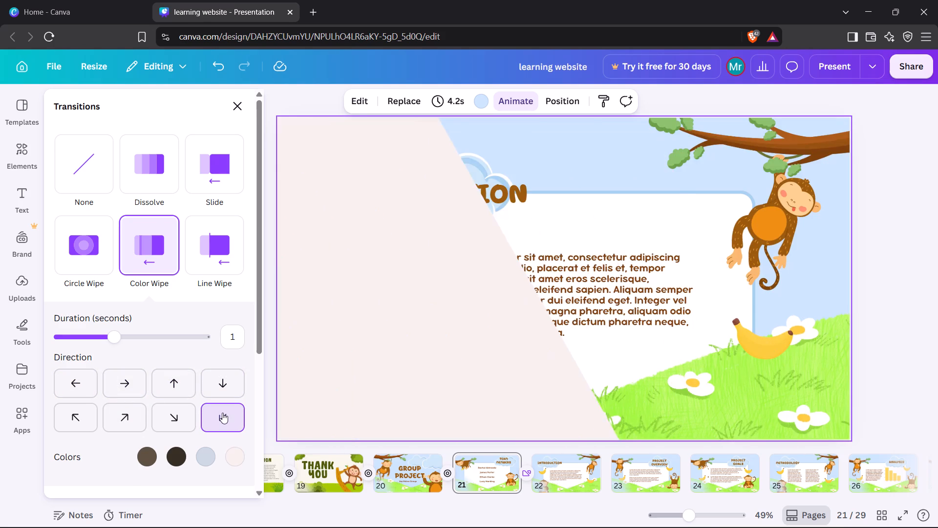
click(168, 424)
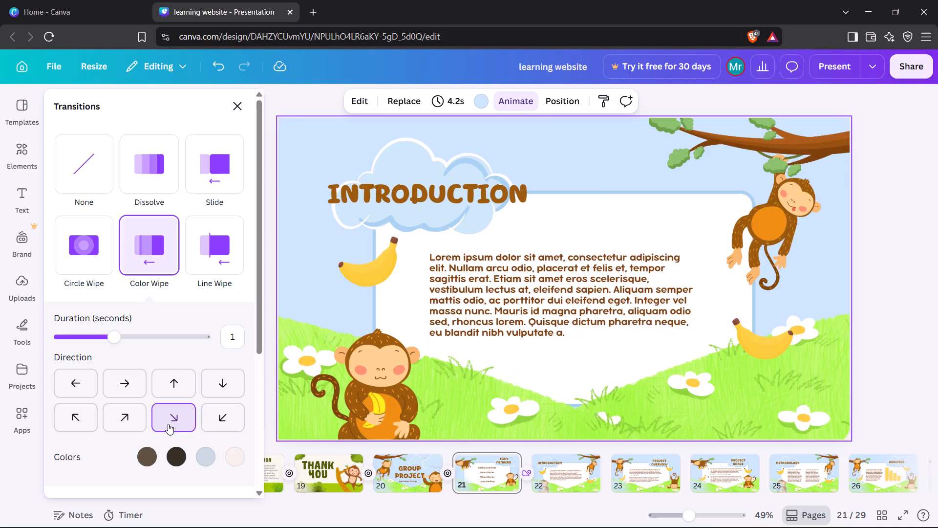
click(136, 417)
click(96, 418)
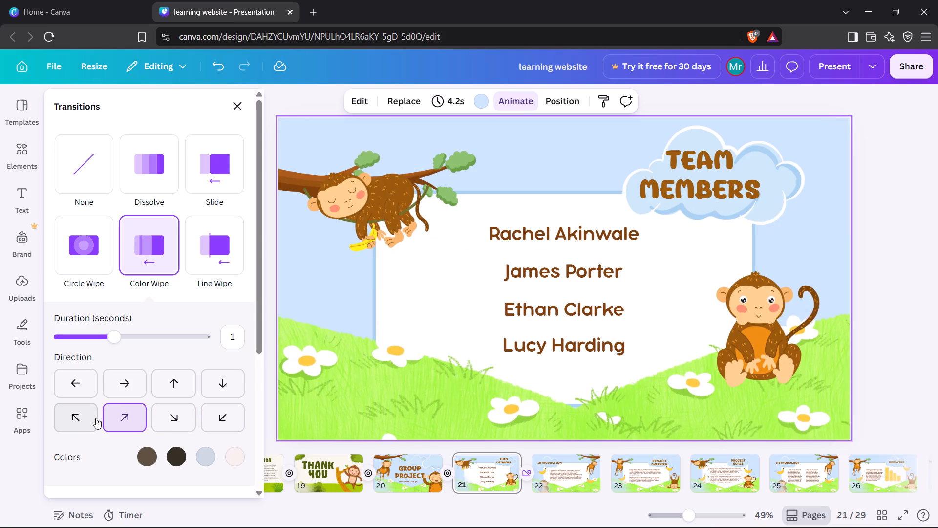
click(211, 410)
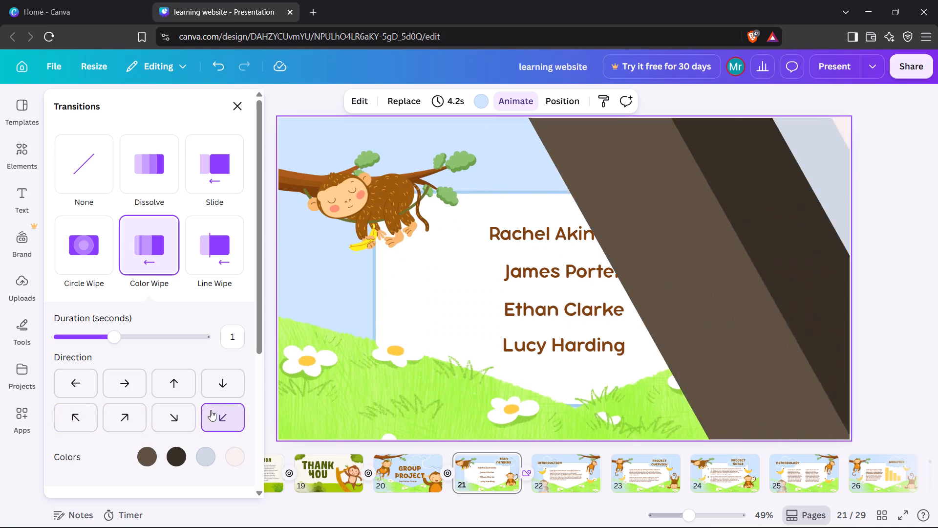
click(243, 105)
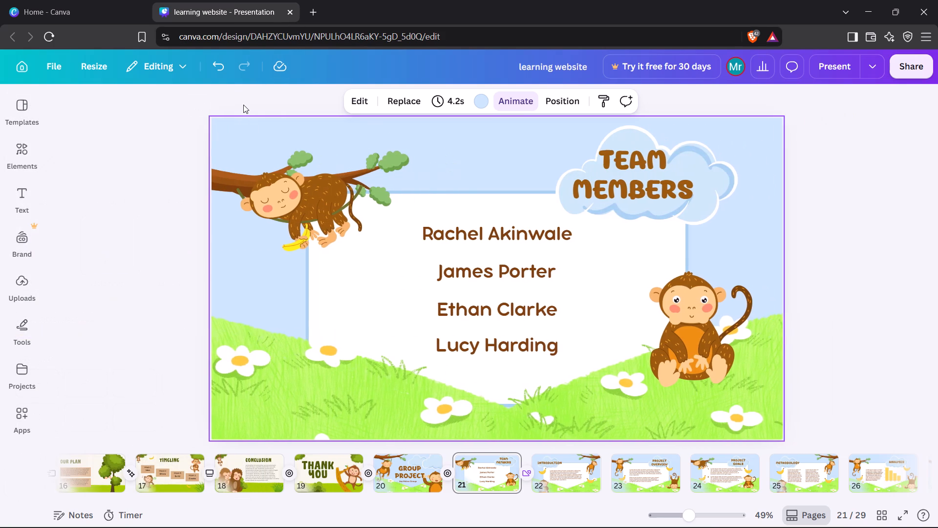
Delete the banana below the title cloud on the Introduction slide.
click(185, 281)
key(Right)
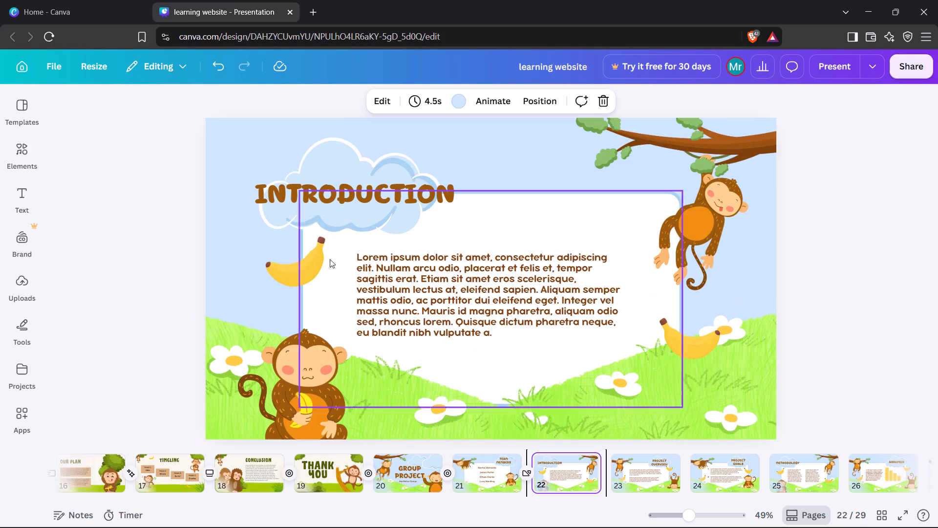
click(311, 272)
click(314, 191)
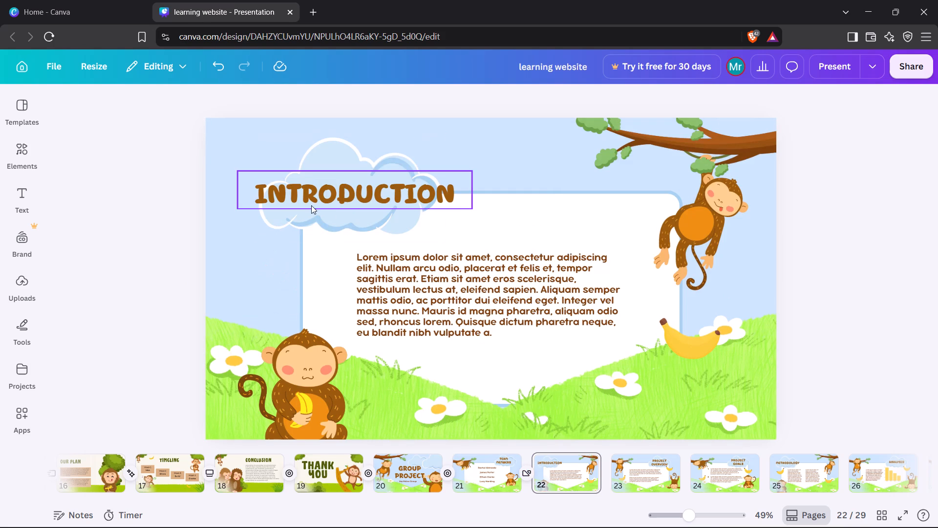
Enlarge the title cloud on the Introduction slide toward the slide's upper-left corner and move the INTRODUCTION title onto it.
click(303, 217)
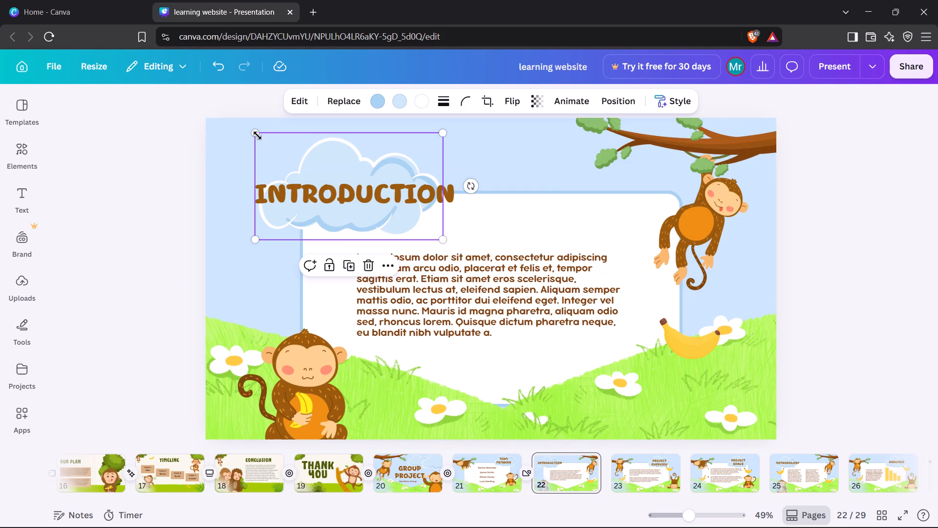
drag(257, 135, 232, 127)
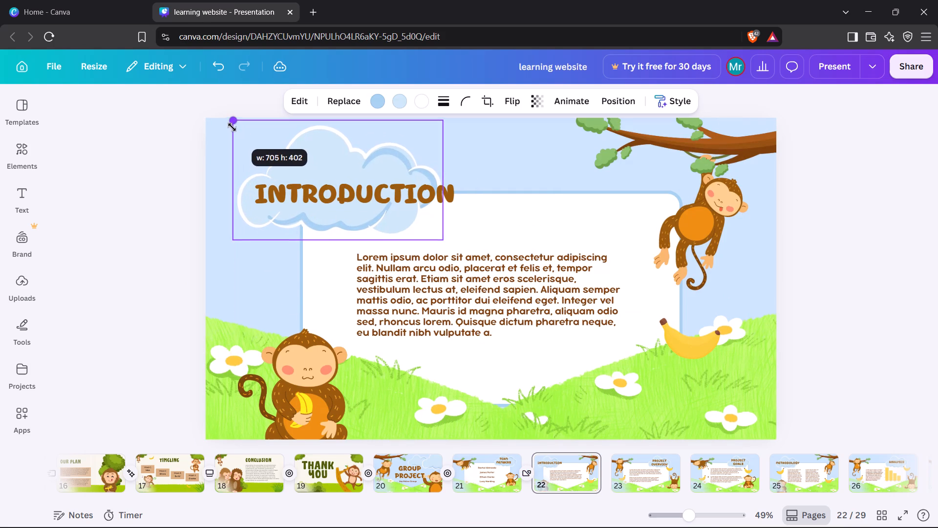
drag(232, 127, 213, 125)
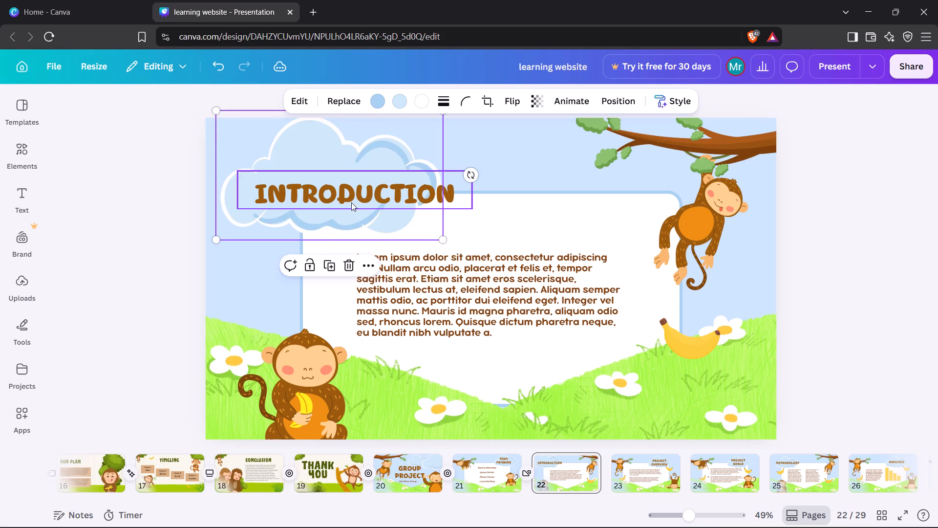
drag(347, 204, 341, 198)
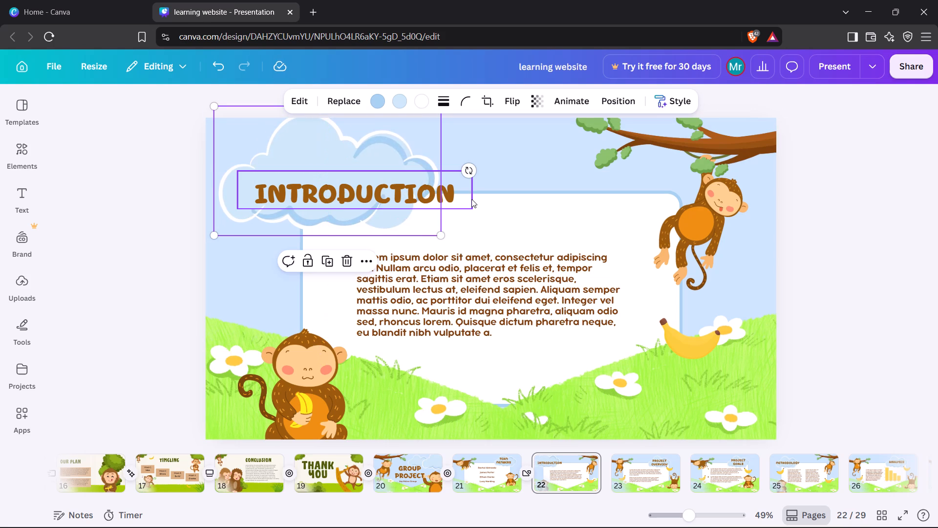
drag(449, 195, 428, 177)
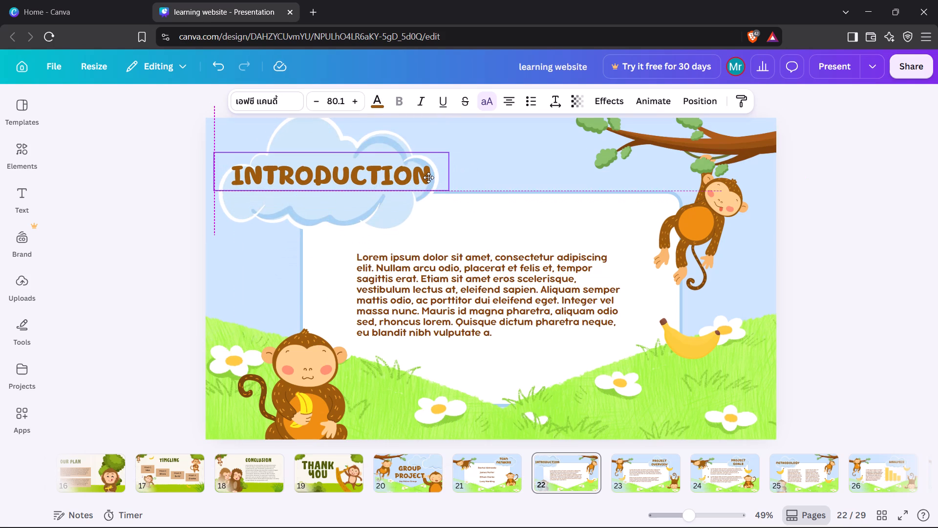
drag(428, 177, 423, 182)
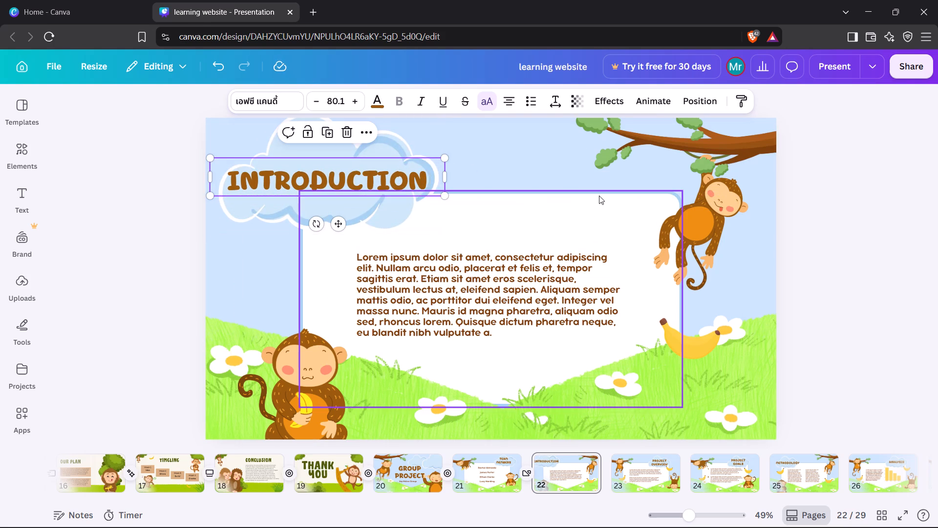
Nudge the hanging monkey slightly right and the sitting monkey slightly left on the Introduction slide.
click(577, 206)
click(710, 218)
drag(710, 218, 713, 218)
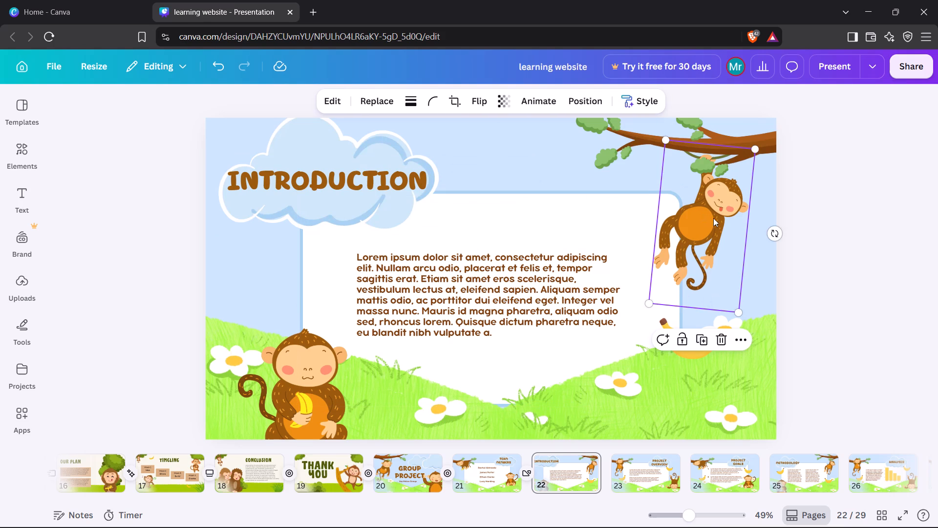
drag(713, 218, 719, 218)
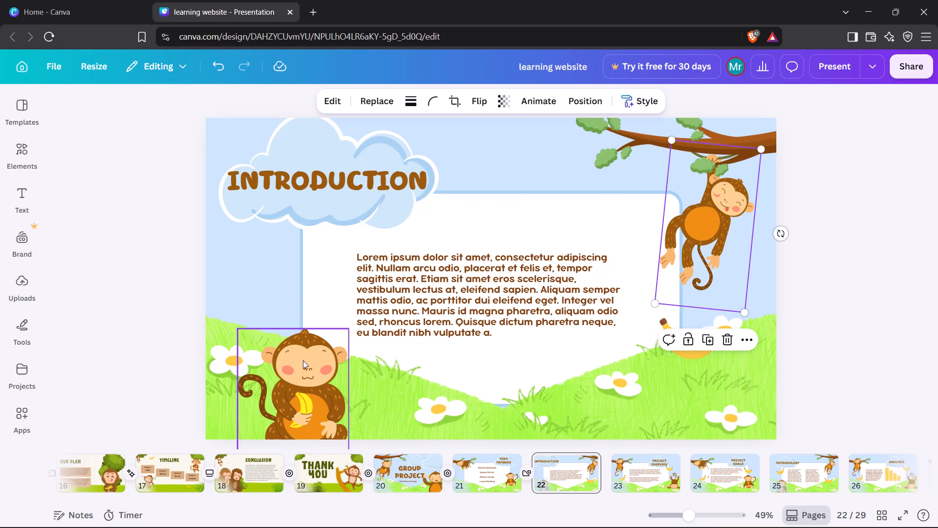
drag(300, 377, 286, 378)
click(126, 348)
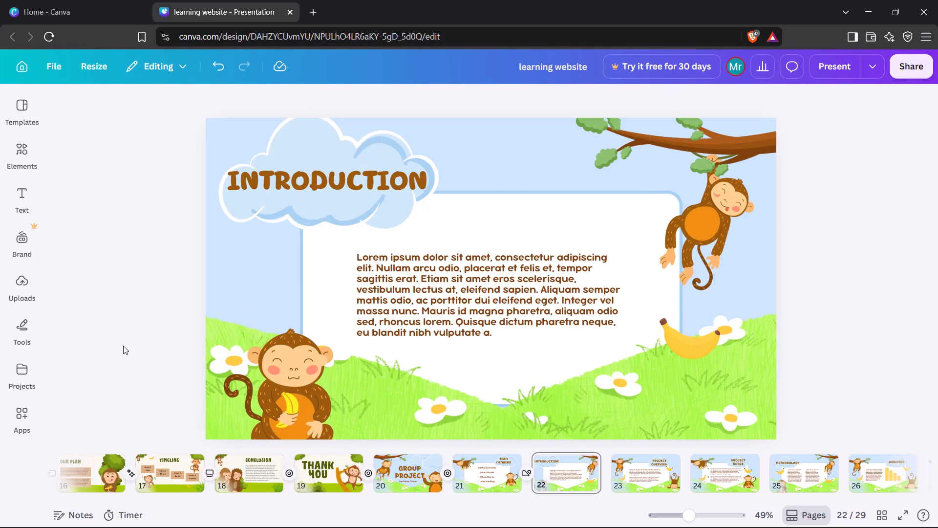
Delete the banana below the hanging monkey on the Introduction slide.
click(489, 355)
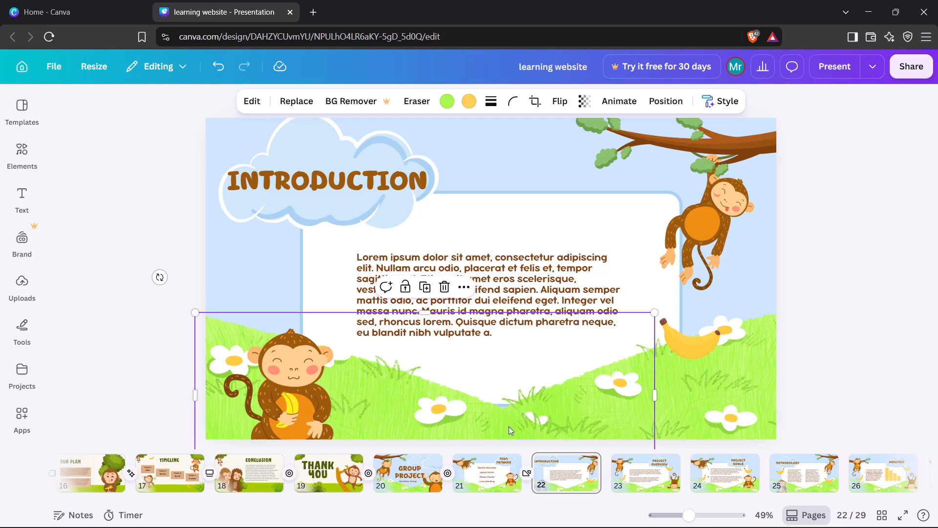
click(715, 396)
click(694, 335)
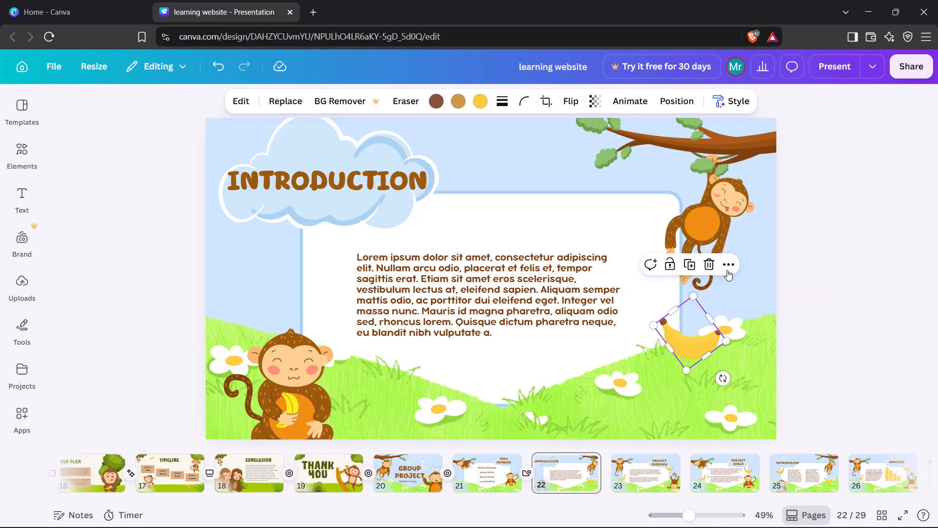
click(713, 265)
click(714, 350)
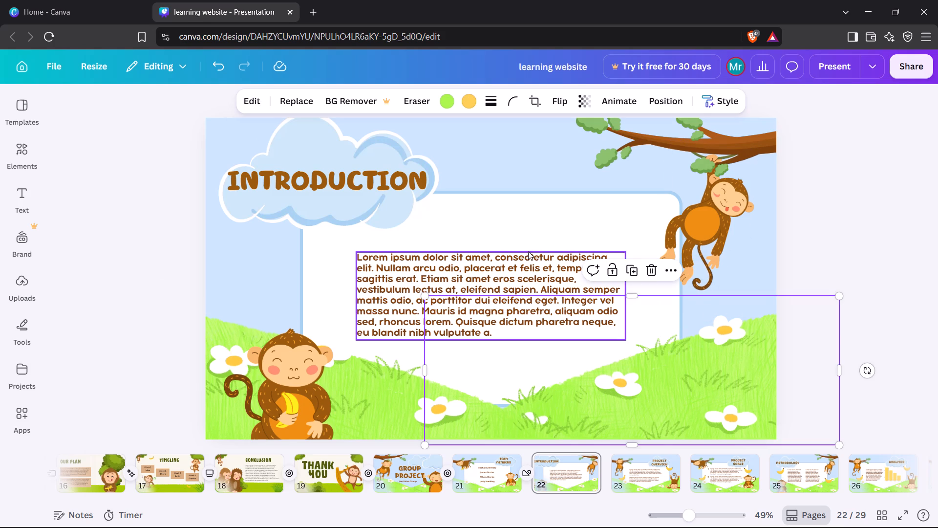
Enlarge the Introduction body text to size 30.4 and widen its text box toward both sides of the white frame.
click(497, 267)
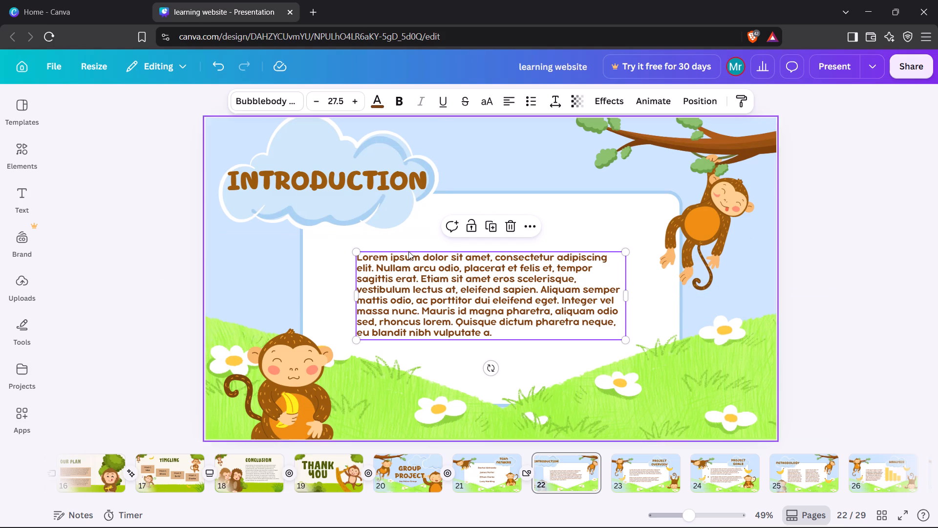
drag(357, 251, 333, 237)
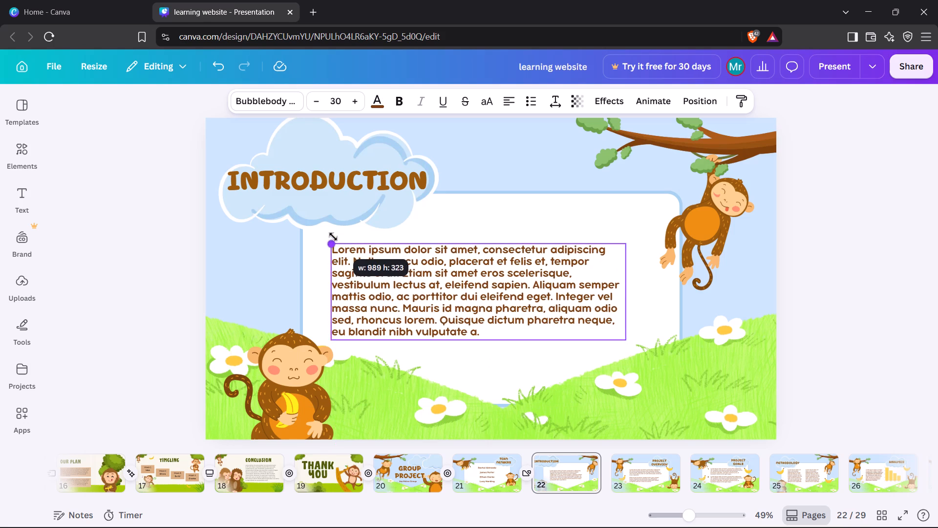
drag(333, 237, 329, 236)
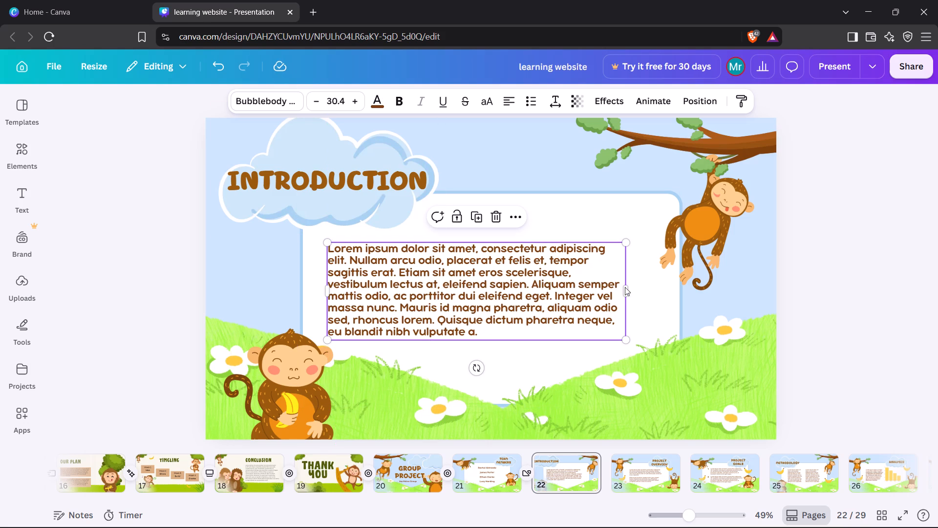
drag(626, 287, 646, 286)
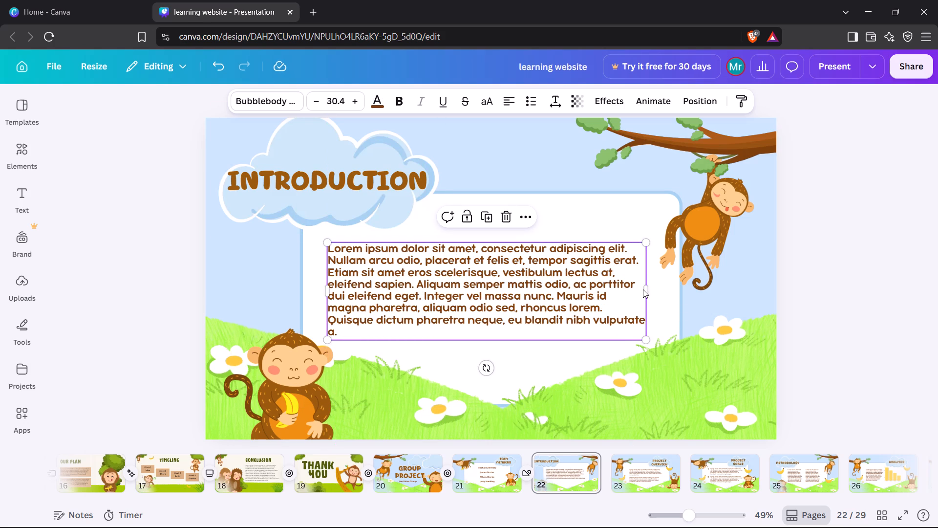
click(645, 288)
click(645, 288)
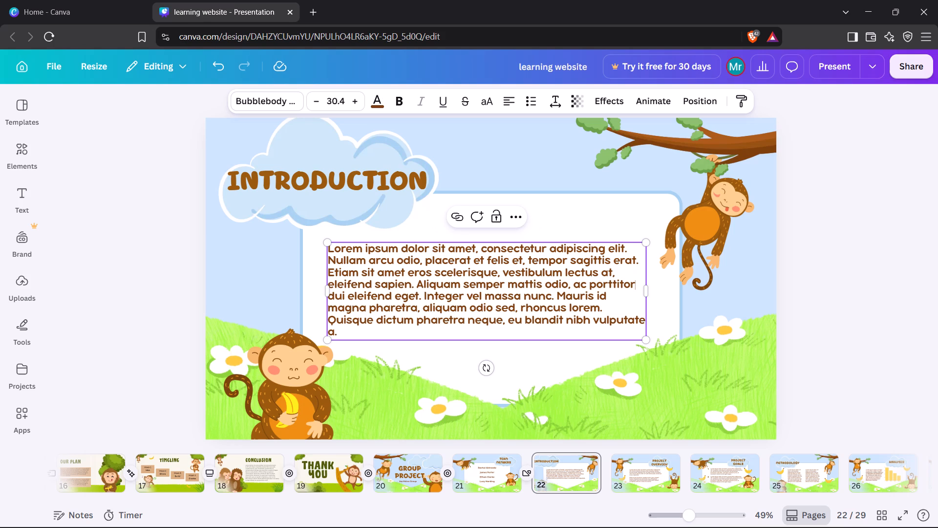
drag(647, 288, 653, 287)
click(561, 223)
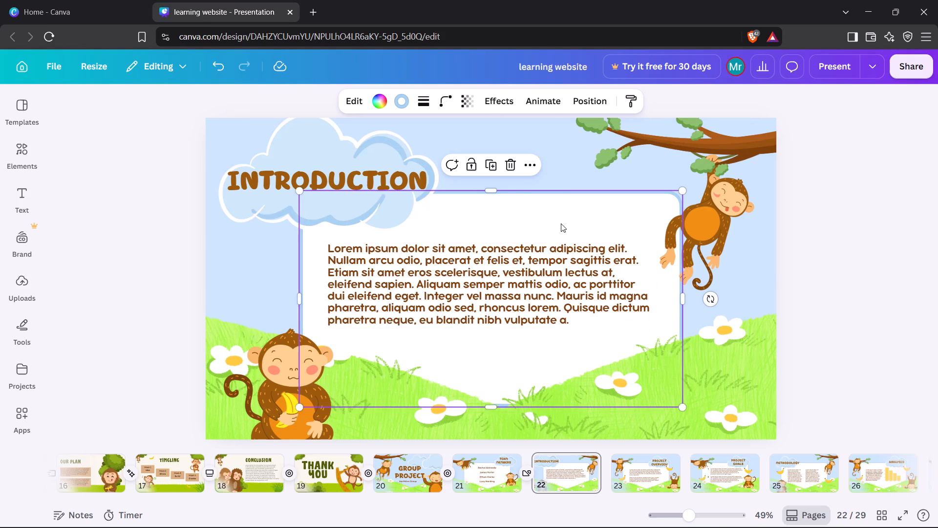
Apply the Fun page animation to the Introduction slide.
click(525, 136)
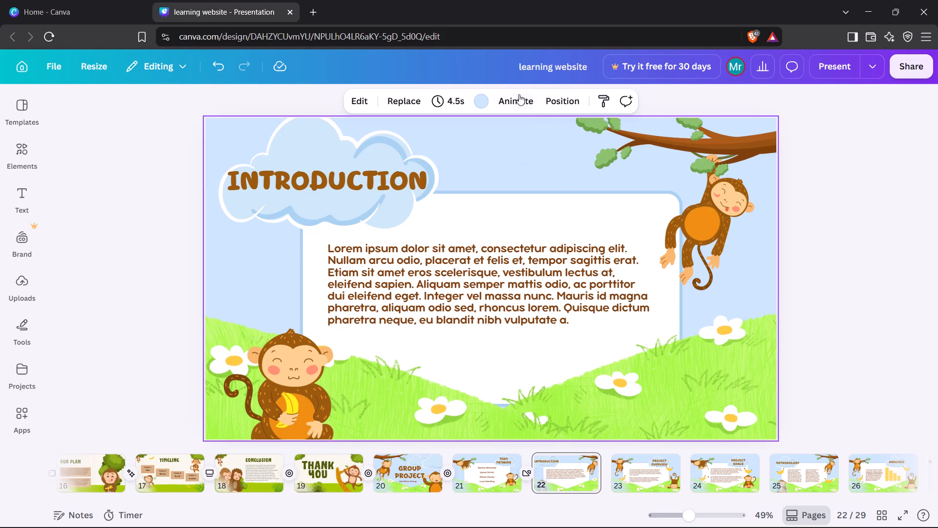
click(518, 94)
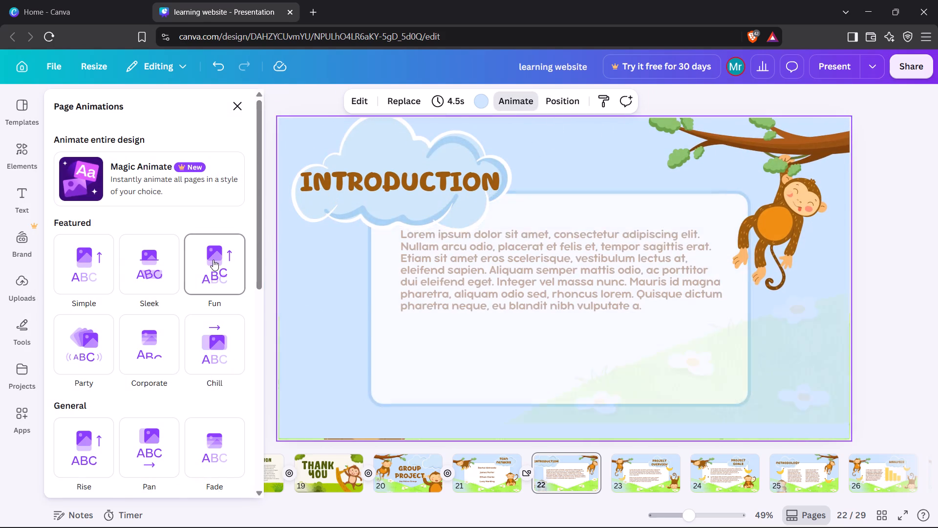
click(213, 260)
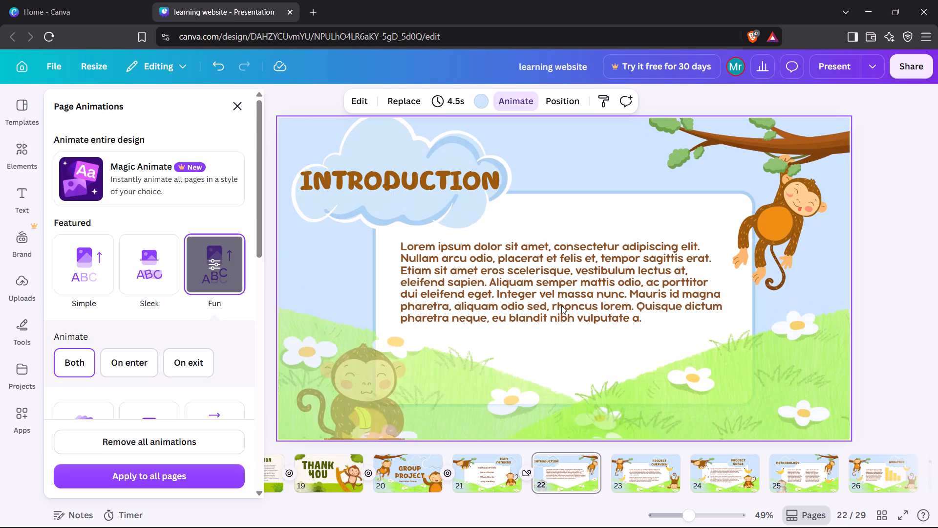
click(561, 306)
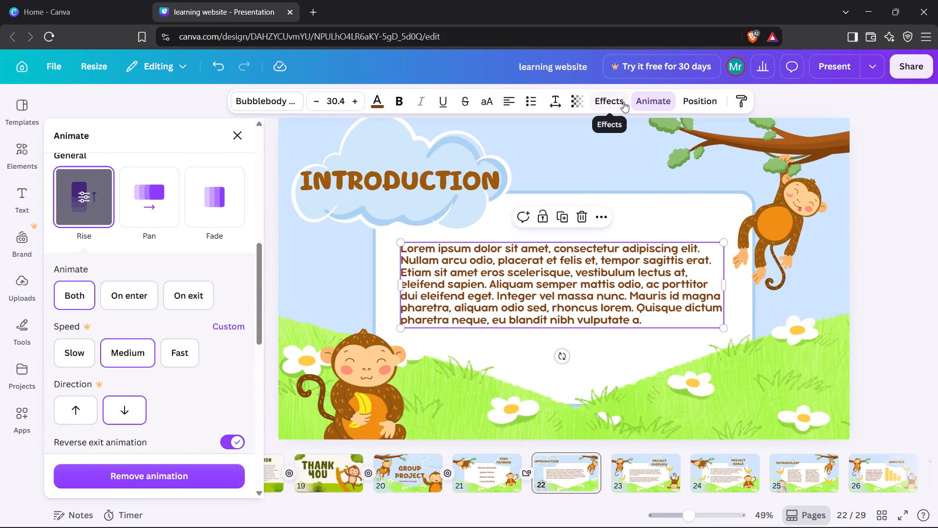
click(653, 99)
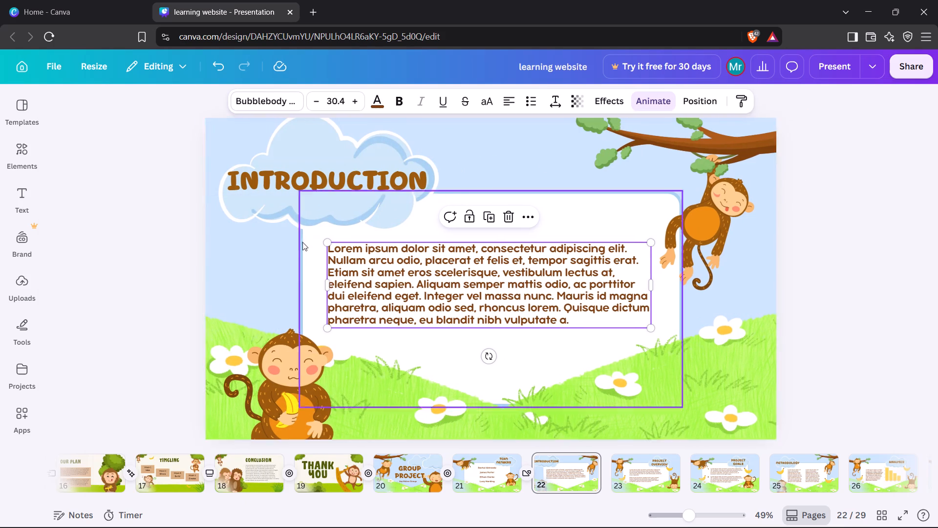
click(541, 175)
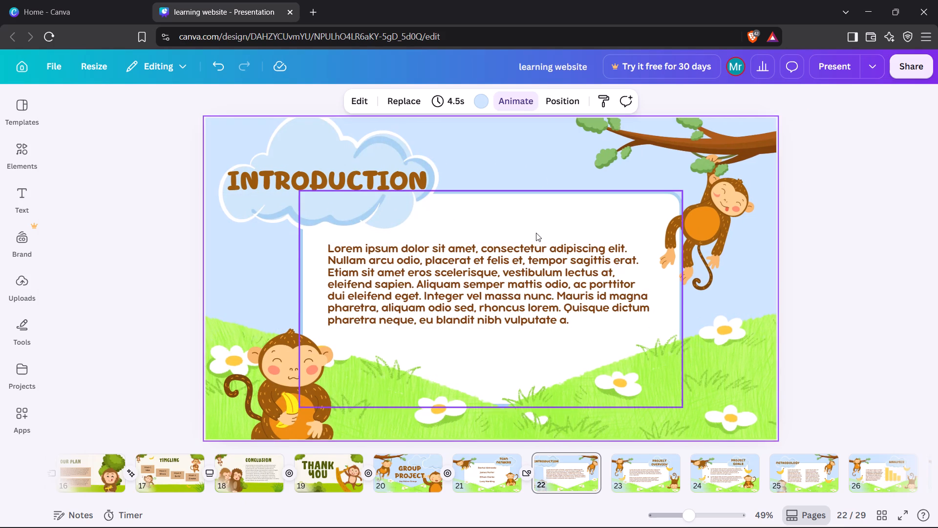
Set the transparency value of the white frame behind the Introduction body text to 0.
click(536, 234)
click(508, 99)
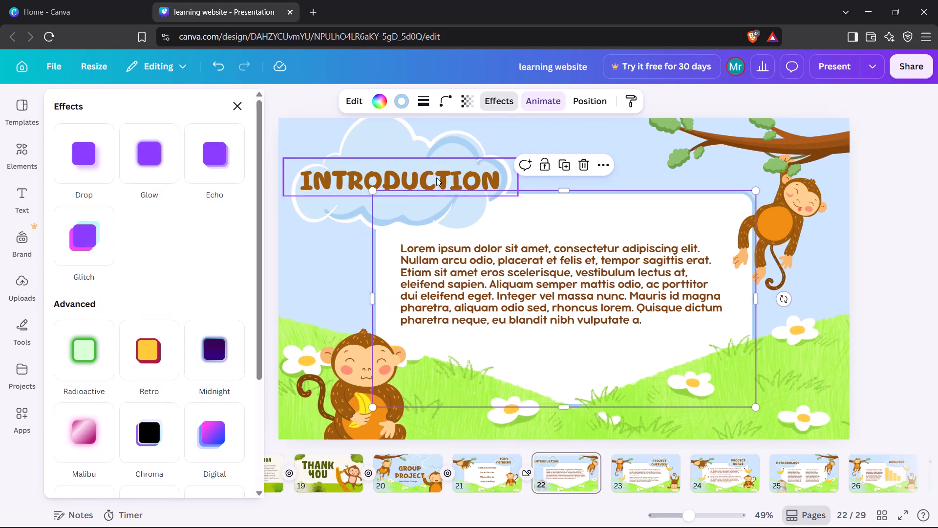
click(471, 102)
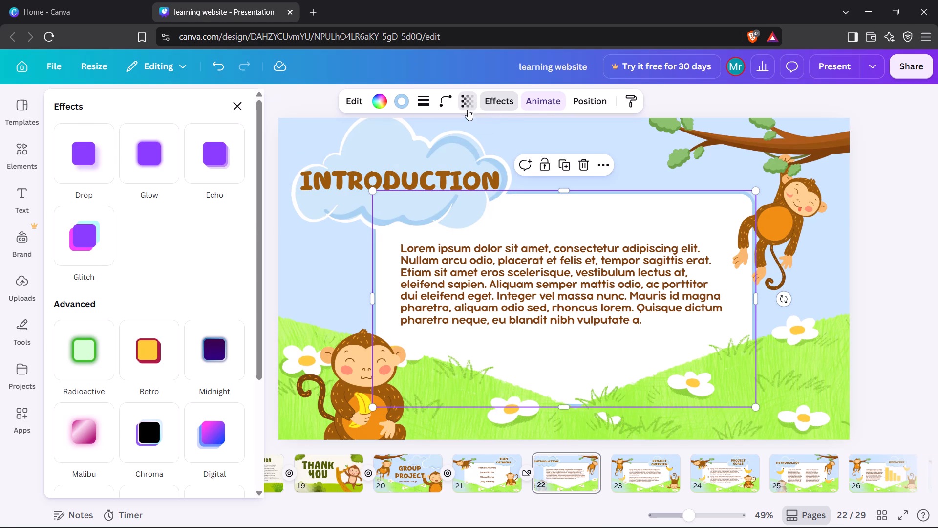
drag(496, 153, 354, 167)
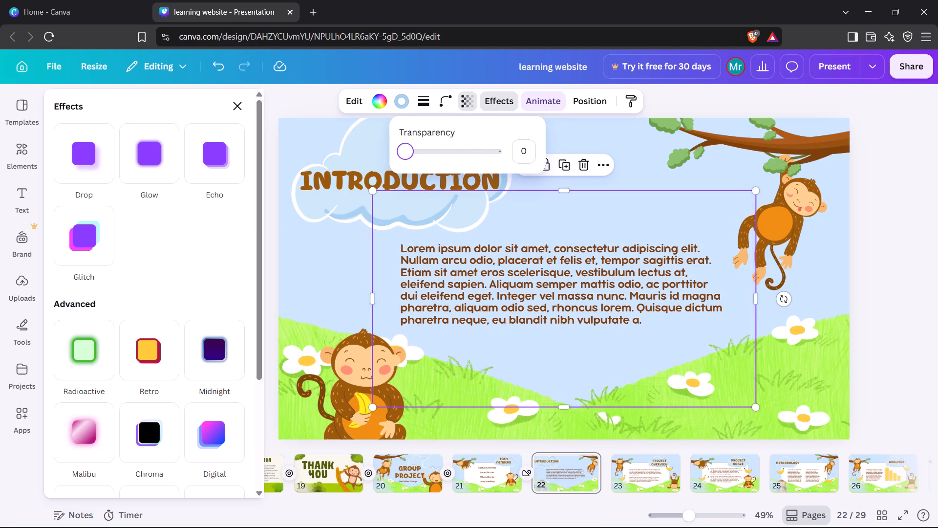
drag(354, 167, 352, 167)
click(237, 103)
click(112, 225)
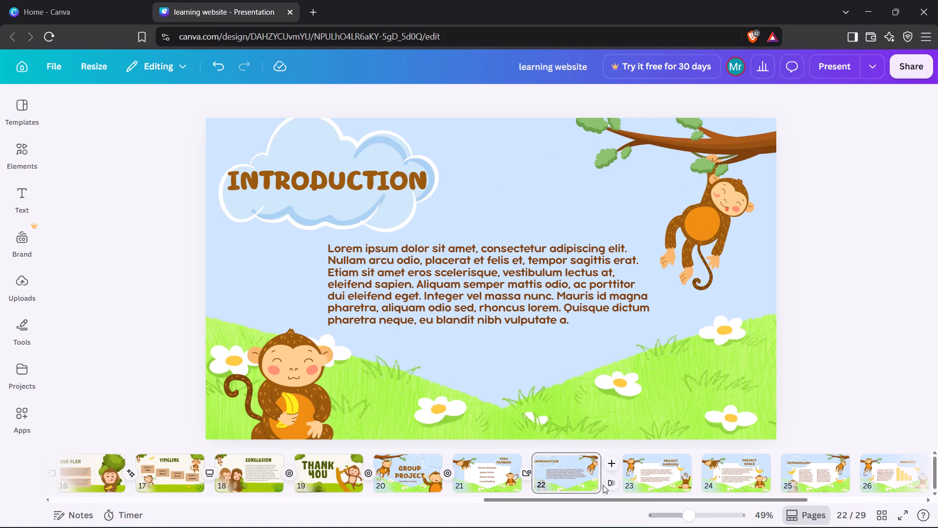
Add a Line Wipe transition between the Introduction and Project Overview slides.
click(612, 485)
click(236, 263)
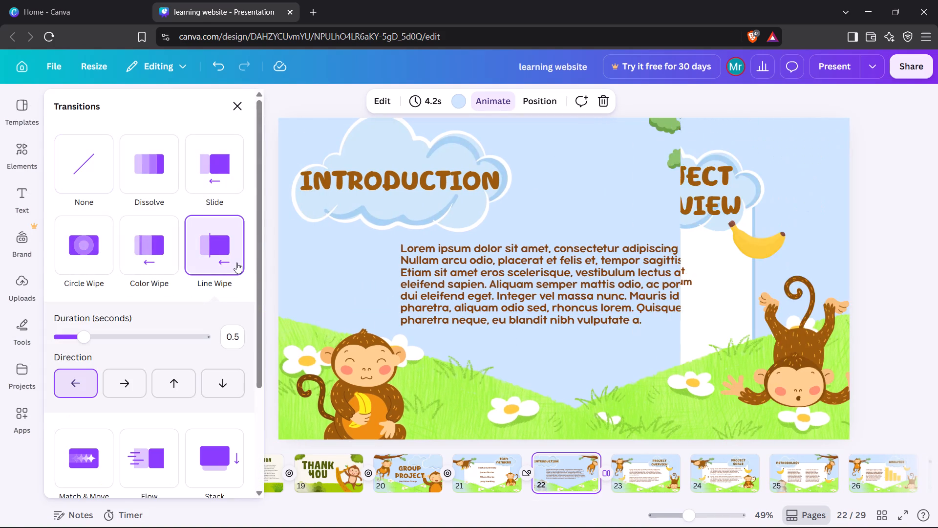
click(239, 110)
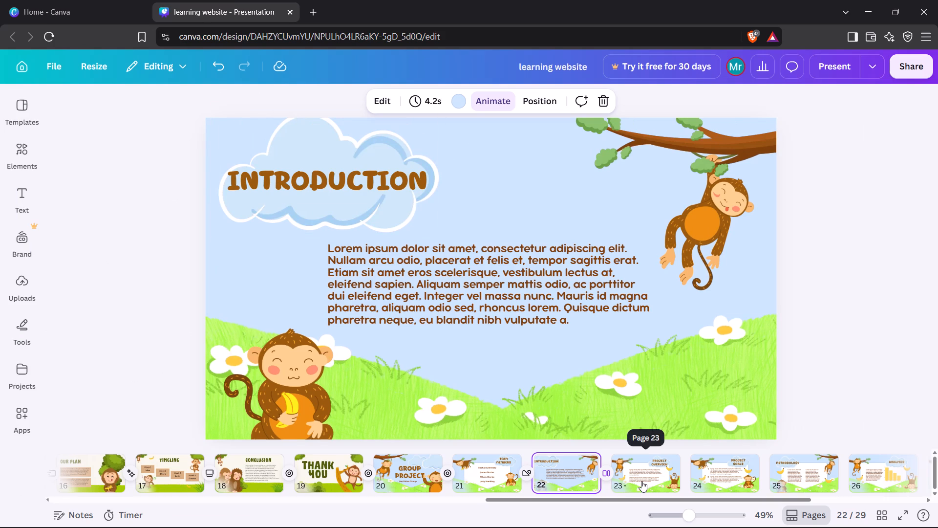
Delete both bananas on the Project Overview slide, the one below the title cloud and the one below the hanging monkey.
click(816, 393)
key(Right)
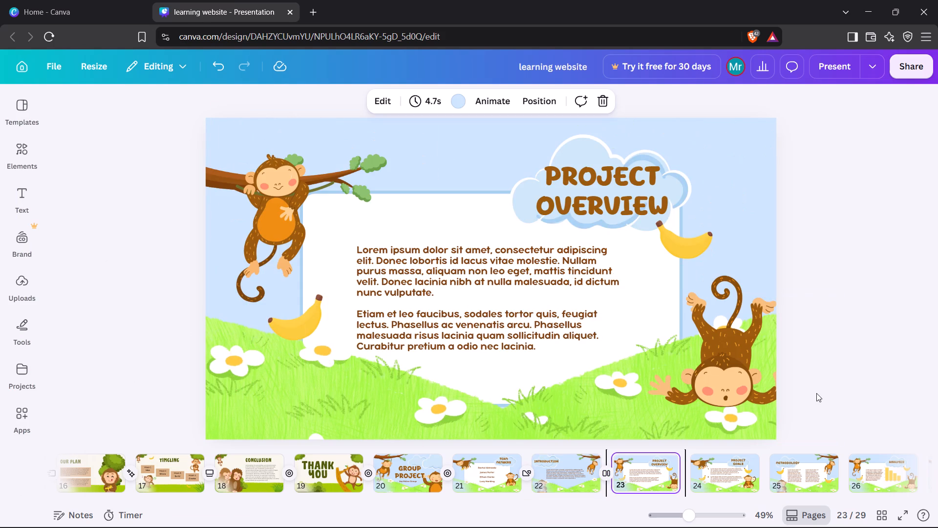
click(703, 252)
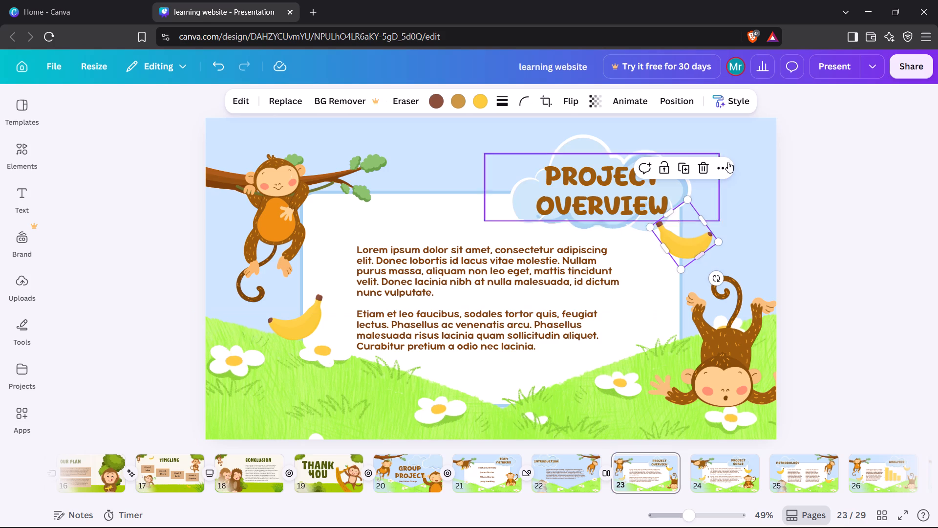
click(702, 167)
click(315, 320)
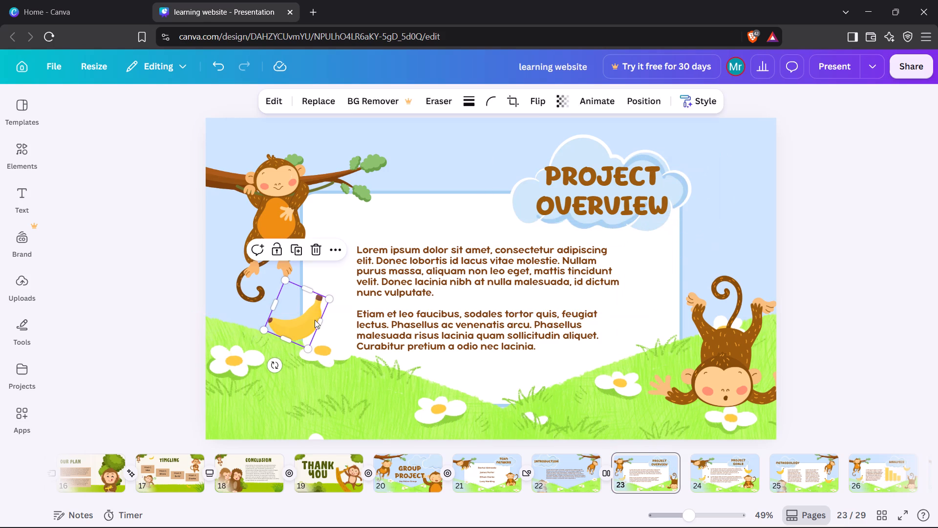
click(314, 250)
Move the hanging monkey slightly lower and the upside-down monkey up and toward the right edge of the Project Overview slide.
drag(267, 224, 266, 234)
drag(699, 371, 703, 369)
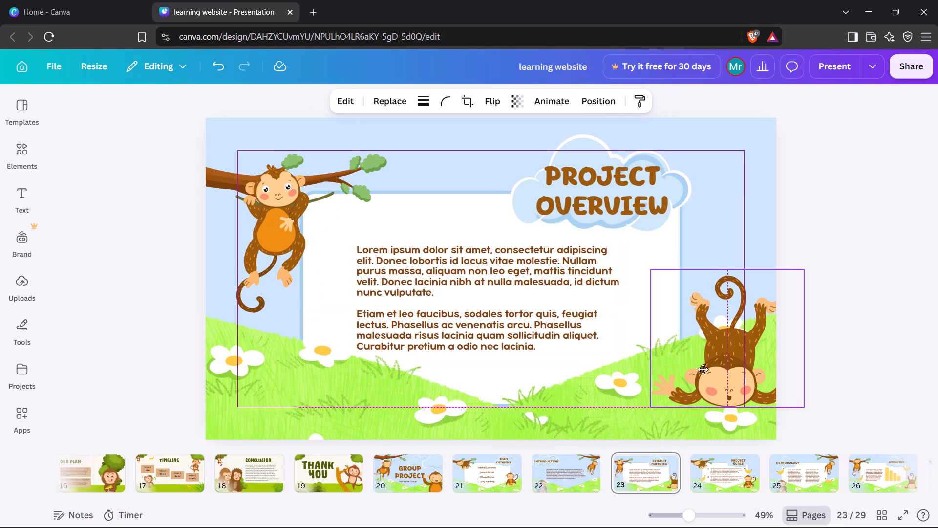
drag(703, 369, 711, 363)
click(715, 363)
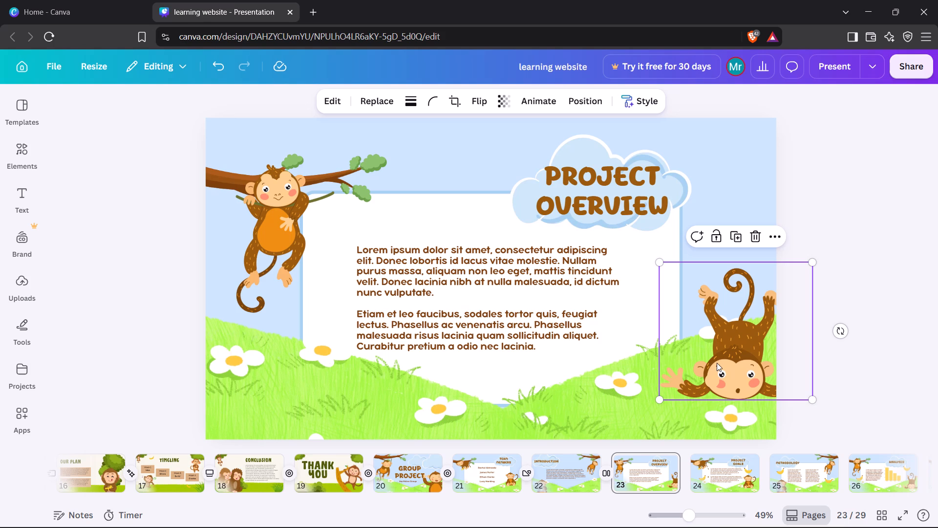
Narrow the Project Overview title's text box slightly from its right side, close to the cloud's right edge.
click(686, 189)
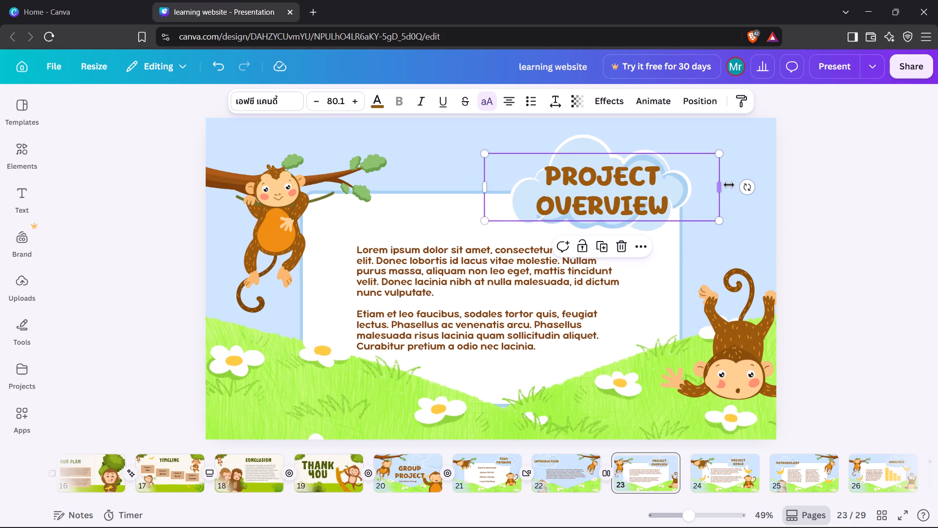
drag(720, 189, 704, 188)
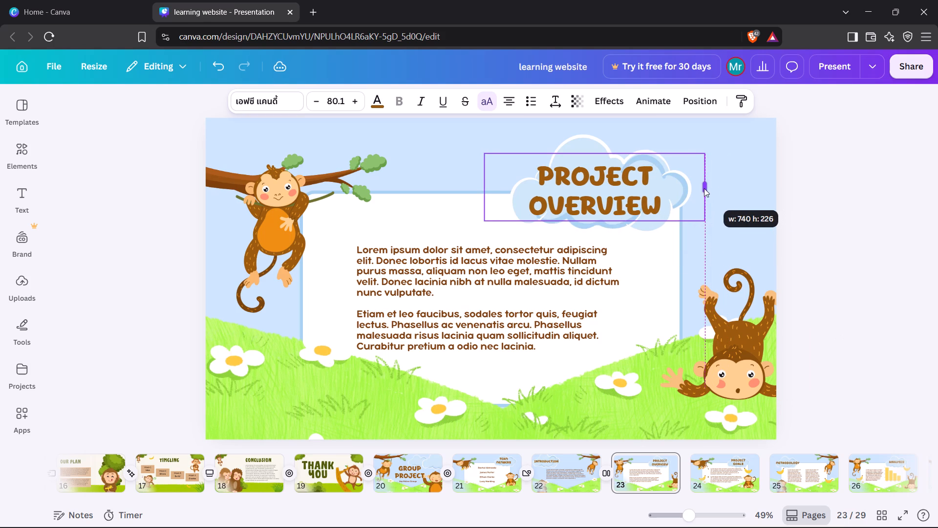
drag(704, 188, 701, 188)
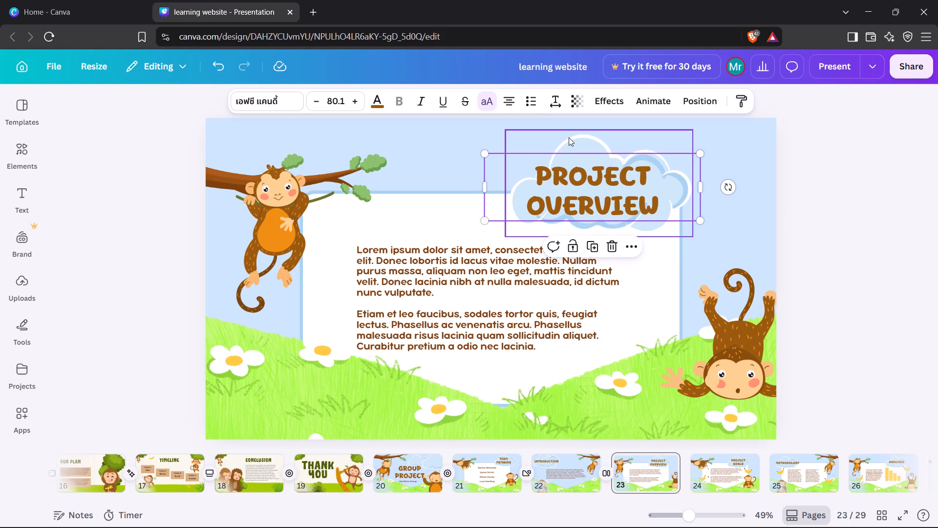
Enlarge the cloud behind the Project Overview title slightly and shift the cloud and title a little to the right.
click(574, 139)
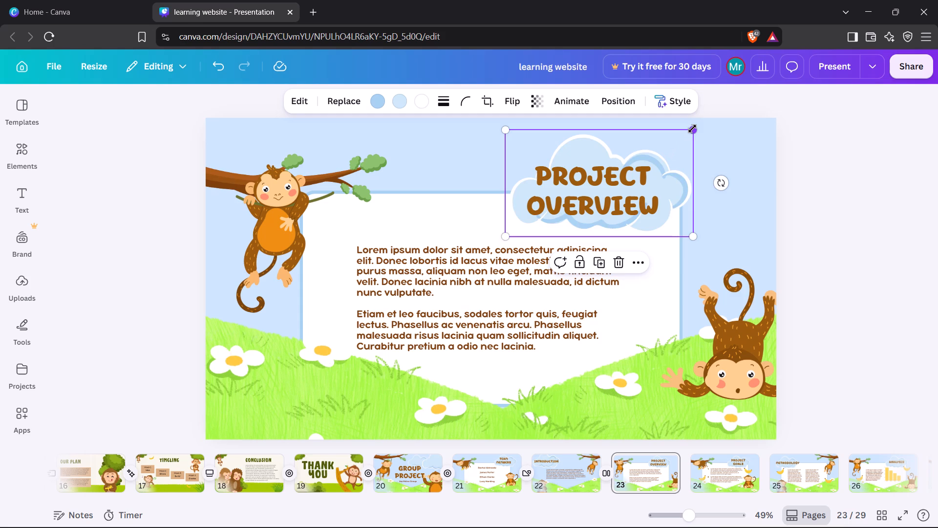
drag(693, 129, 711, 129)
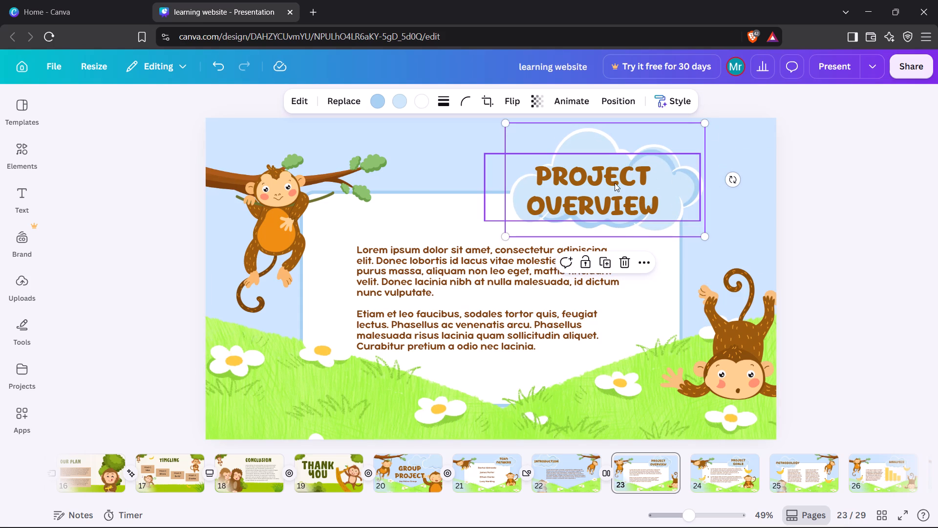
drag(615, 183, 623, 182)
click(609, 208)
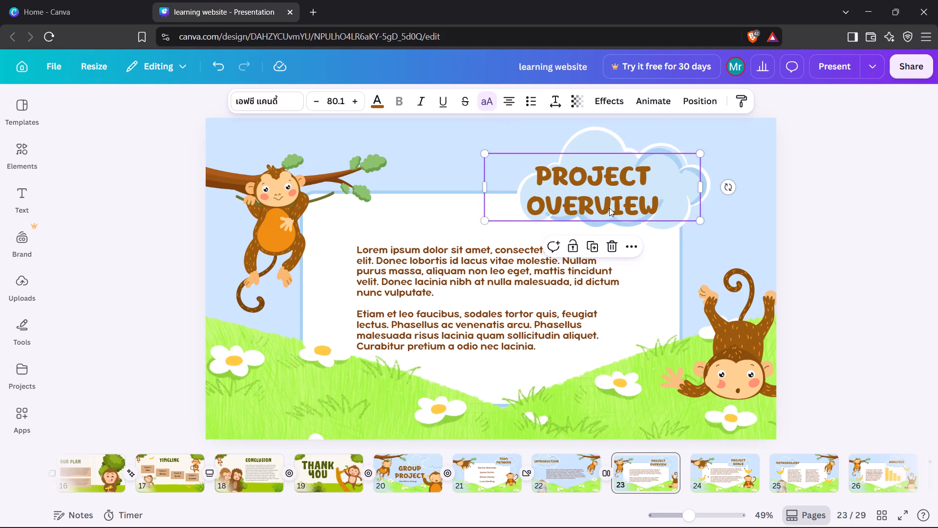
drag(609, 208, 625, 206)
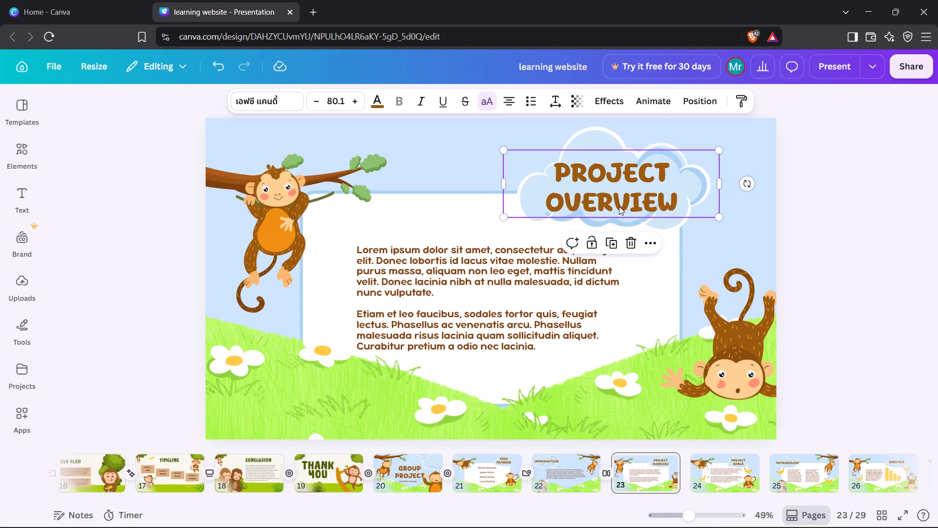
Enlarge the Project Overview body text toward its upper left, to a font size of about 30.3.
click(370, 350)
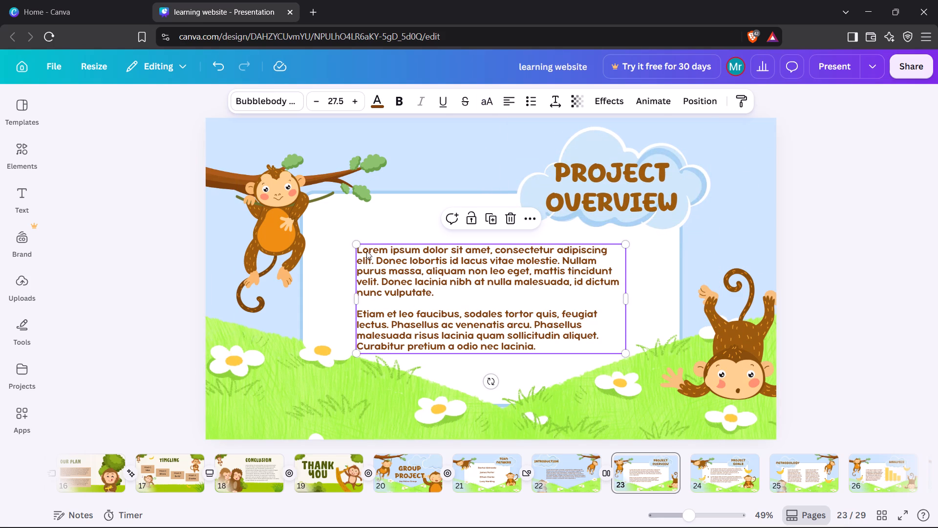
drag(355, 243, 330, 225)
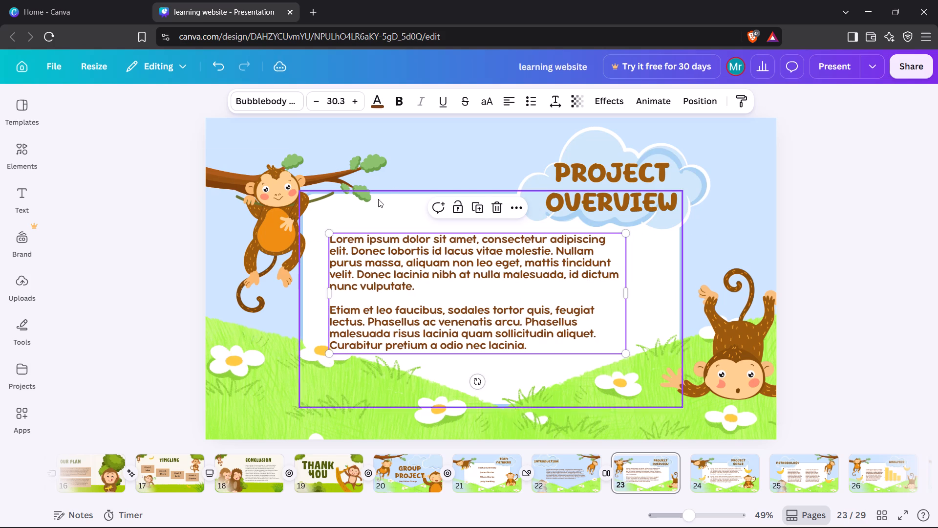
click(418, 154)
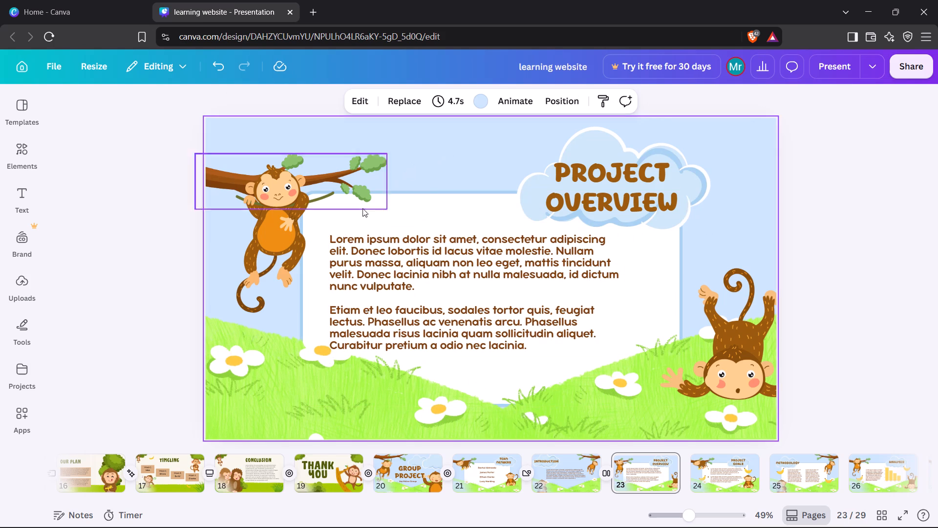
Move the hanging monkey slightly up and to the right along the branch on the Project Overview slide.
drag(286, 230, 294, 221)
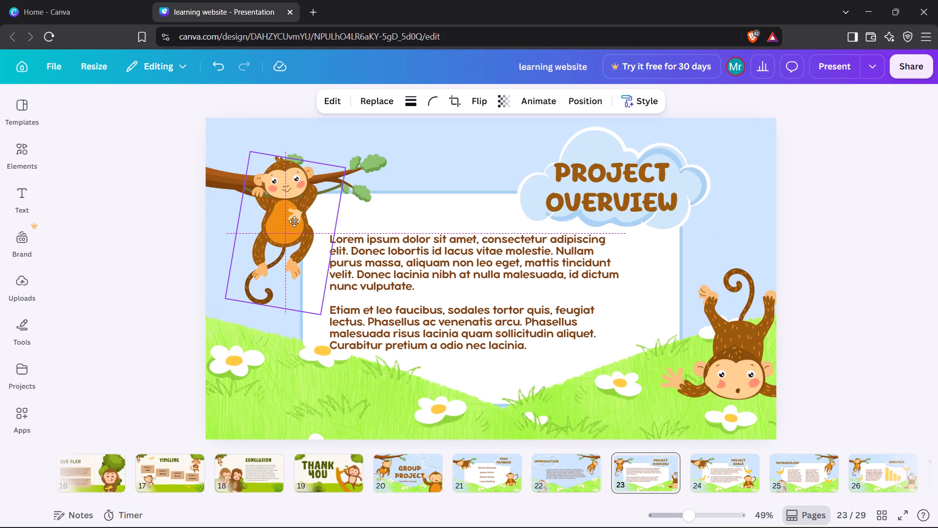
drag(294, 221, 296, 223)
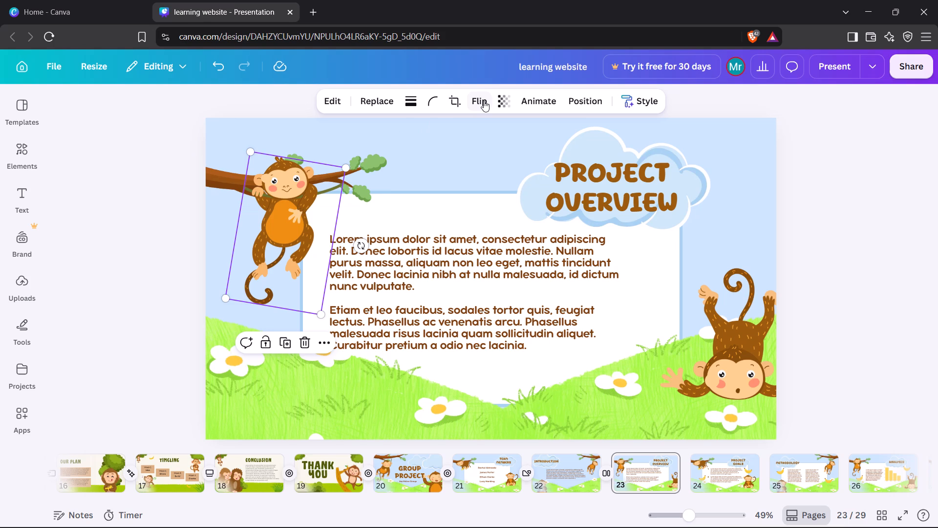
Delete the small skin-coloured patches on the faces of the hanging and upside-down monkeys on the Project Overview slide.
click(268, 173)
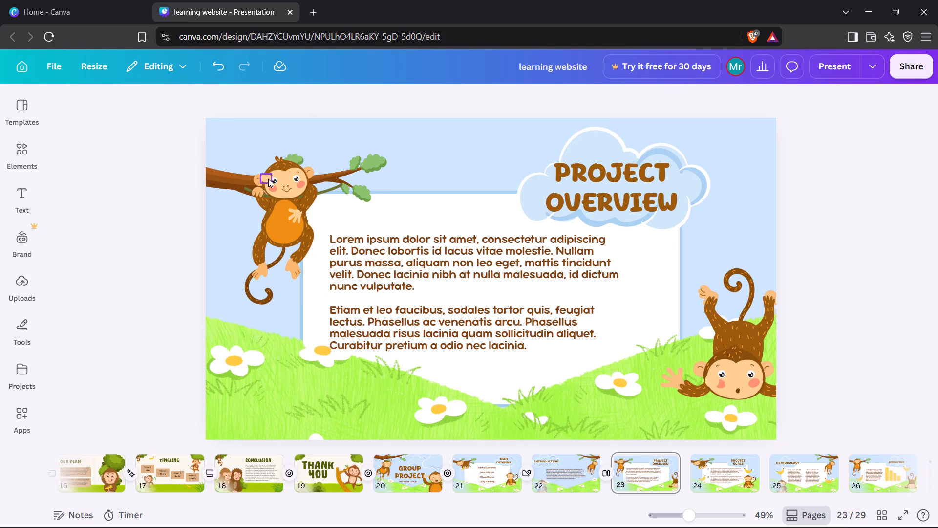
click(267, 181)
click(278, 142)
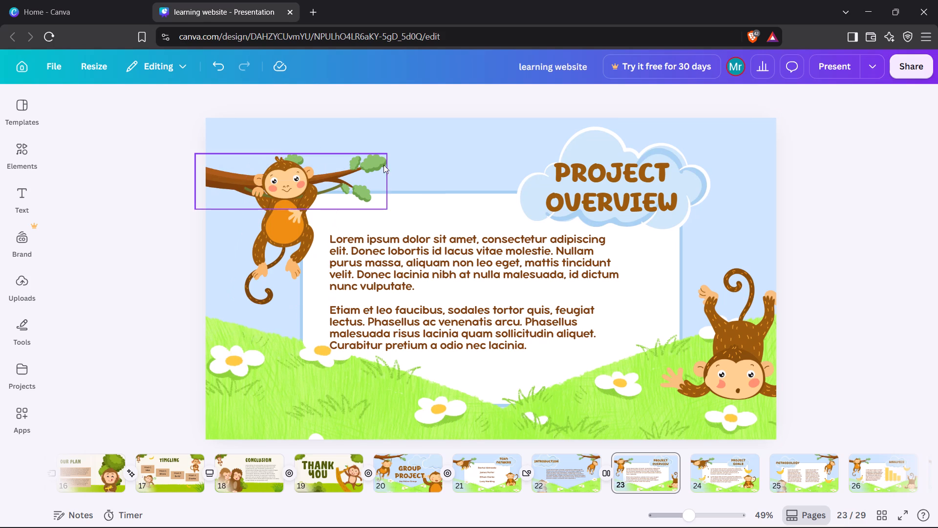
click(705, 380)
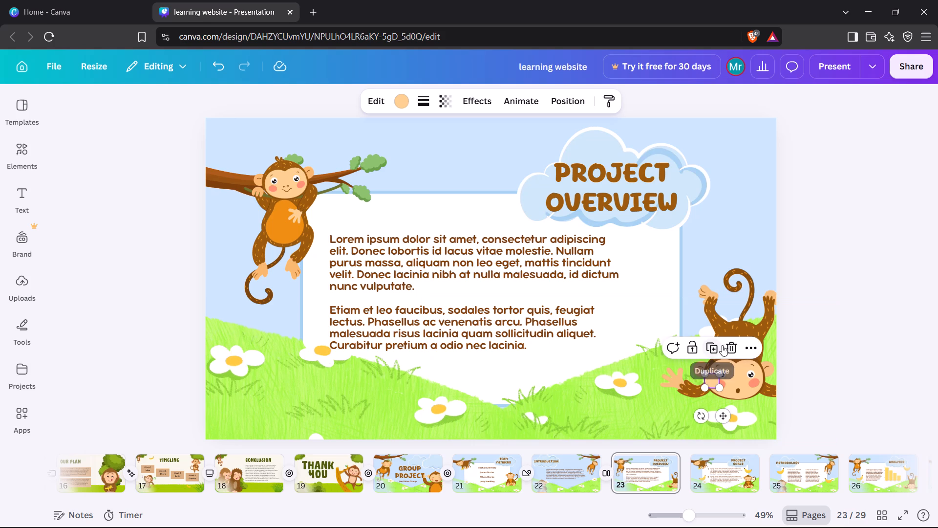
click(732, 348)
Apply the Fun page animation to the Project Overview slide.
click(461, 136)
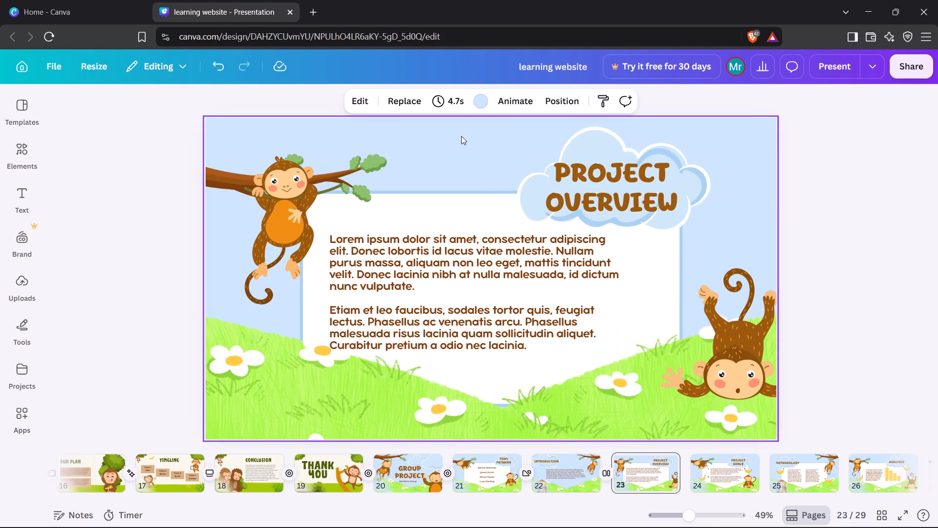
click(518, 103)
click(246, 266)
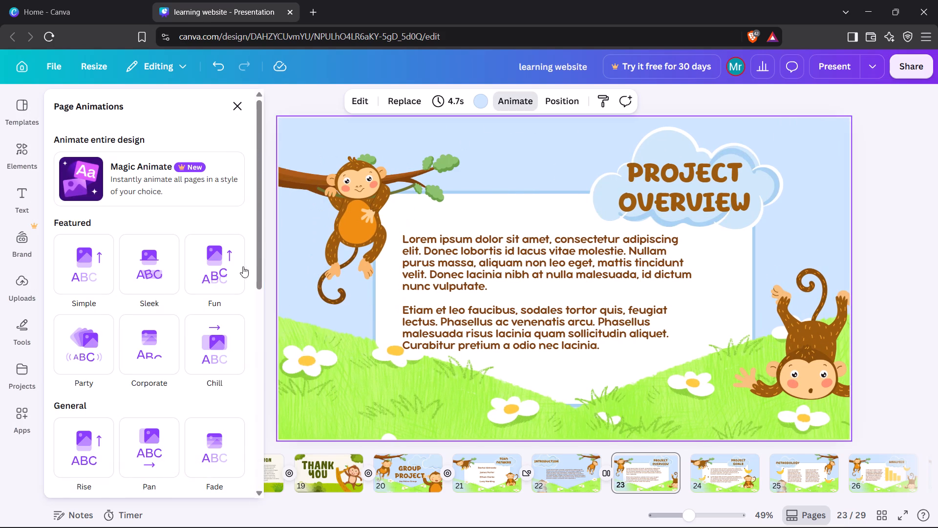
click(236, 267)
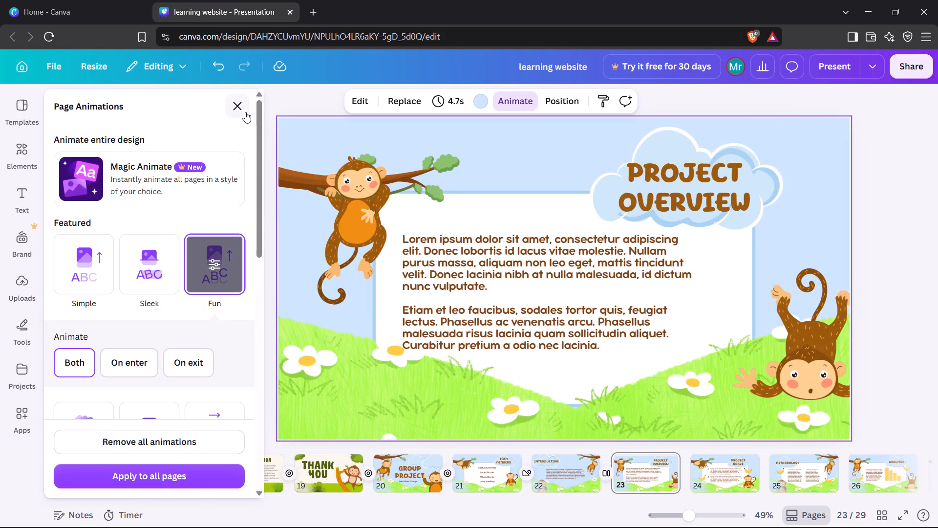
click(245, 112)
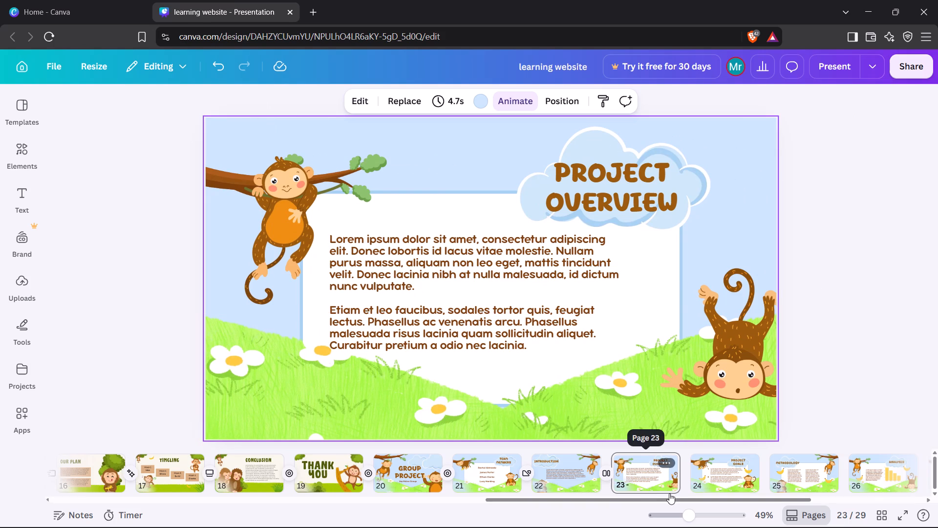
Add a Color Wipe transition between the Project Overview and Project Goals slides.
click(688, 483)
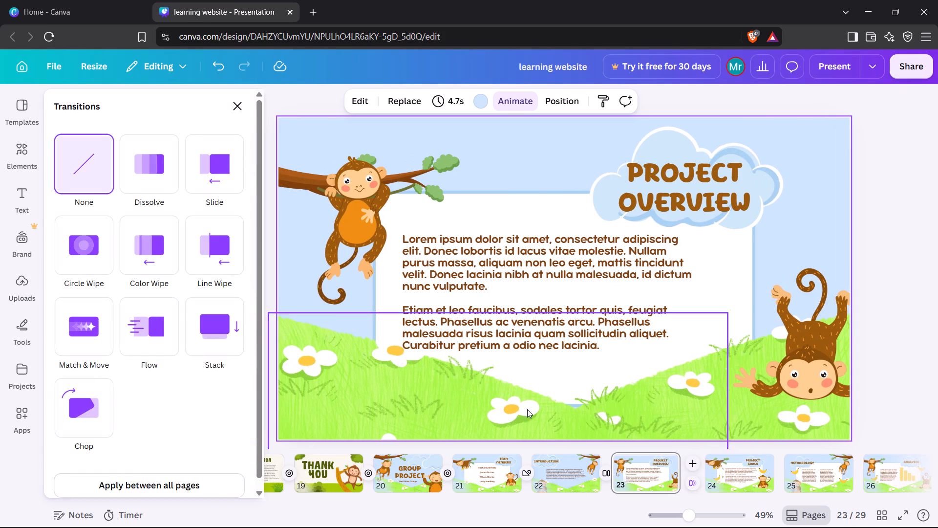
click(164, 259)
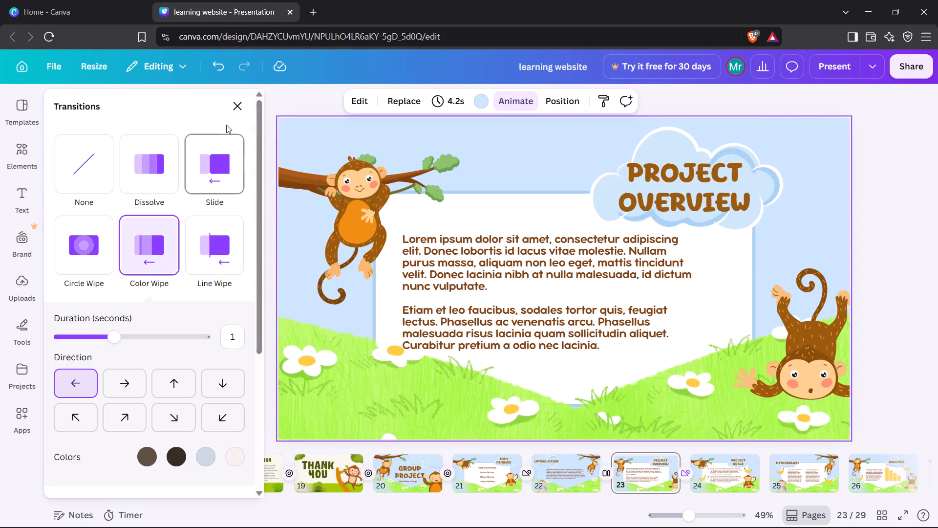
click(233, 114)
Delete the two large bananas on the Project Goals slide, beside the numbered list and above the sitting monkey.
click(732, 486)
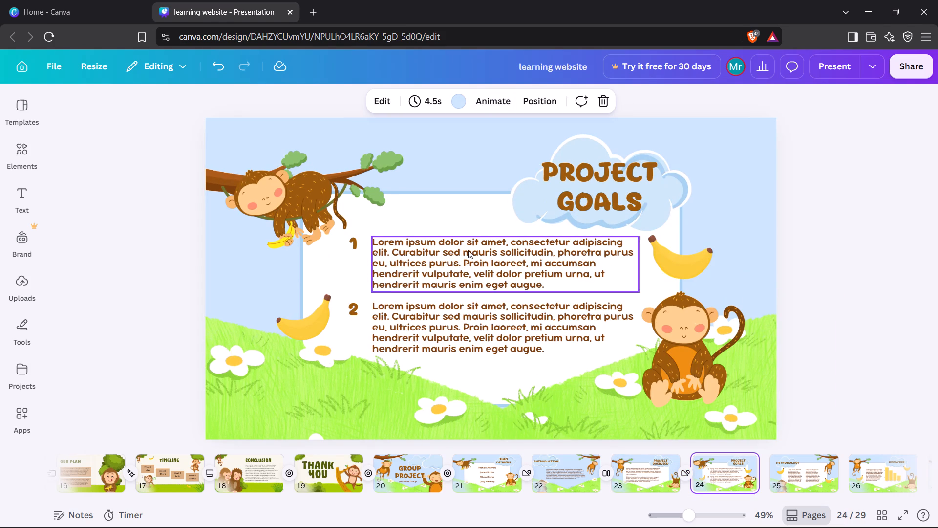
click(324, 318)
click(331, 251)
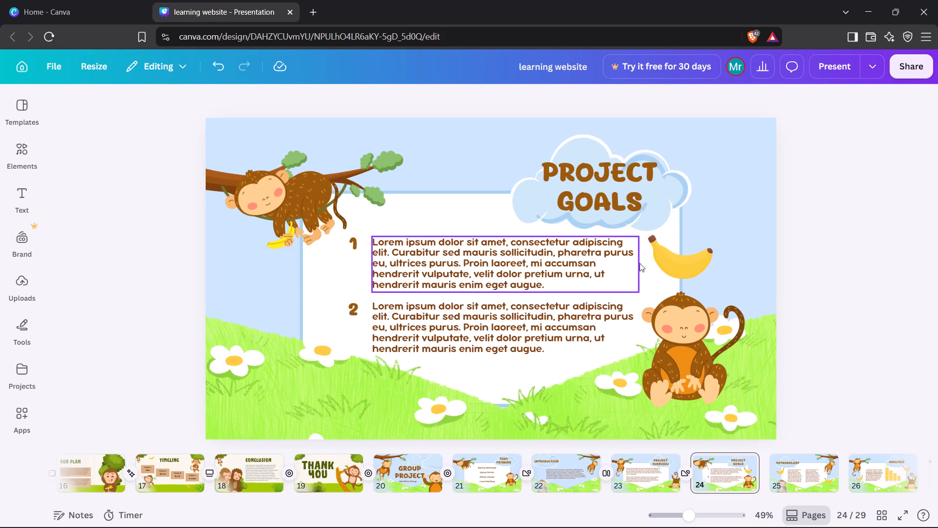
click(669, 263)
click(698, 178)
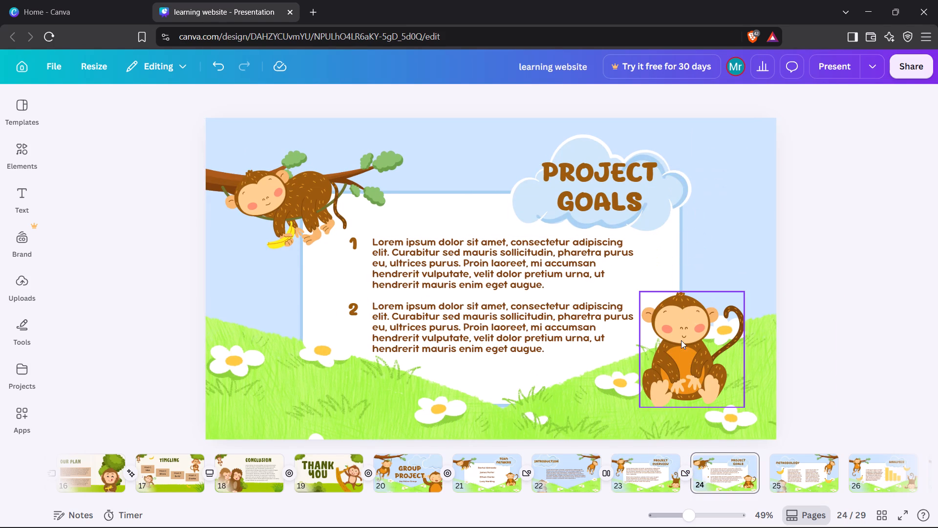
Delete the skin-coloured patches covering the sitting monkey's eyes on the Project Goals slide.
click(681, 340)
click(662, 313)
click(666, 316)
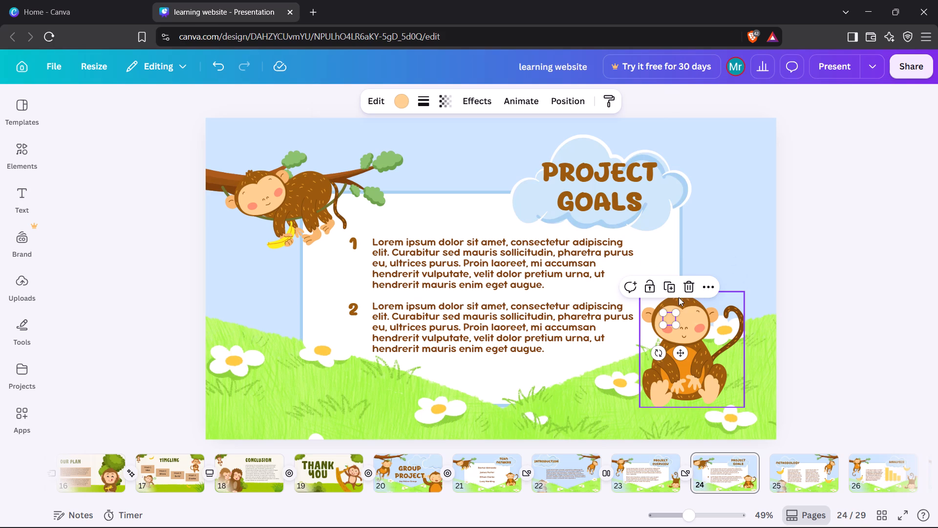
click(685, 286)
click(695, 318)
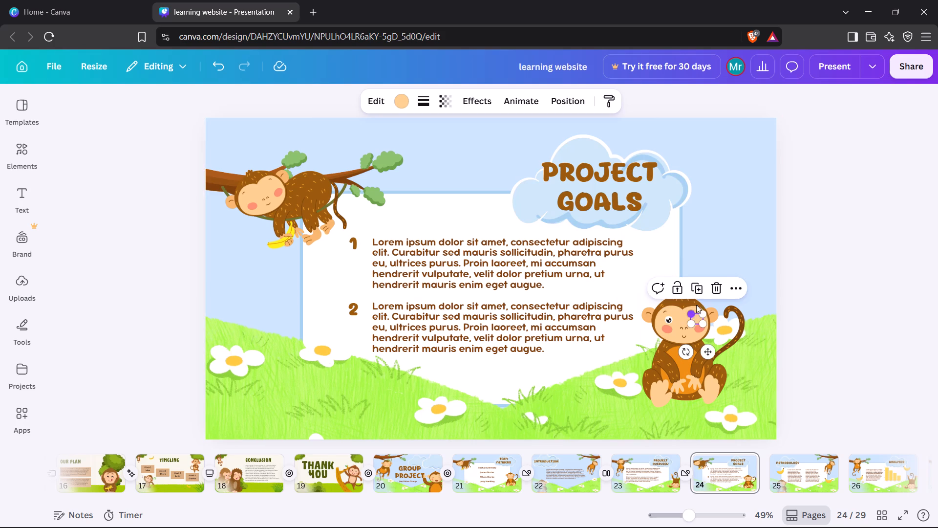
click(721, 283)
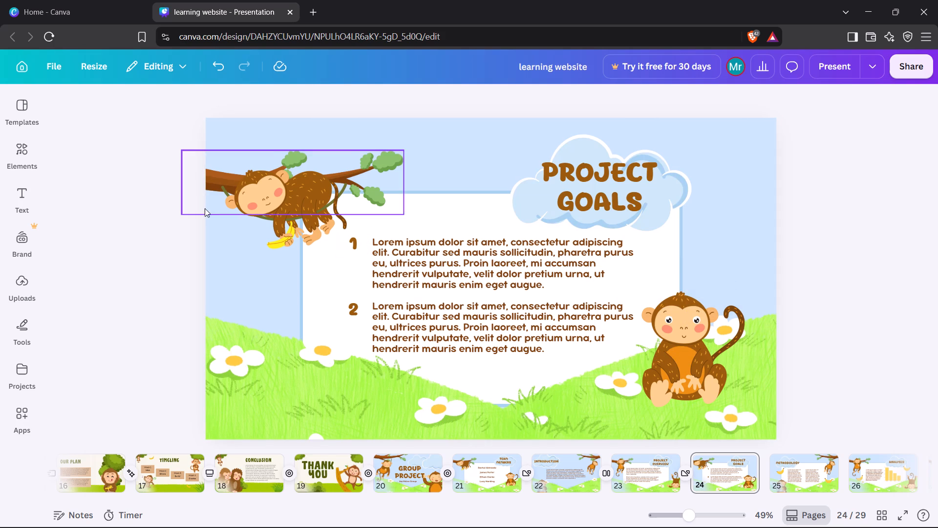
Delete the skin-coloured patches covering the eyes of the monkey lying on the branch on the Project Goals slide.
click(246, 198)
click(265, 159)
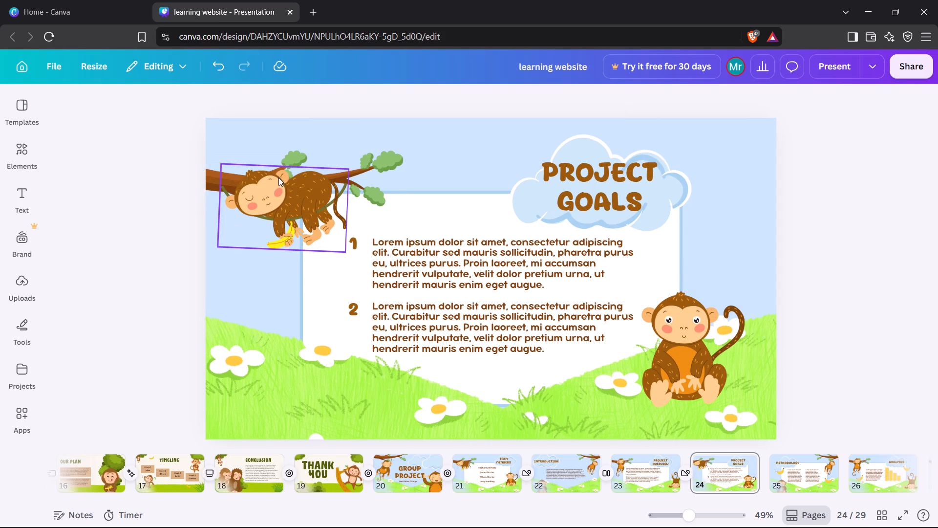
click(272, 187)
click(288, 162)
click(186, 281)
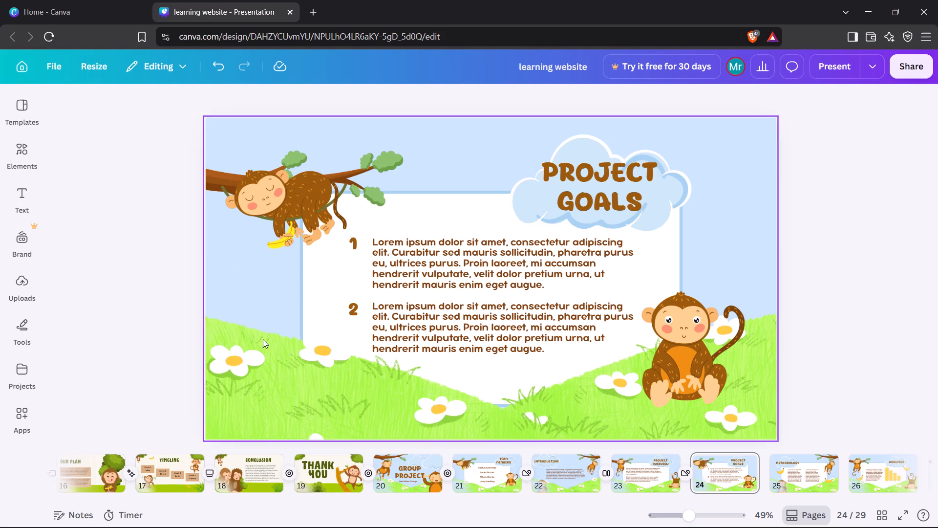
Apply the Fun page animation to the Project Goals slide.
click(468, 390)
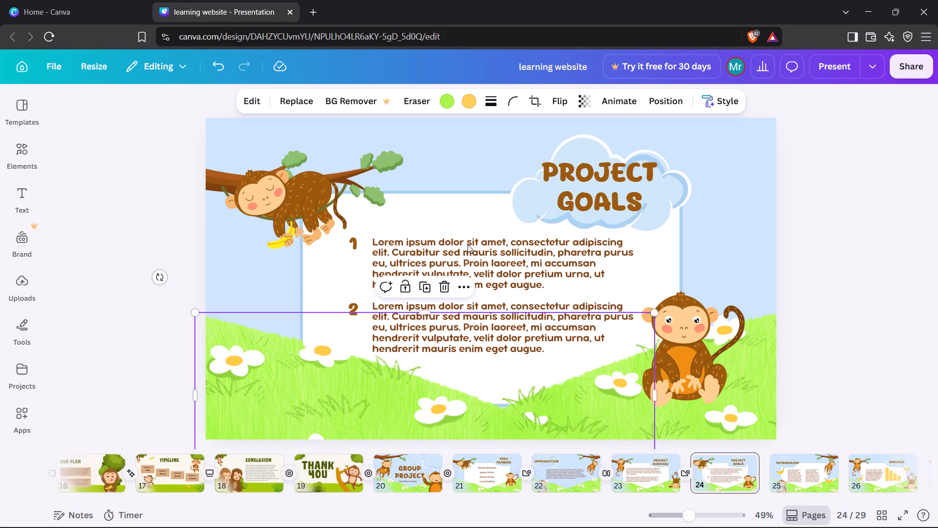
click(476, 174)
click(501, 104)
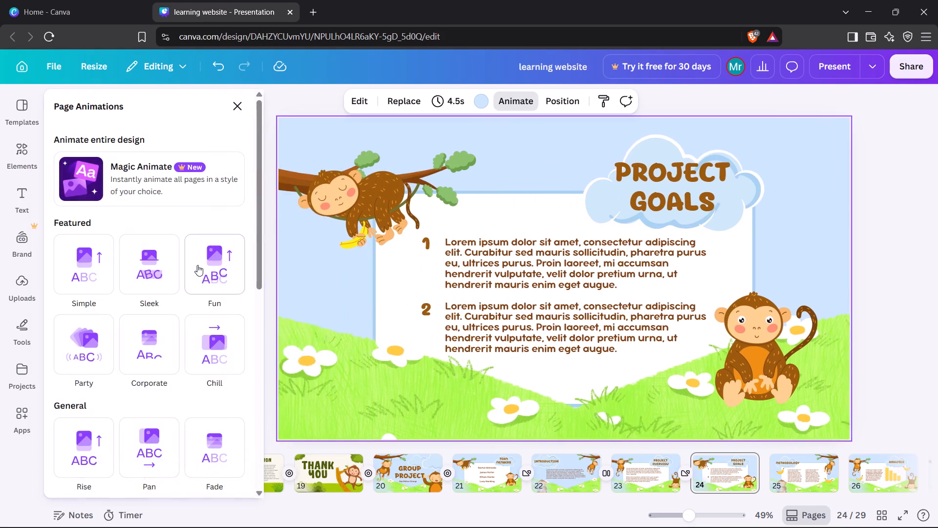
click(197, 265)
click(237, 107)
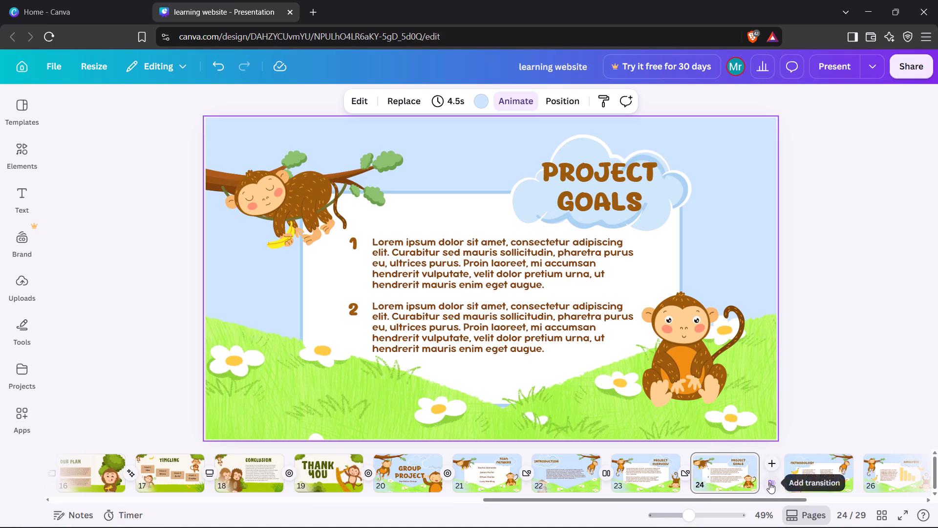
Add a Line Wipe transition between the Project Goals and Methodology slides.
click(769, 483)
click(231, 264)
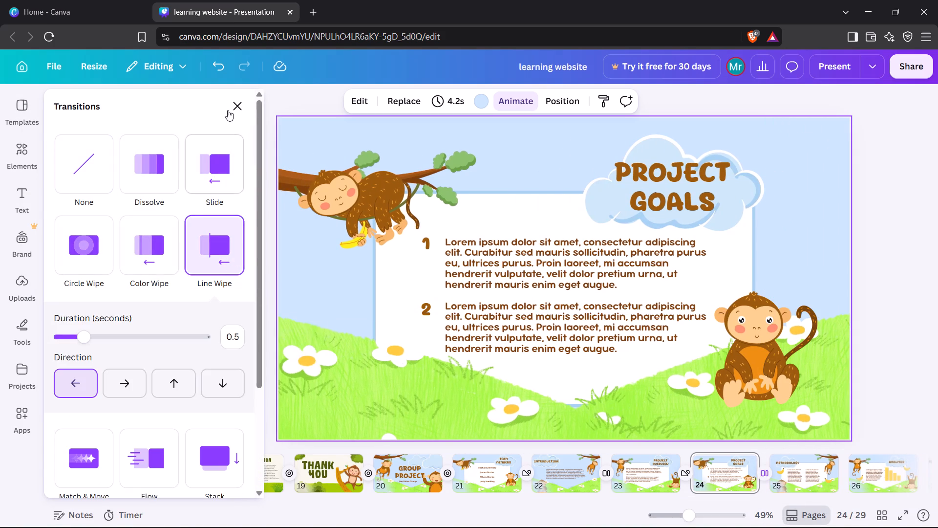
click(231, 107)
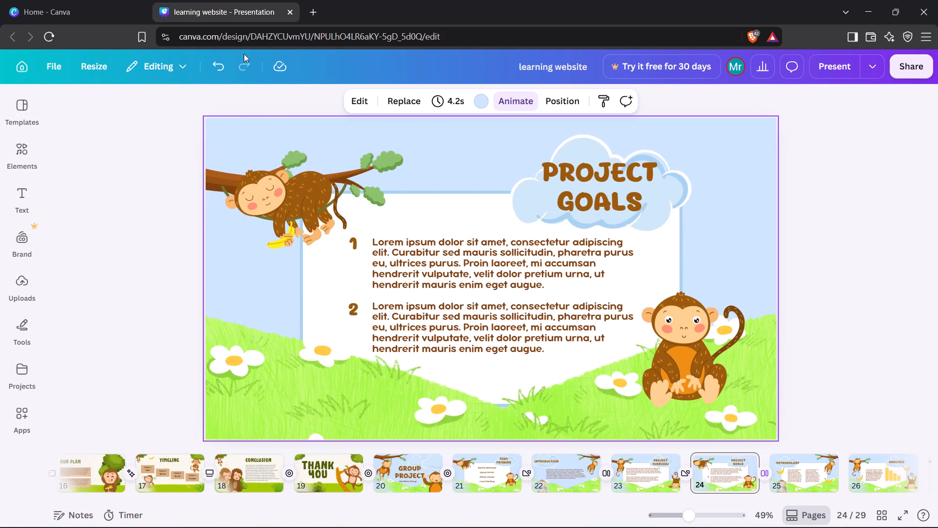
Delete the two loose bananas beside the text frame on the Methodology slide.
click(873, 230)
key(Right)
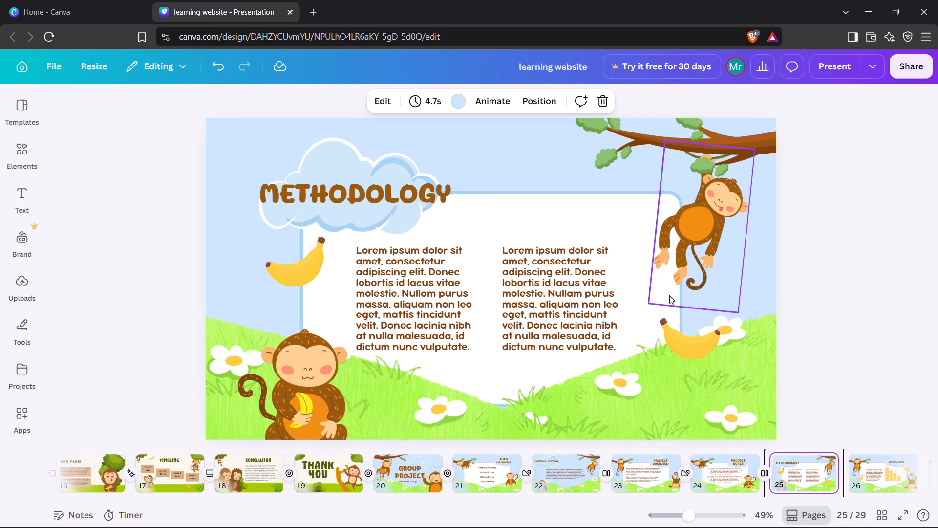
click(674, 342)
click(712, 262)
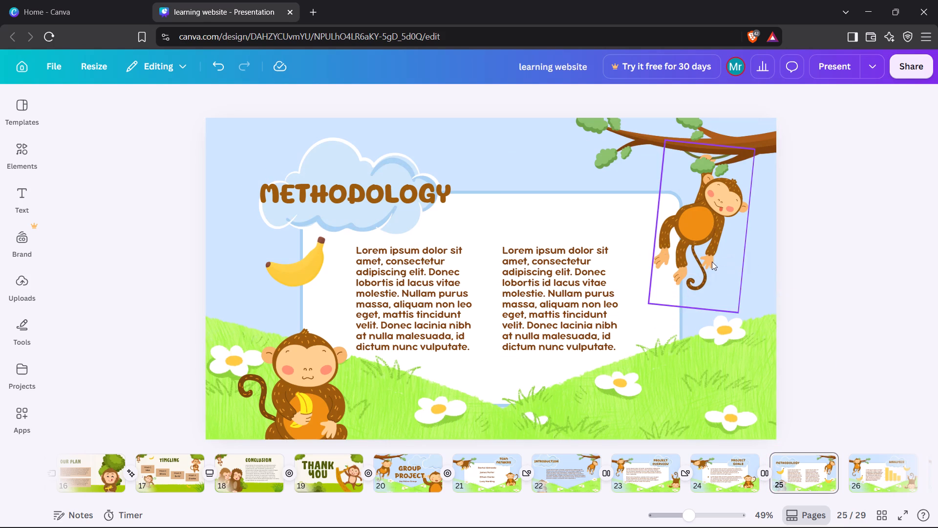
click(320, 257)
click(324, 195)
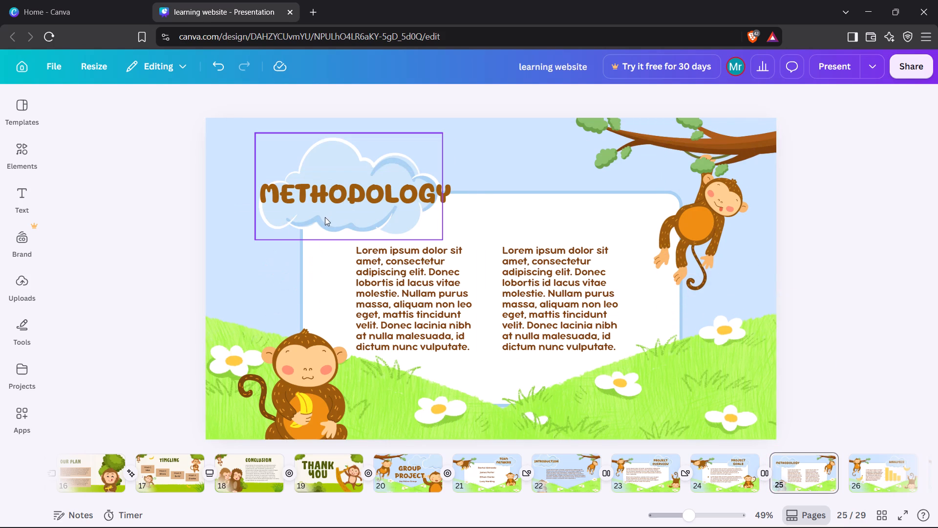
Enlarge the cloud behind the Methodology heading outward toward the slide's upper-left corner.
click(325, 217)
drag(255, 132, 254, 132)
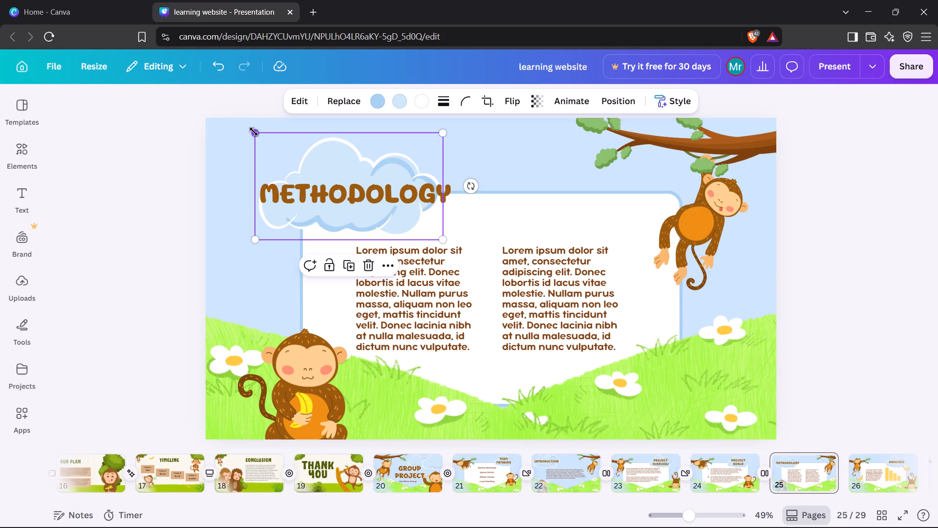
drag(254, 132, 219, 119)
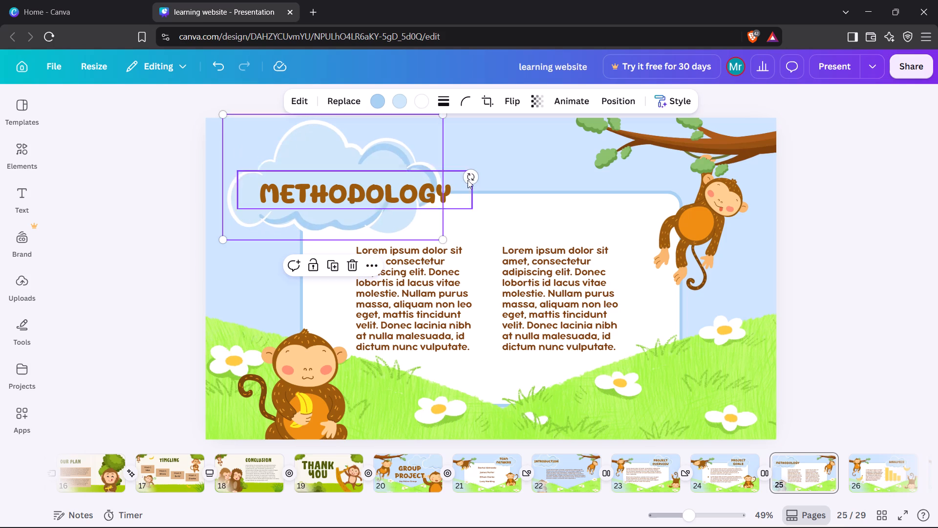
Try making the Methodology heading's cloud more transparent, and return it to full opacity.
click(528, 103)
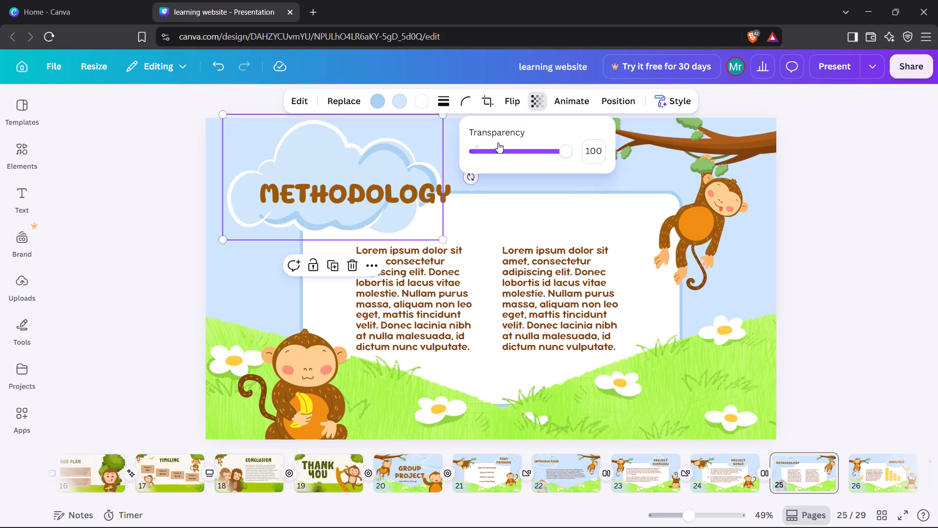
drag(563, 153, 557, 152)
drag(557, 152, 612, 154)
Shift the cloud slightly left and reposition the Methodology heading so it sits within the cloud.
drag(345, 190, 331, 180)
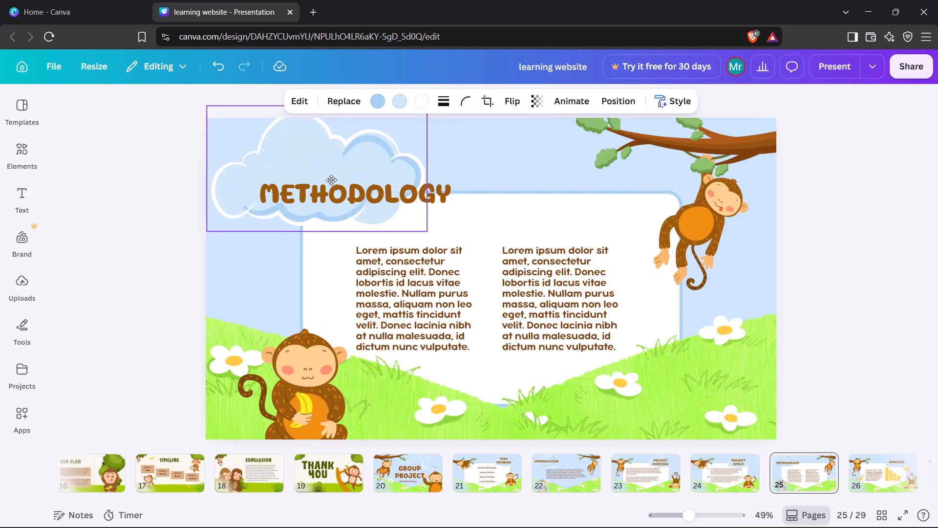
drag(331, 180, 339, 191)
click(343, 198)
drag(343, 198, 323, 192)
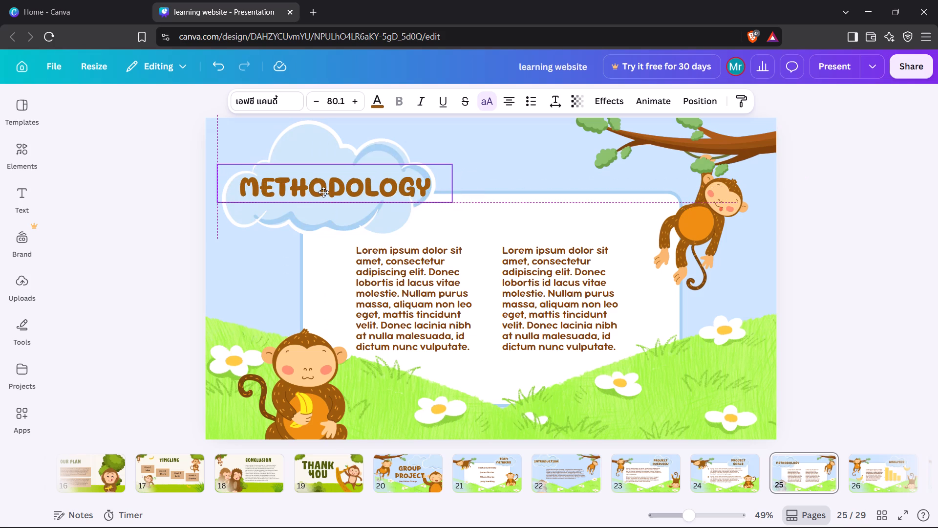
drag(323, 192, 322, 192)
Delete the skin-coloured patches covering the eyes of the monkey hanging from the branch on the Methodology slide.
click(714, 190)
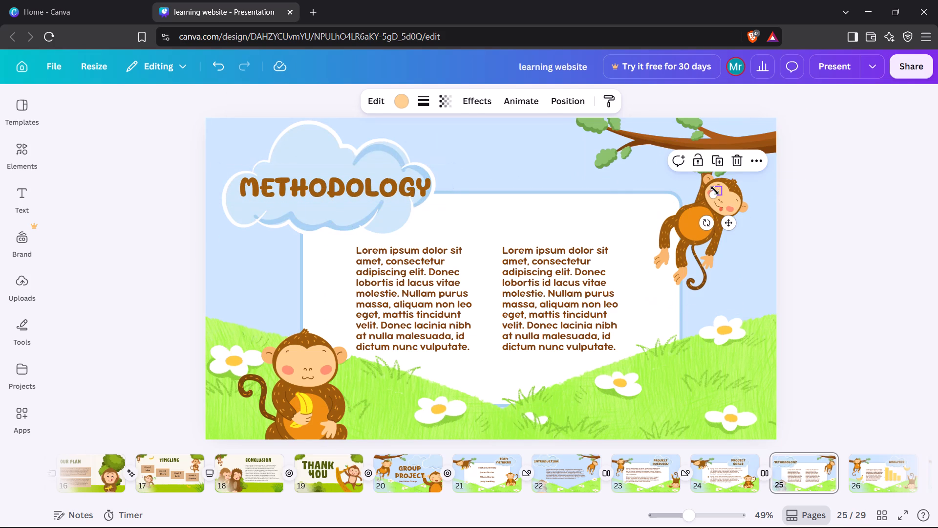
click(739, 160)
click(732, 203)
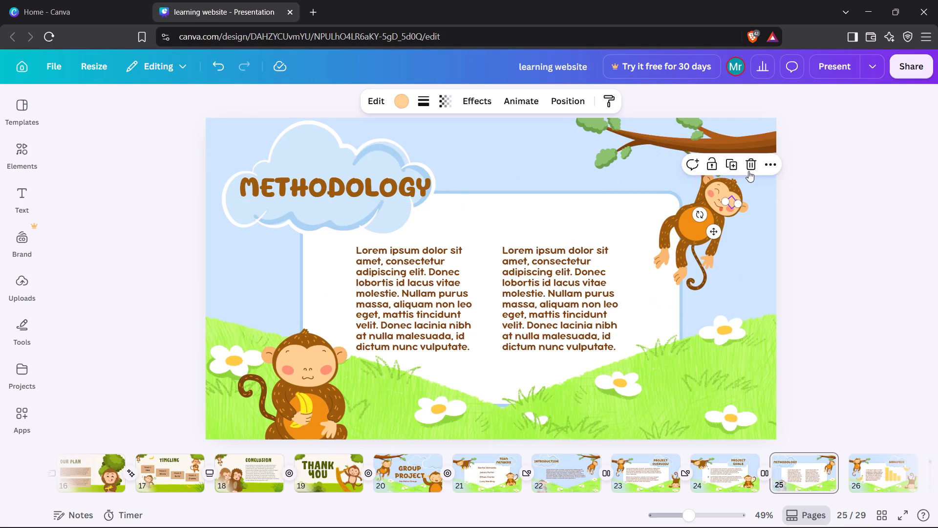
click(748, 171)
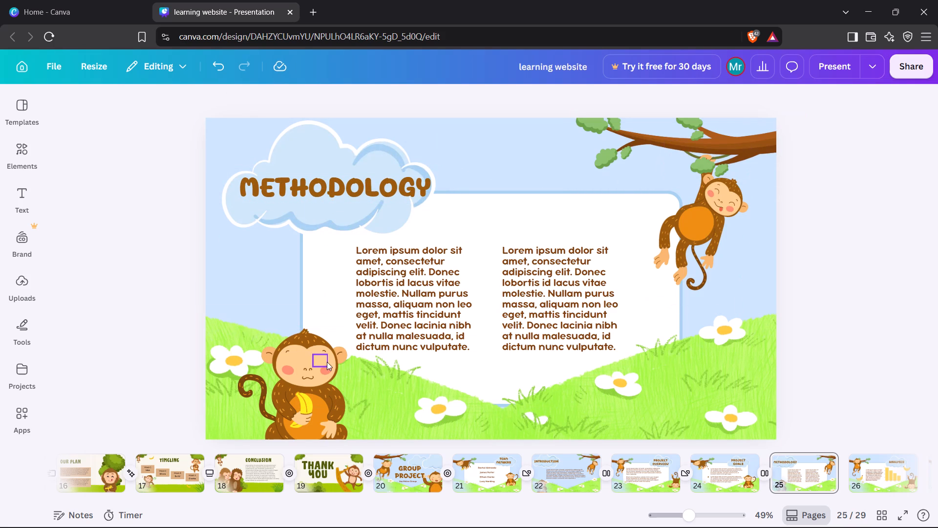
Delete the skin-coloured patches covering the eyes of the sitting monkey holding a banana on the Methodology slide.
click(325, 362)
click(344, 333)
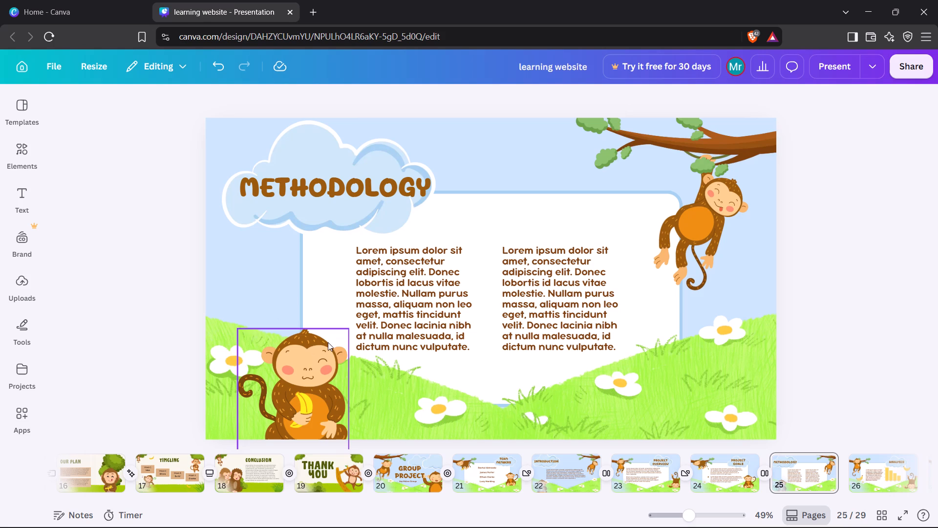
click(291, 358)
click(314, 333)
Apply the Sleek page animation to the Methodology slide.
click(518, 135)
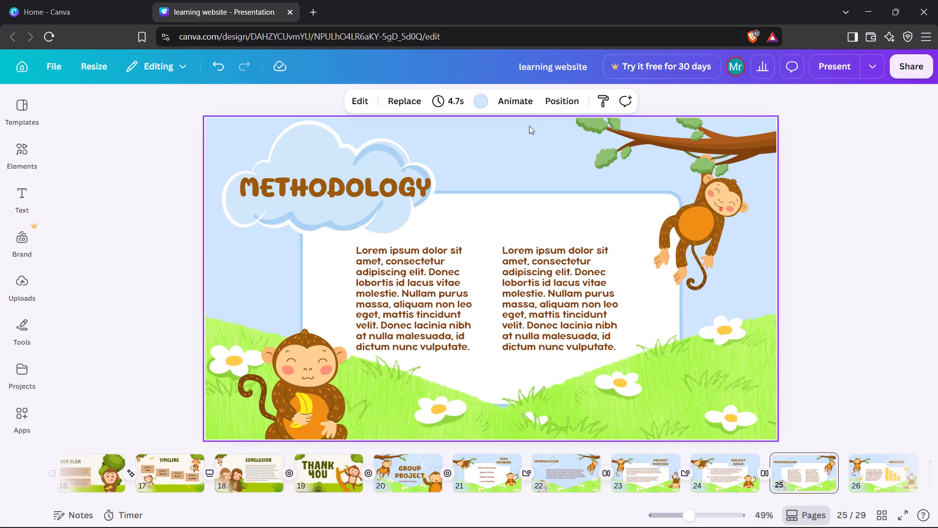
click(527, 107)
click(152, 255)
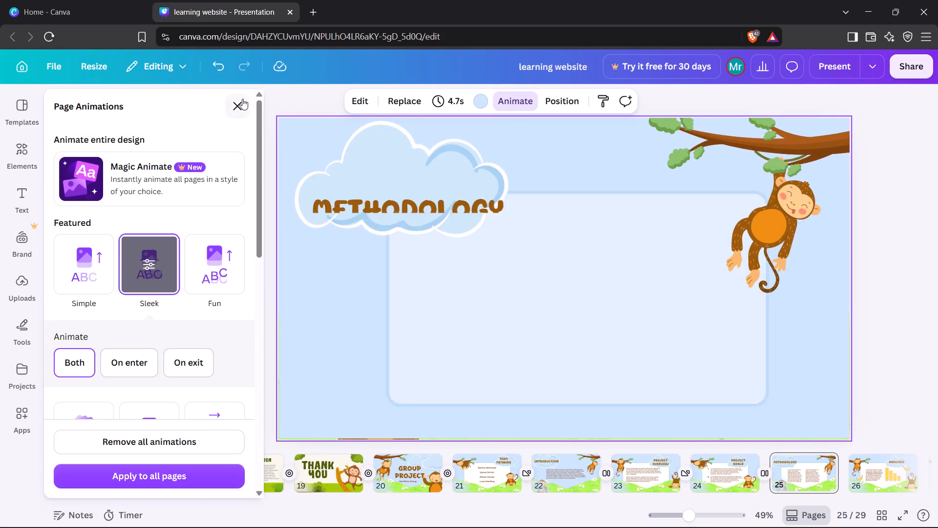
click(242, 99)
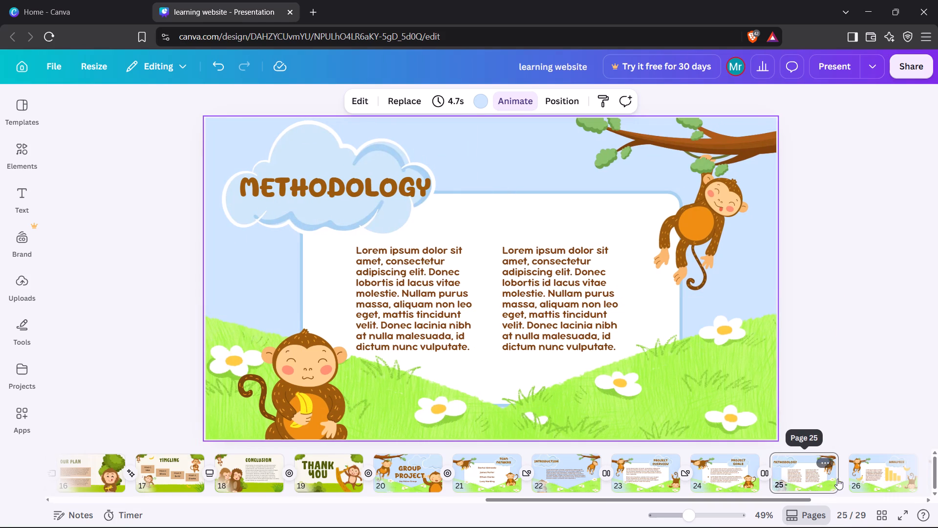
Add a Stack transition between the Methodology and Analysis slides.
click(844, 484)
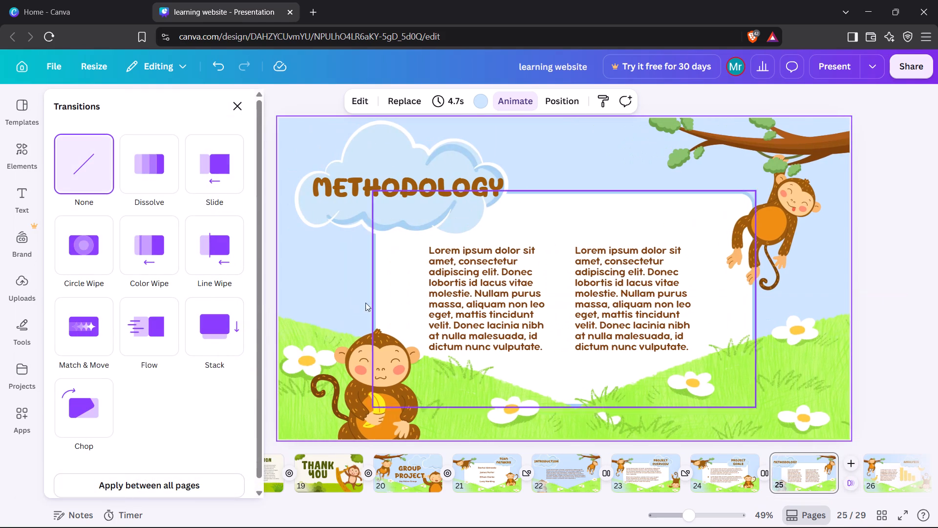
click(238, 328)
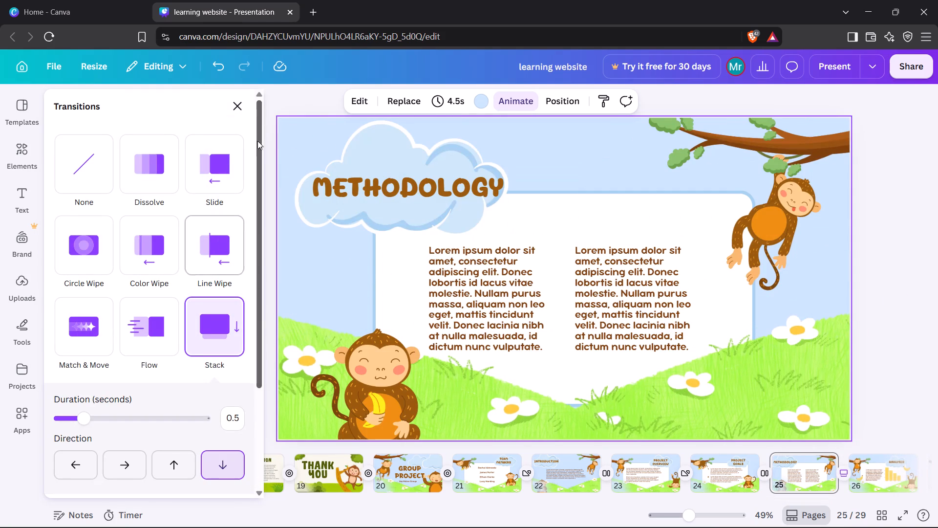
click(231, 102)
Move the bar chart on the Analysis slide slightly to the right, away from the paragraph.
click(875, 482)
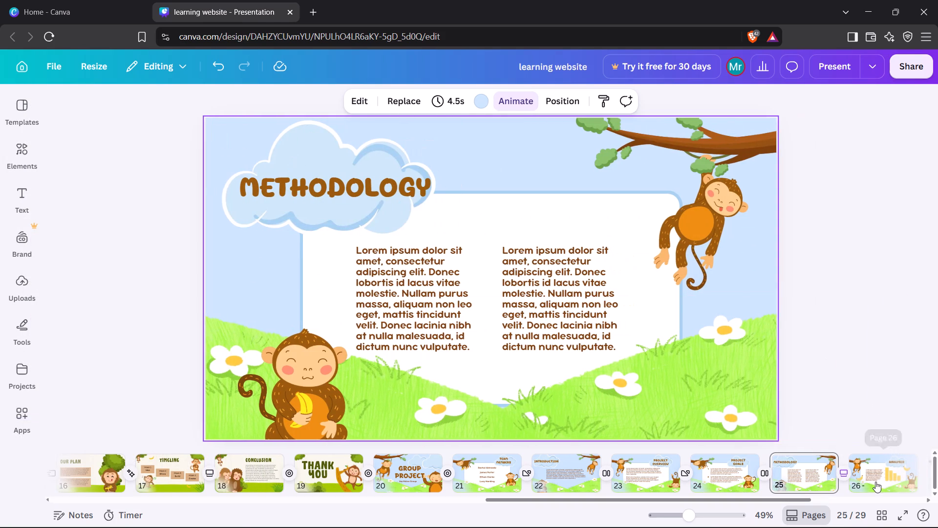
drag(611, 334, 618, 333)
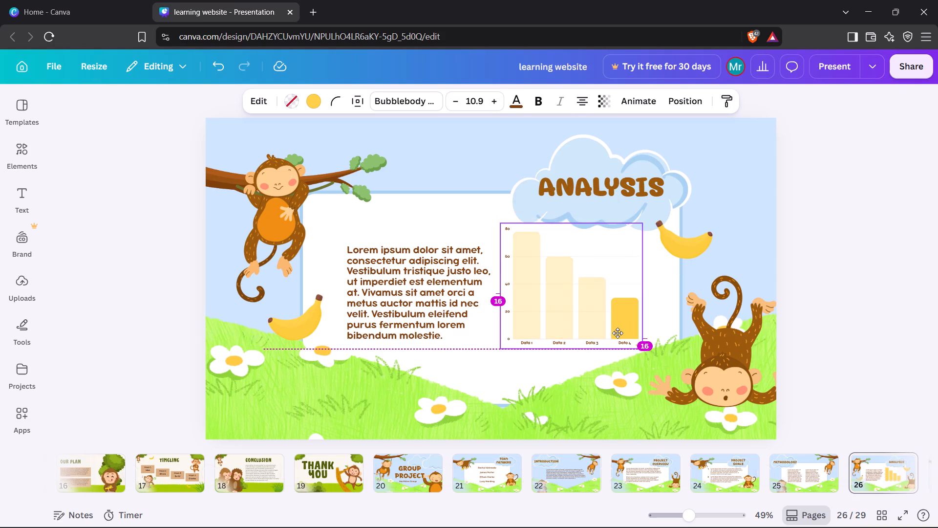
drag(618, 333, 629, 334)
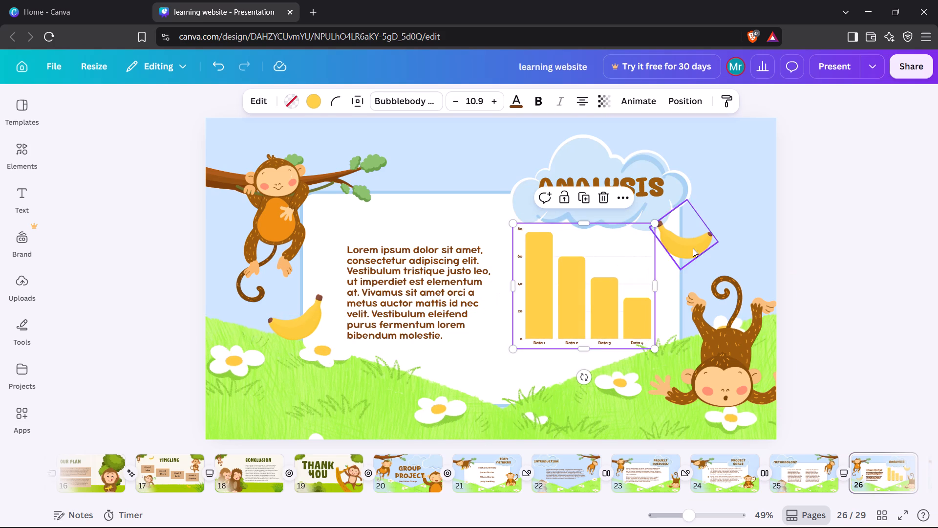
Delete the two loose bananas on either side of the text frame on the Analysis slide.
click(693, 248)
click(706, 173)
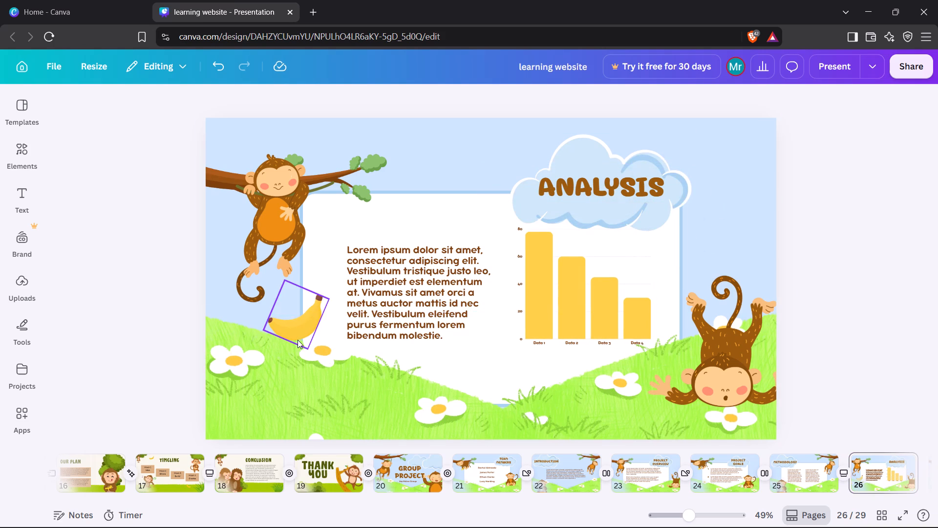
click(298, 340)
click(319, 252)
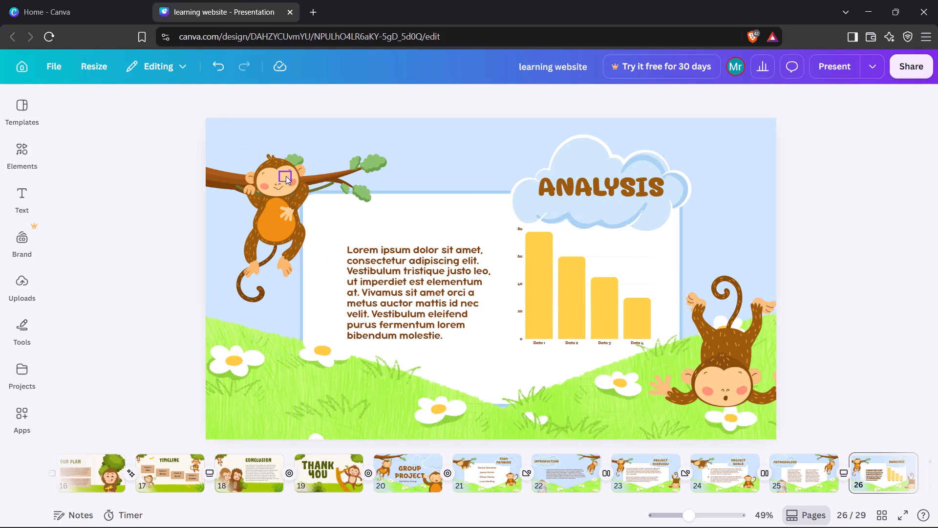
Delete the skin-coloured patches covering the eyes of the monkey hanging from the branch on the Analysis slide.
click(286, 175)
click(301, 140)
click(261, 177)
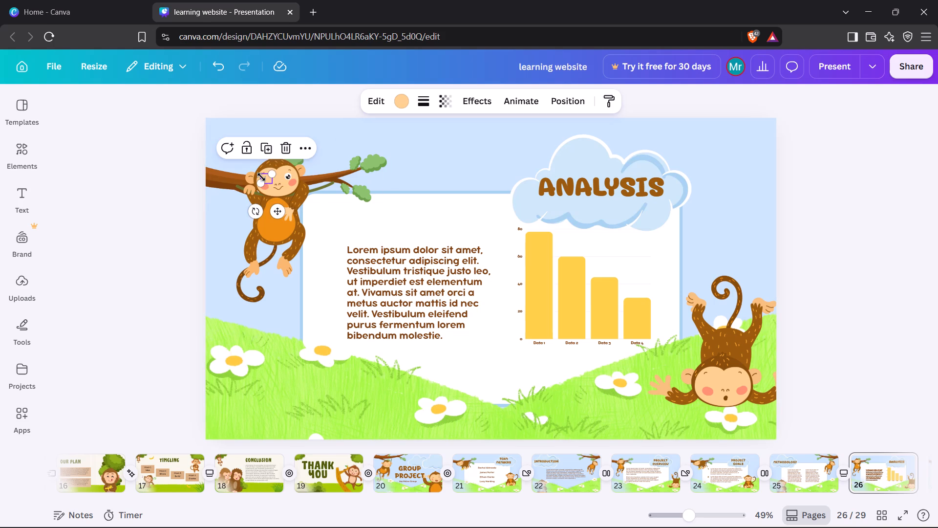
click(287, 148)
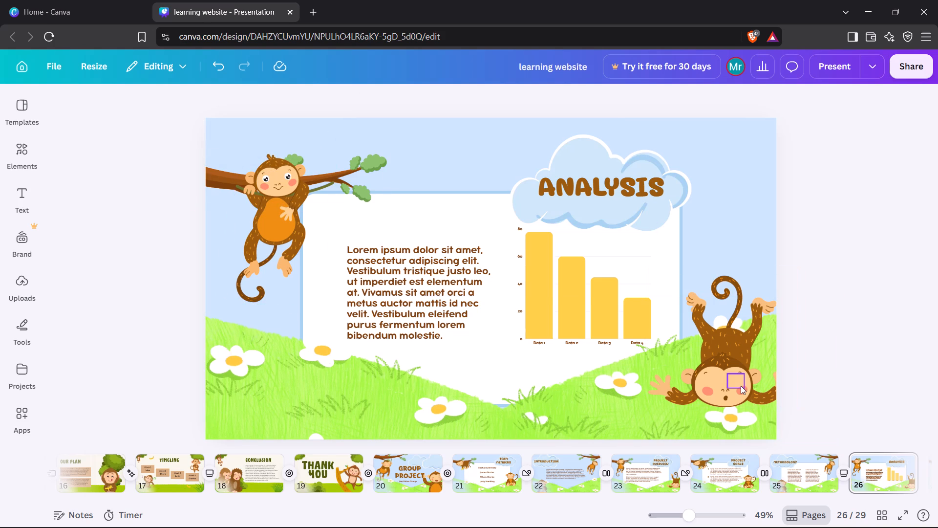
Delete the skin-coloured patches covering the upside-down monkey's eyes on the Analysis slide.
click(741, 386)
click(755, 346)
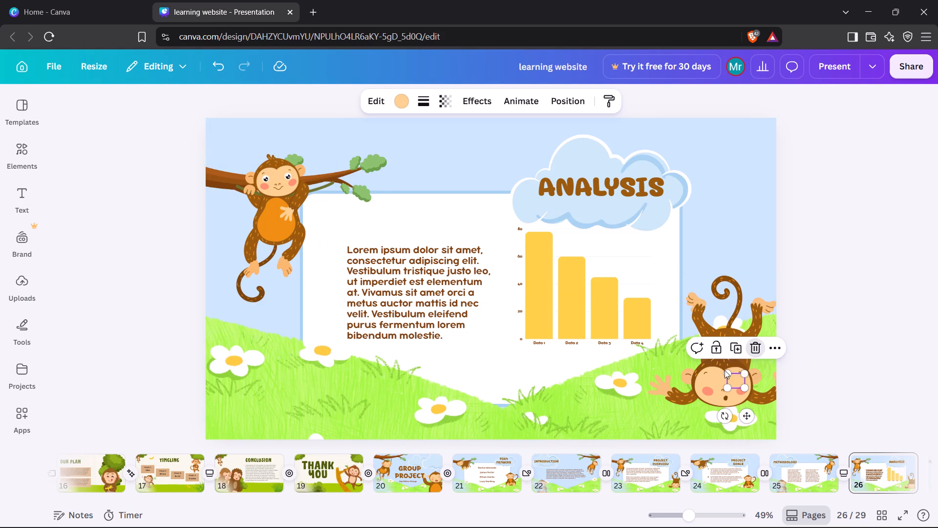
click(709, 382)
click(727, 353)
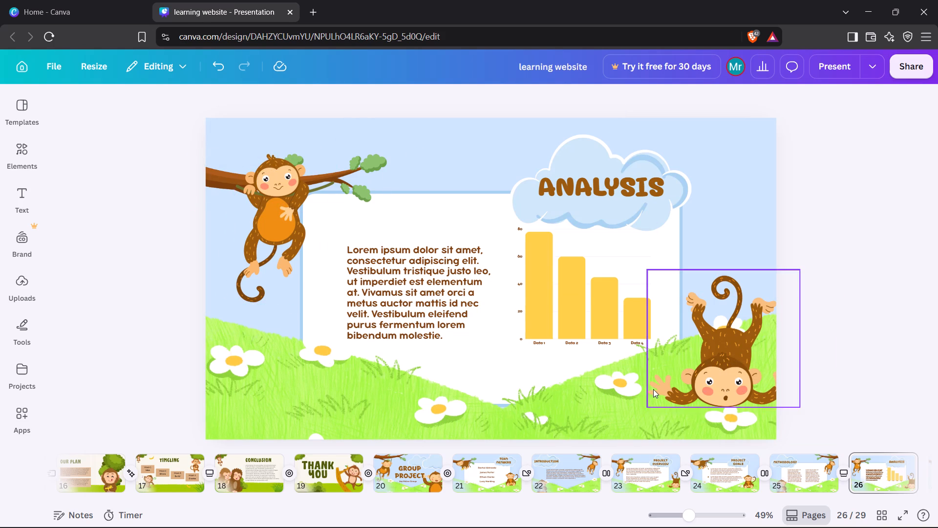
Apply the Rise page animation to the Analysis slide.
click(690, 198)
click(786, 137)
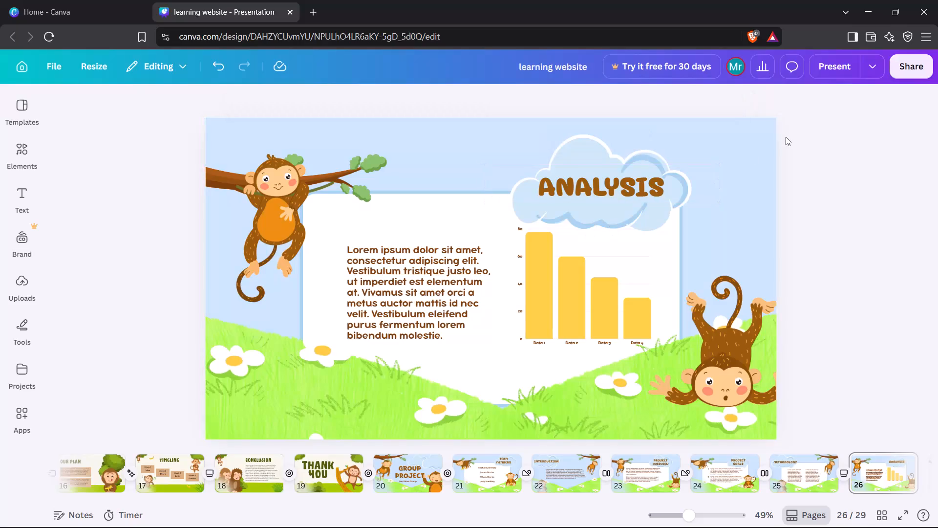
click(454, 145)
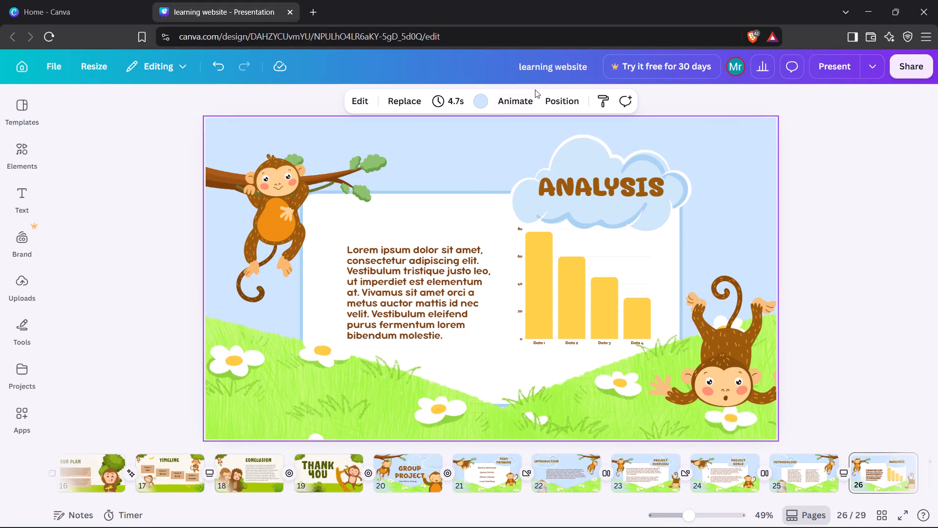
click(535, 89)
click(533, 92)
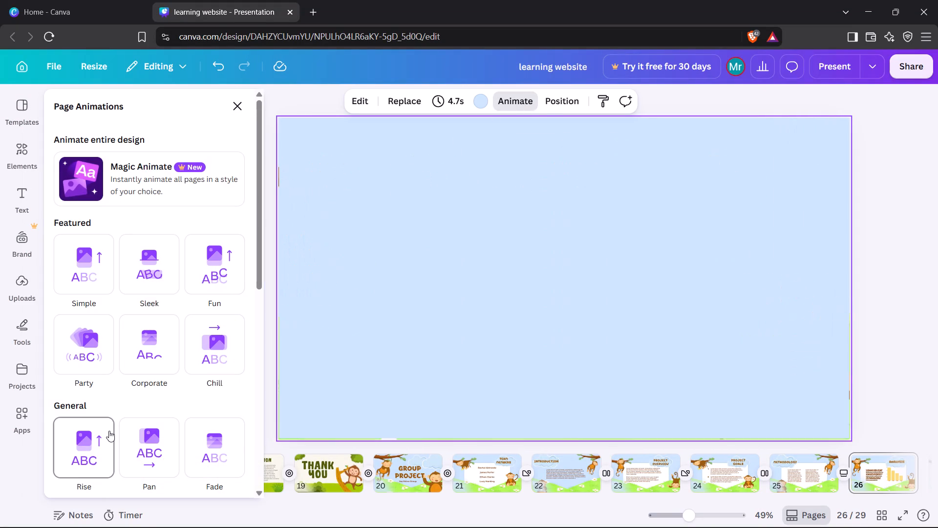
click(109, 431)
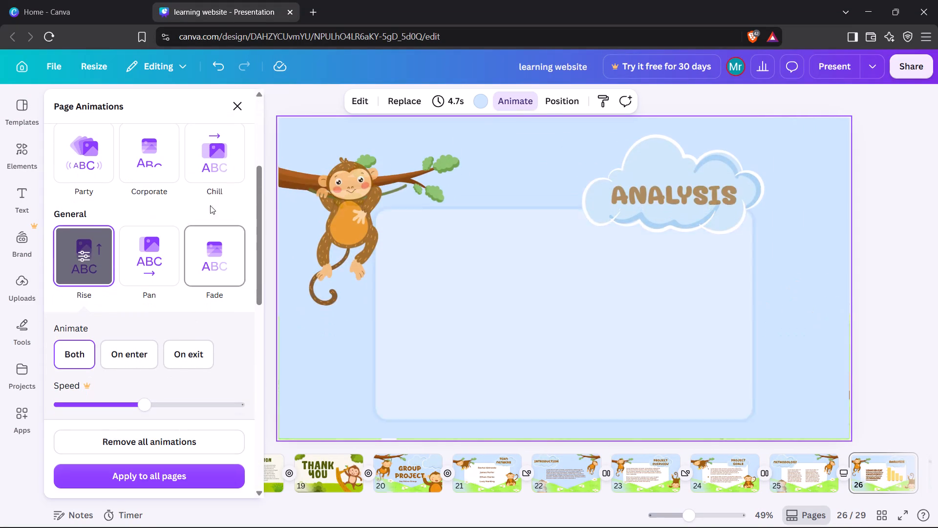
click(234, 114)
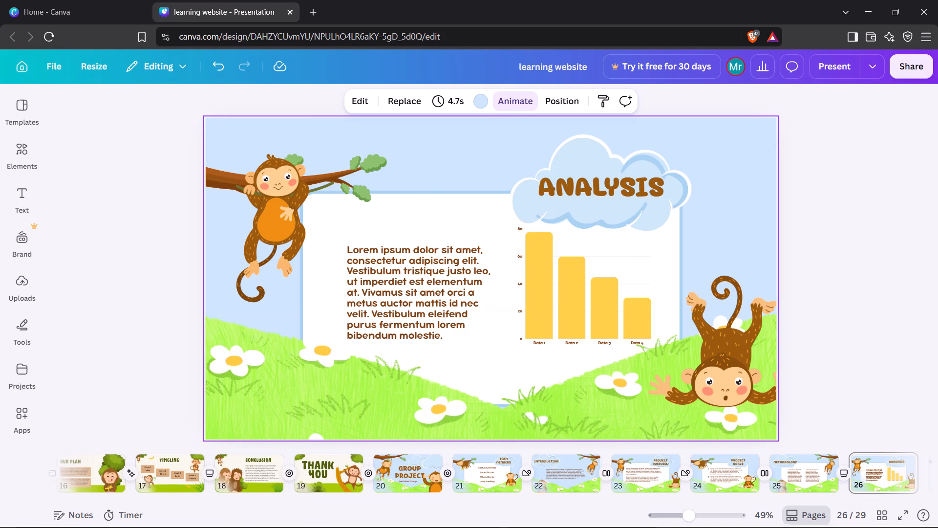
Add a Stack transition between the Analysis and Result slides.
scroll(839, 465, left, 3)
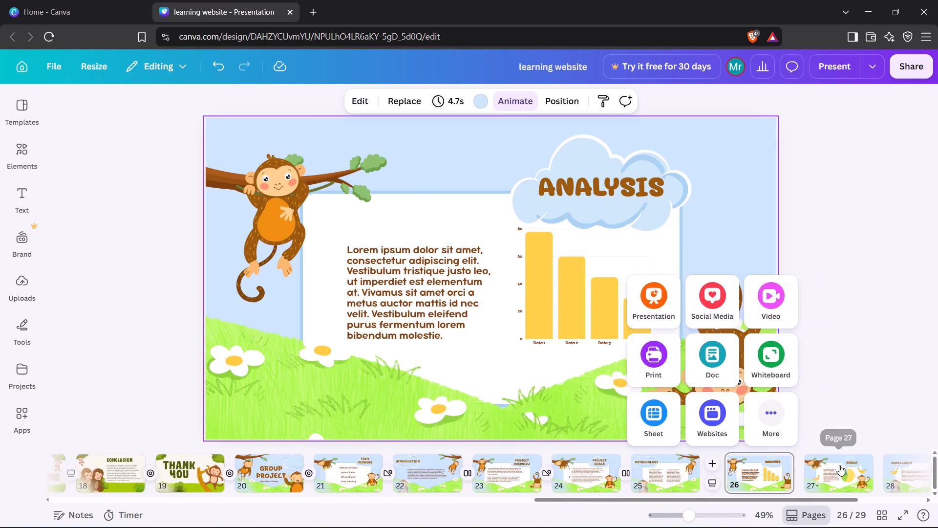
scroll(839, 465, left, 4)
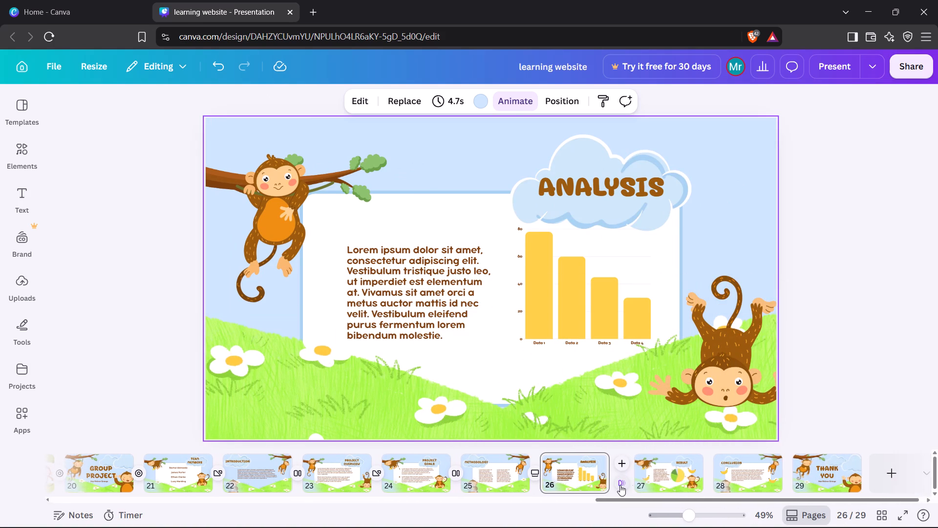
click(620, 485)
click(221, 298)
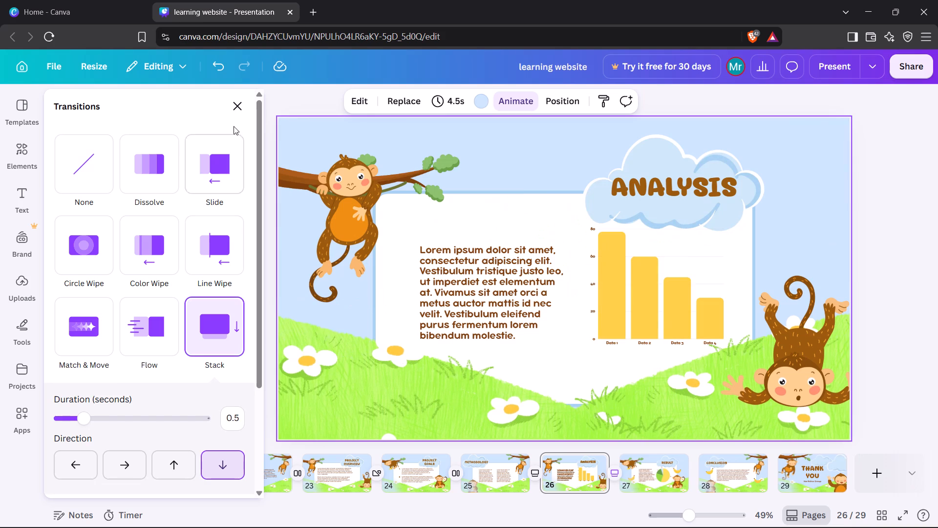
click(235, 110)
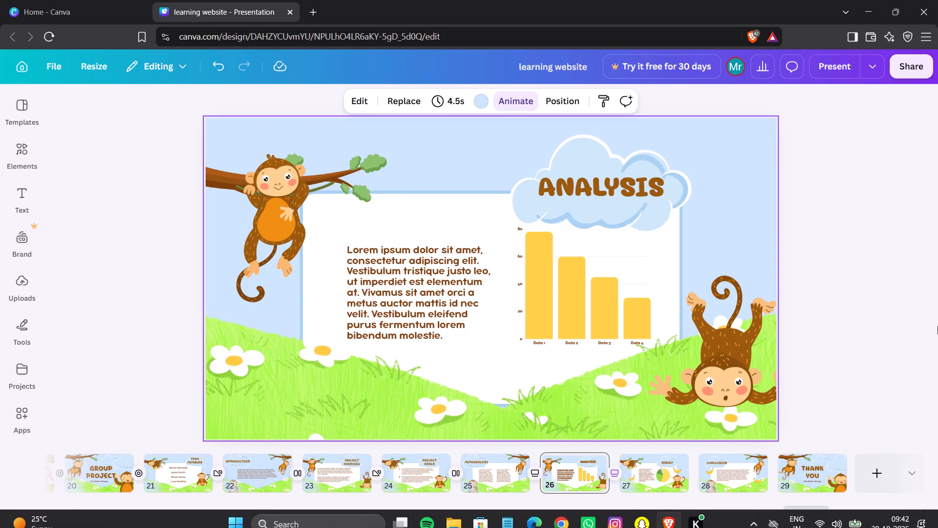
click(865, 346)
click(855, 360)
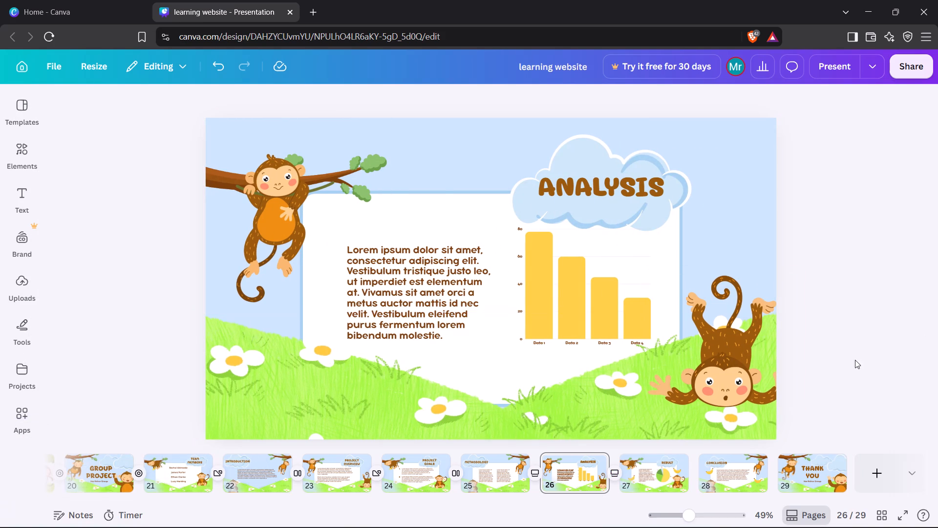
Shrink the pie chart on the Result slide and move it away from the body text towards the sitting monkey.
key(Right)
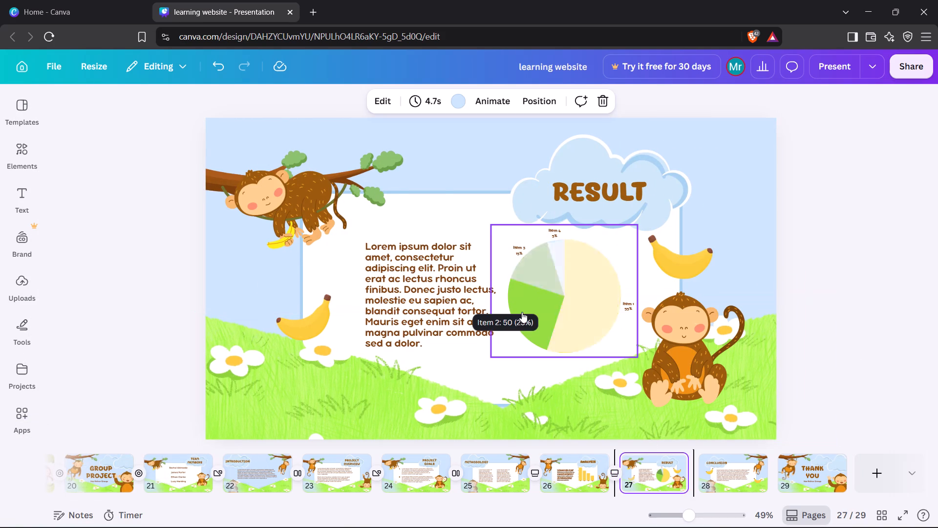
click(545, 304)
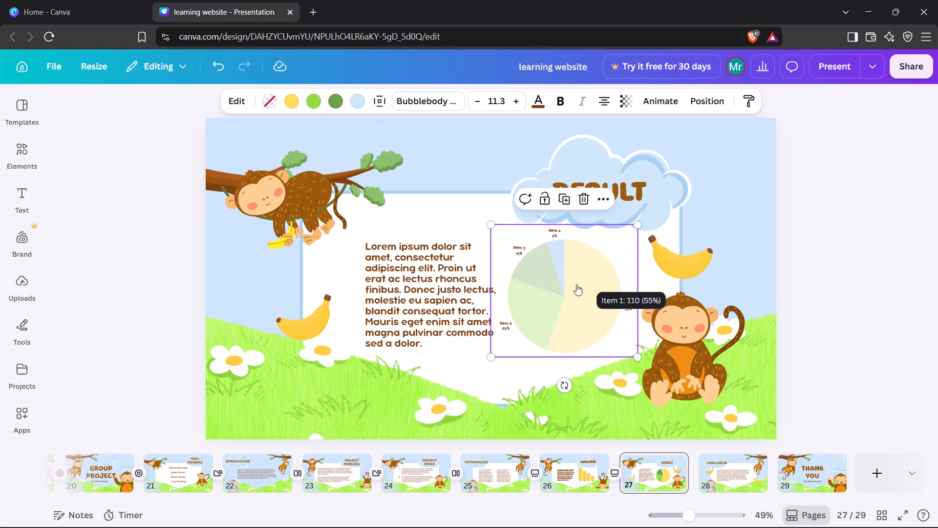
drag(637, 354, 631, 354)
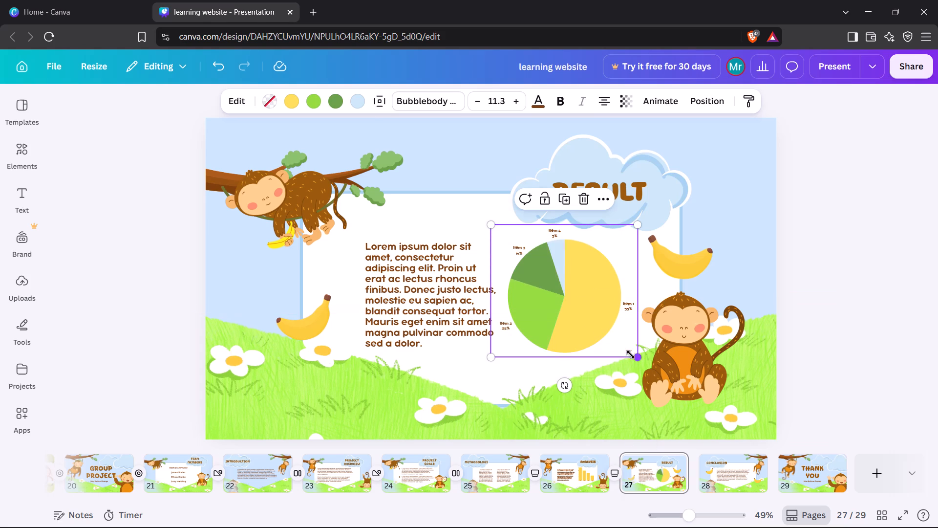
drag(631, 354, 617, 342)
drag(572, 283, 598, 297)
Delete the loose banana above the sitting monkey on the Result slide.
click(676, 251)
click(700, 180)
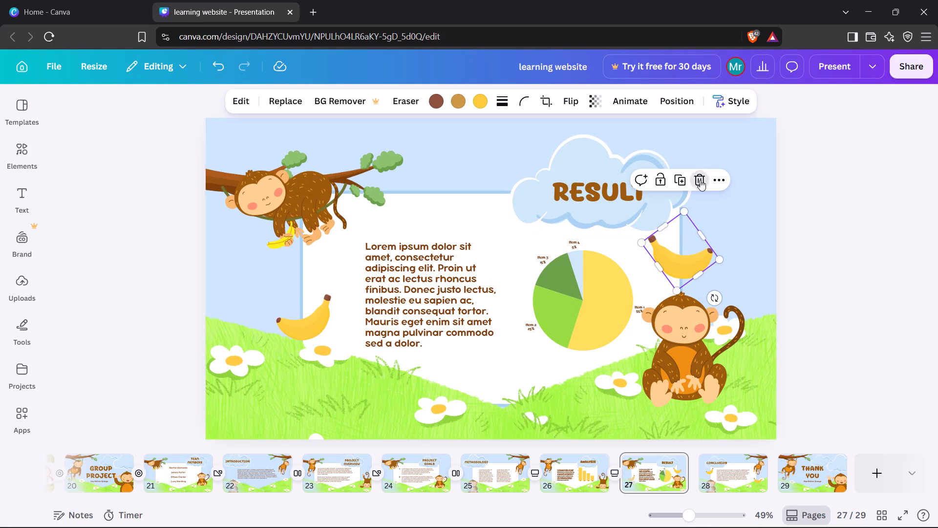
Delete the two skin-coloured patches covering the sitting monkey's eyes on the Result slide.
click(696, 314)
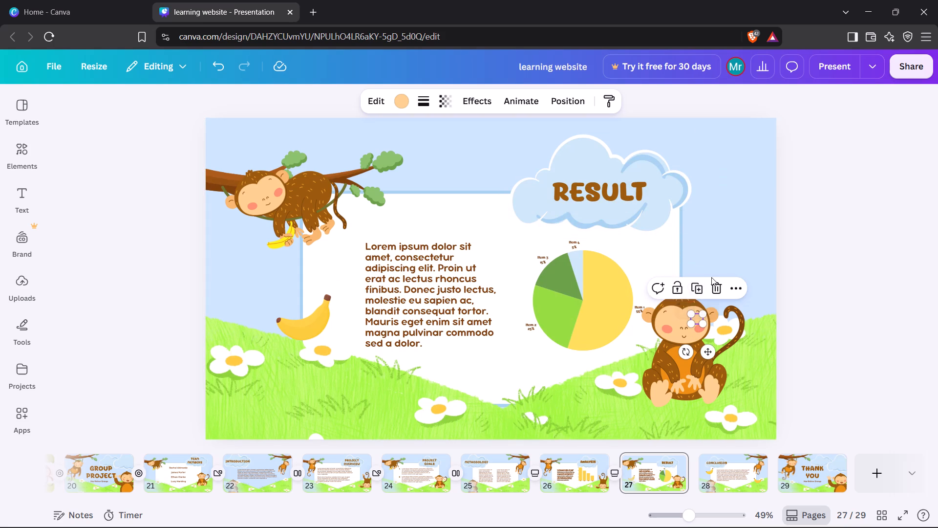
click(718, 290)
click(671, 318)
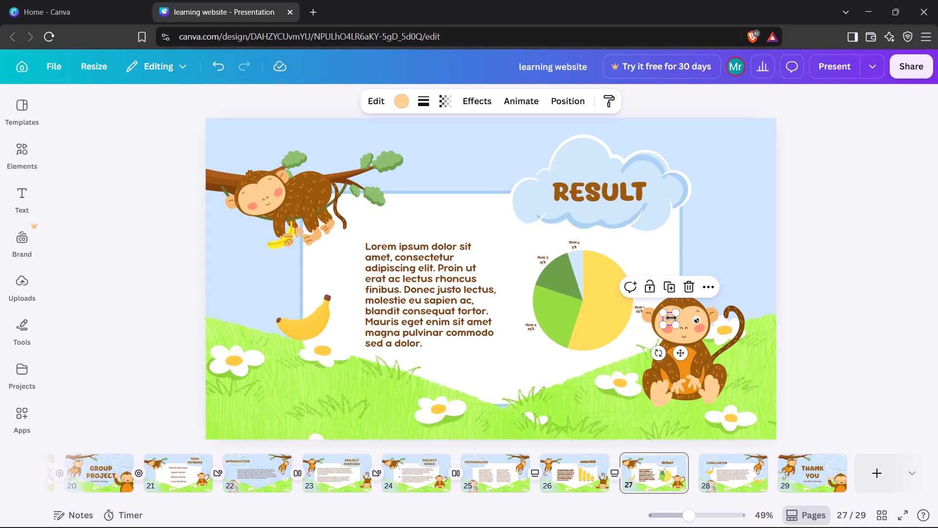
click(685, 291)
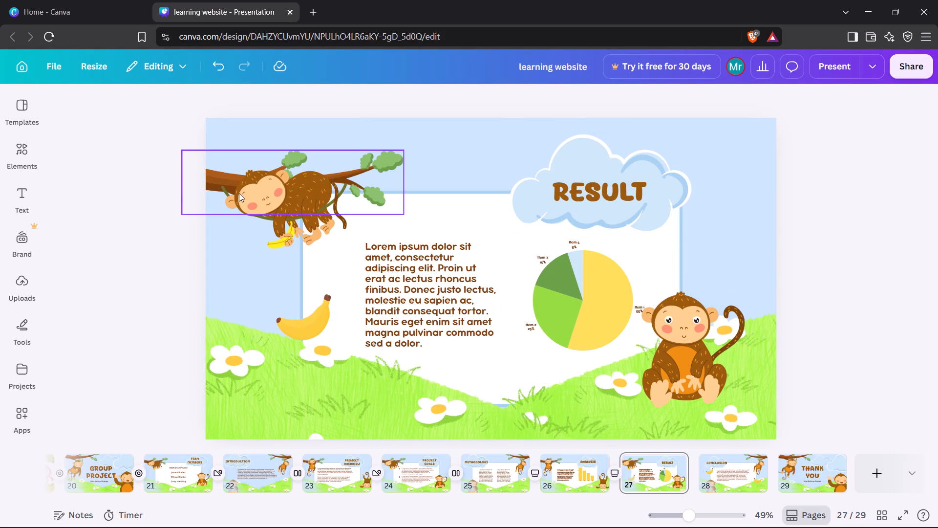
Delete the skin-coloured patches covering the eyes of the monkey lying on the branch on the Result slide.
click(251, 194)
click(275, 171)
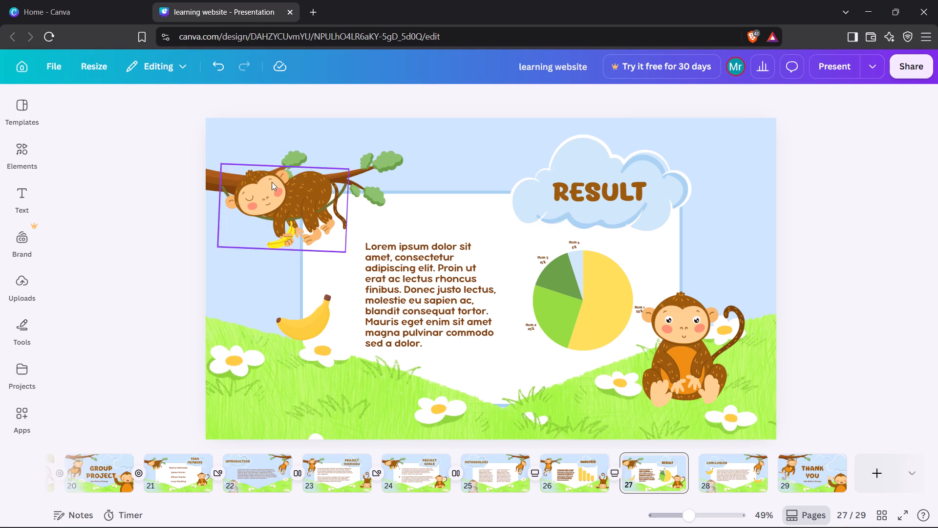
click(271, 187)
click(292, 157)
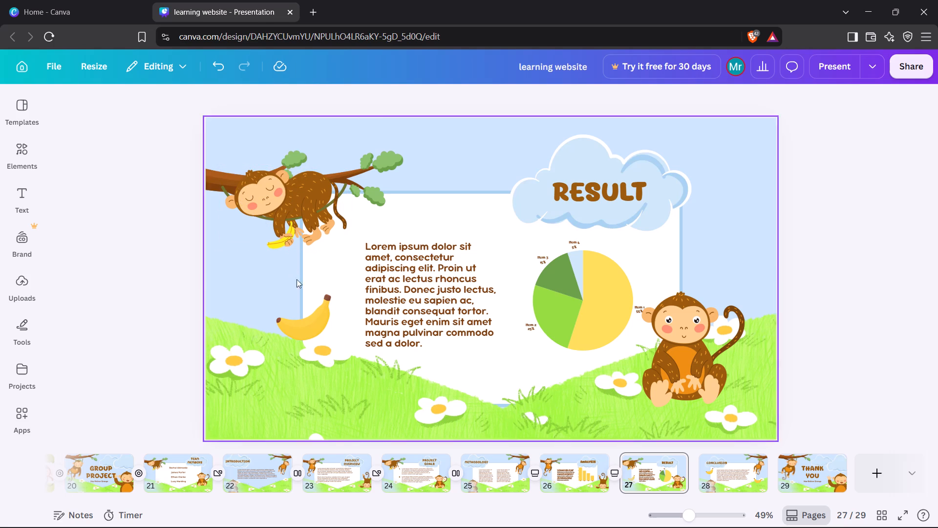
Delete the remaining loose banana below the branch monkey on the Result slide.
click(311, 306)
click(324, 253)
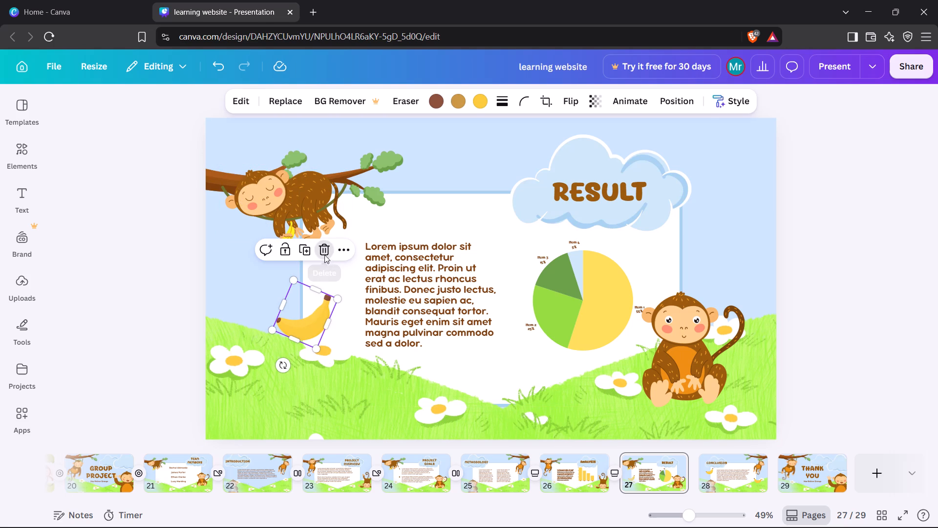
Apply the Wipe page animation to the Result slide.
click(734, 255)
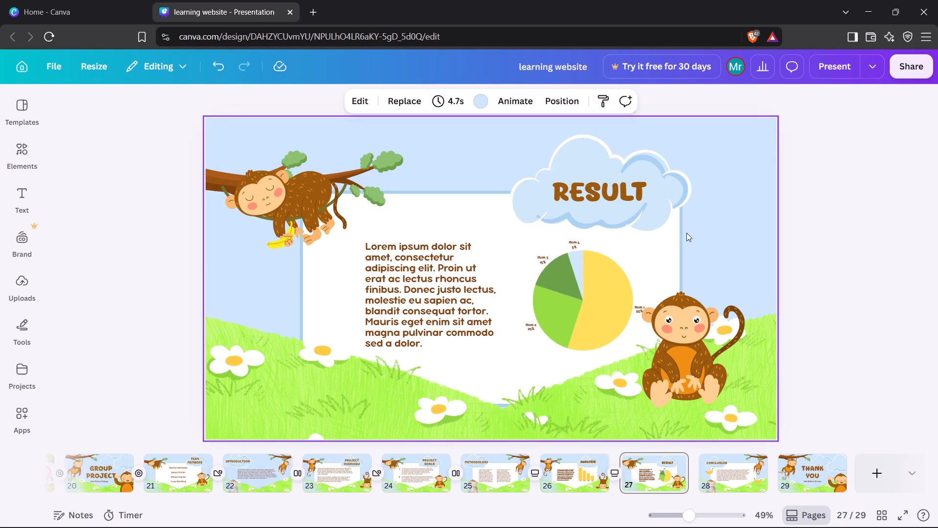
click(490, 147)
click(509, 90)
click(493, 144)
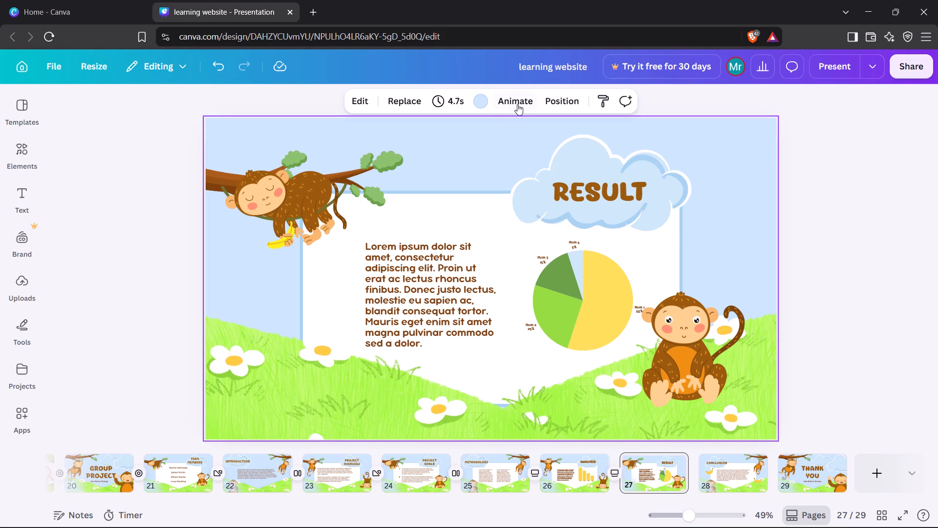
click(518, 103)
click(184, 289)
click(184, 289)
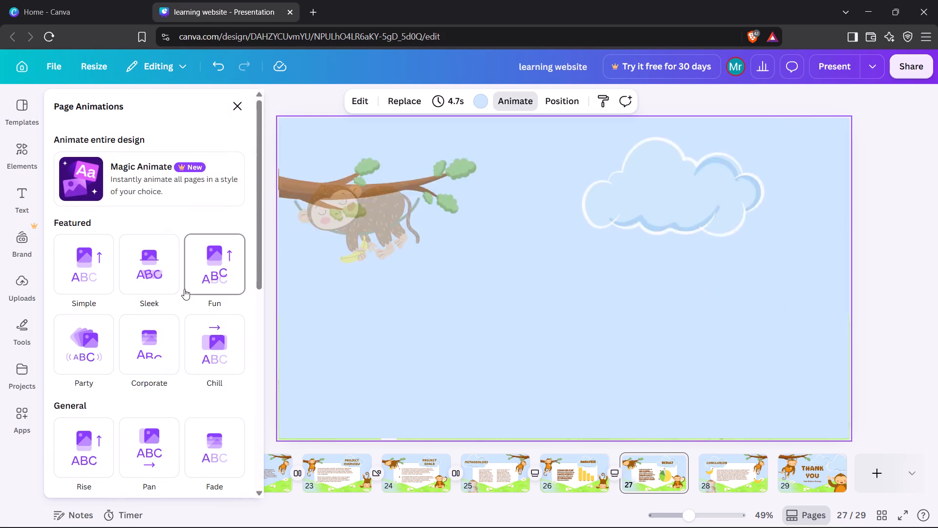
scroll(180, 332, down, 4)
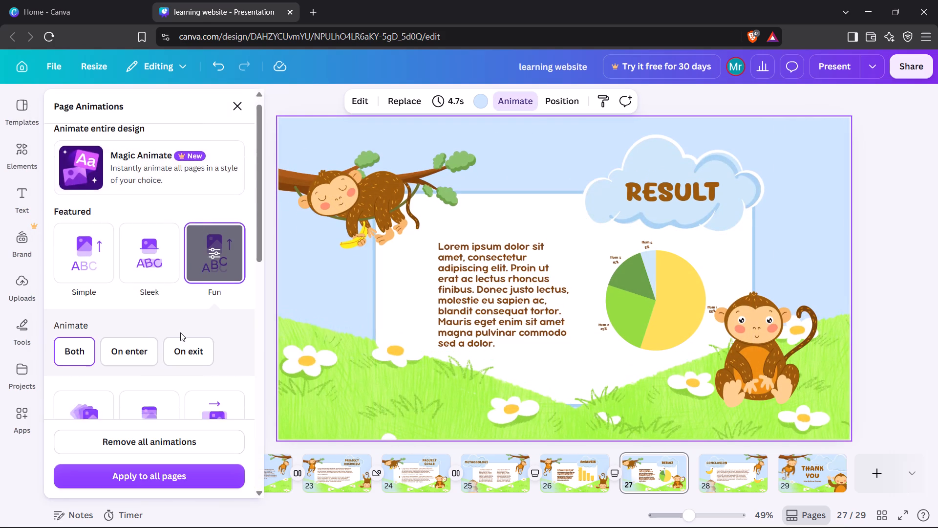
scroll(180, 334, down, 1)
click(164, 334)
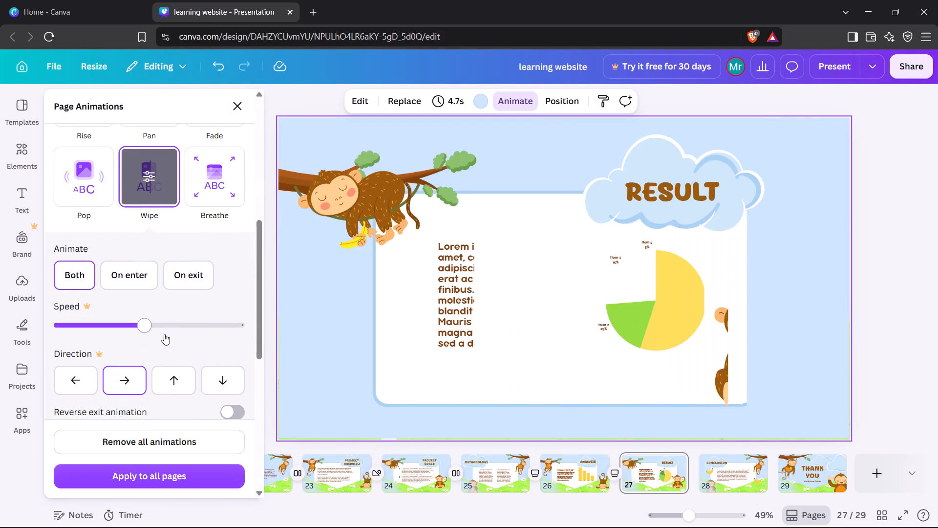
click(238, 107)
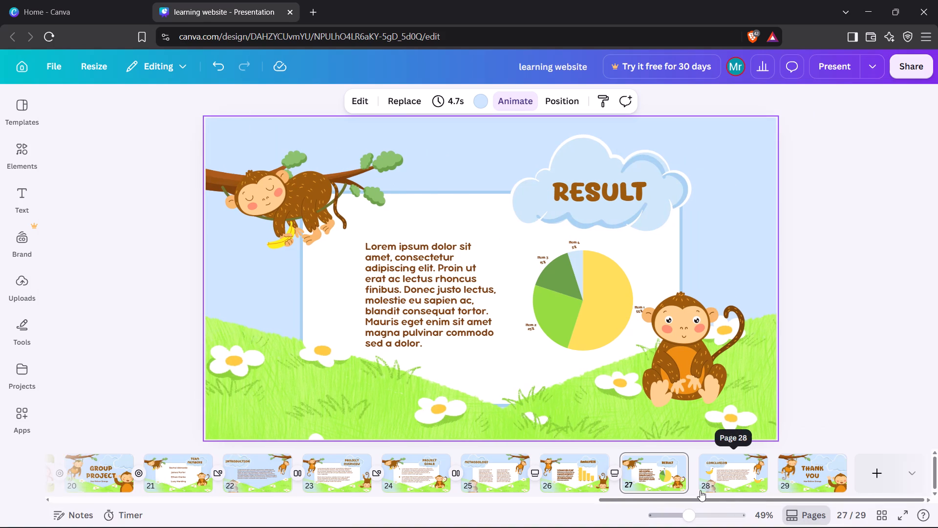
Add a Flow transition with upward direction between the Result and Conclusion slides.
click(697, 489)
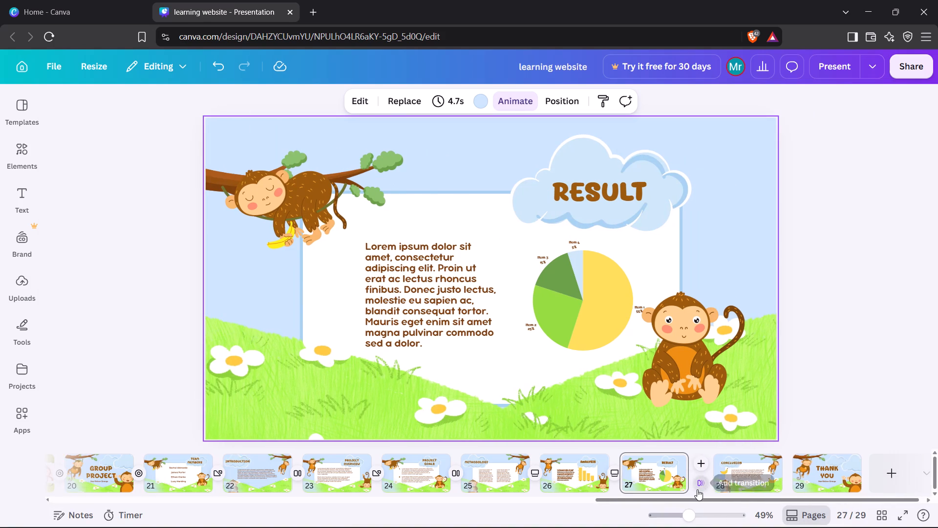
click(211, 307)
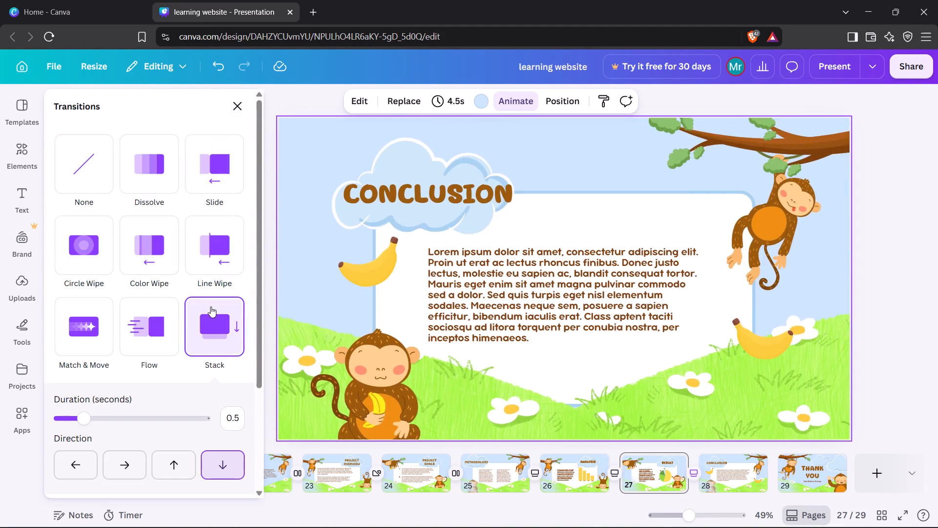
click(152, 308)
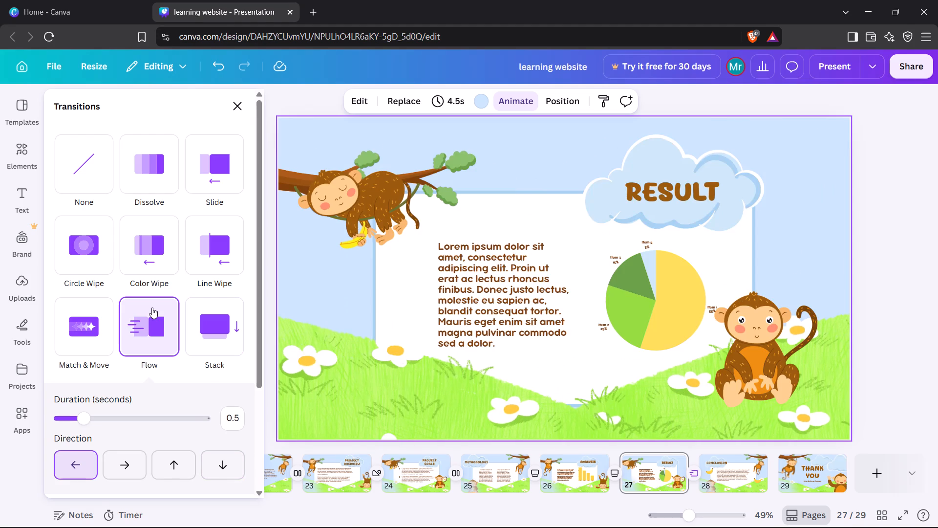
click(189, 460)
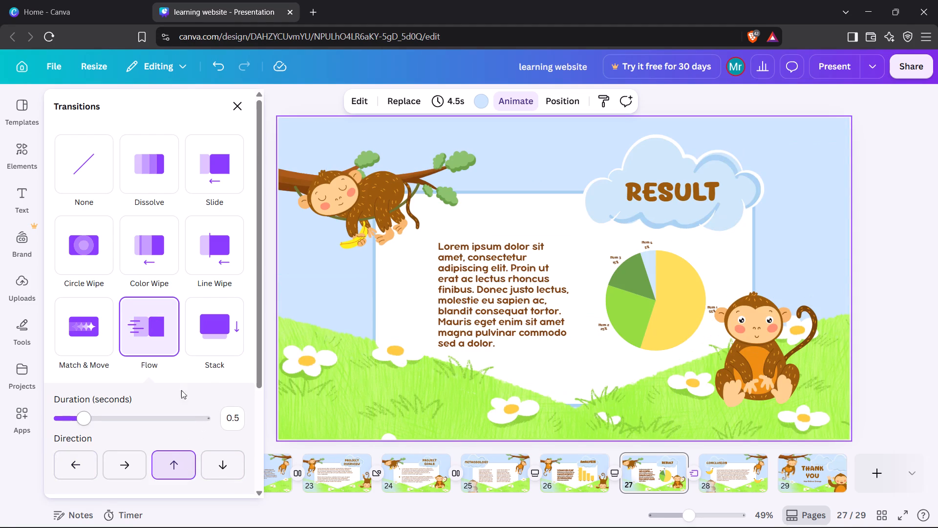
click(248, 110)
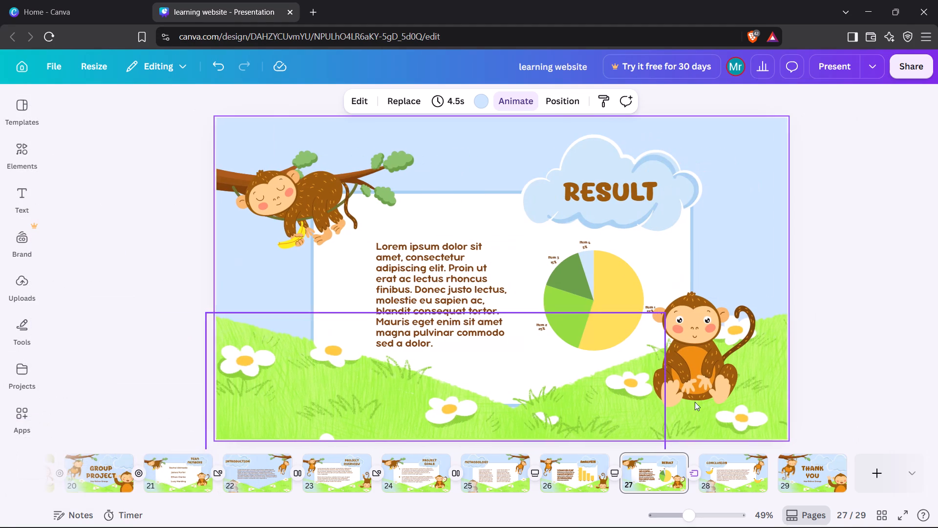
click(797, 408)
Delete the two loose bananas on either side of the text frame on the Conclusion slide.
key(Right)
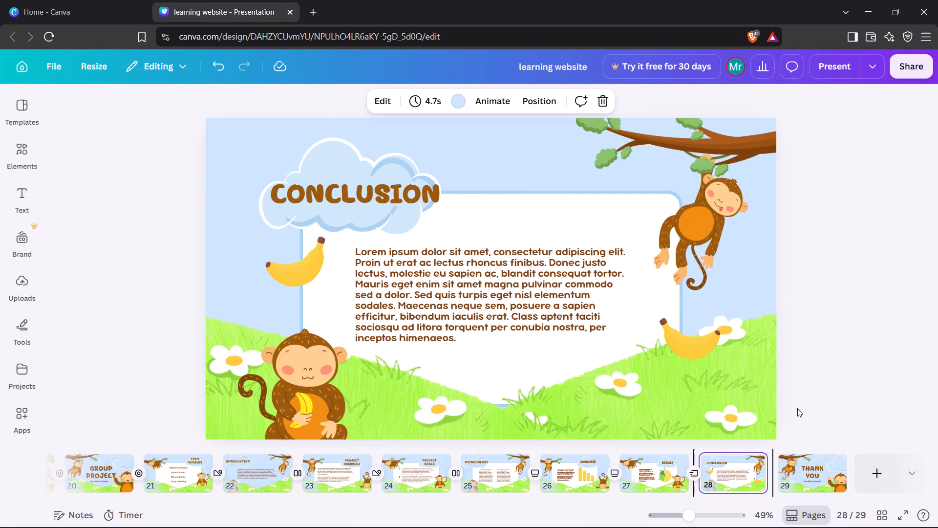
click(274, 279)
click(312, 192)
click(678, 346)
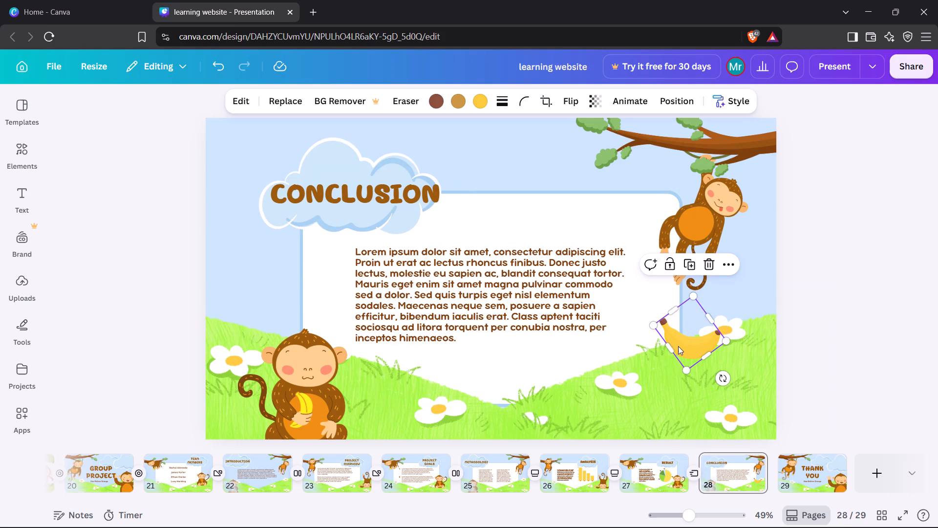
click(710, 266)
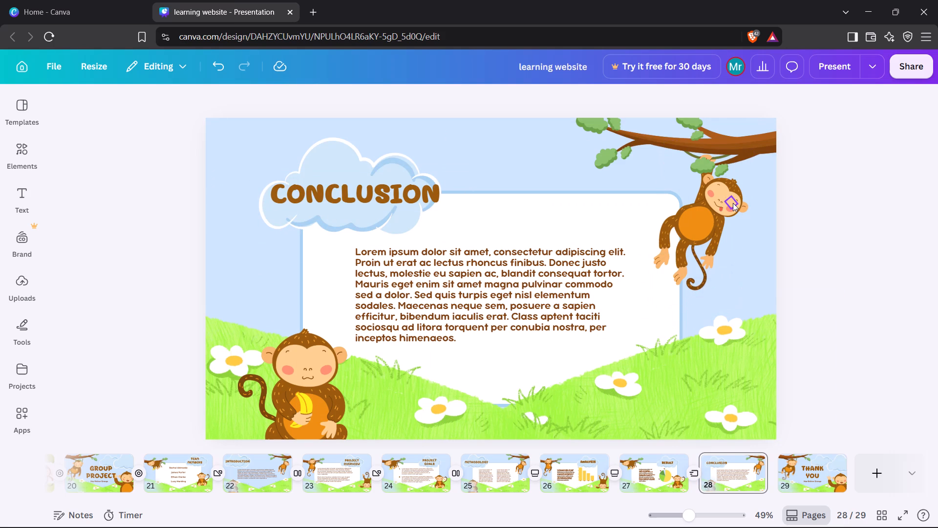
Delete the skin-coloured patches covering the eyes of the monkey hanging from the branch on the Conclusion slide.
click(733, 203)
click(746, 170)
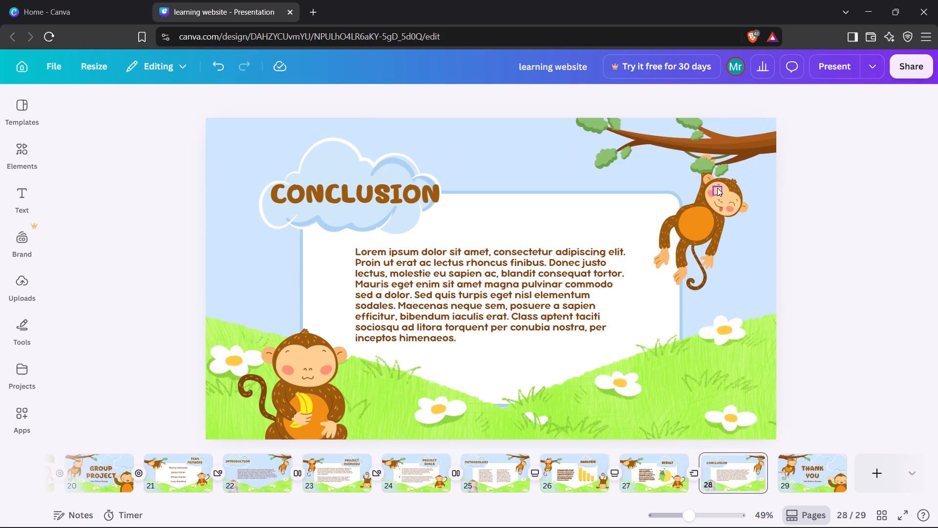
click(717, 188)
click(735, 159)
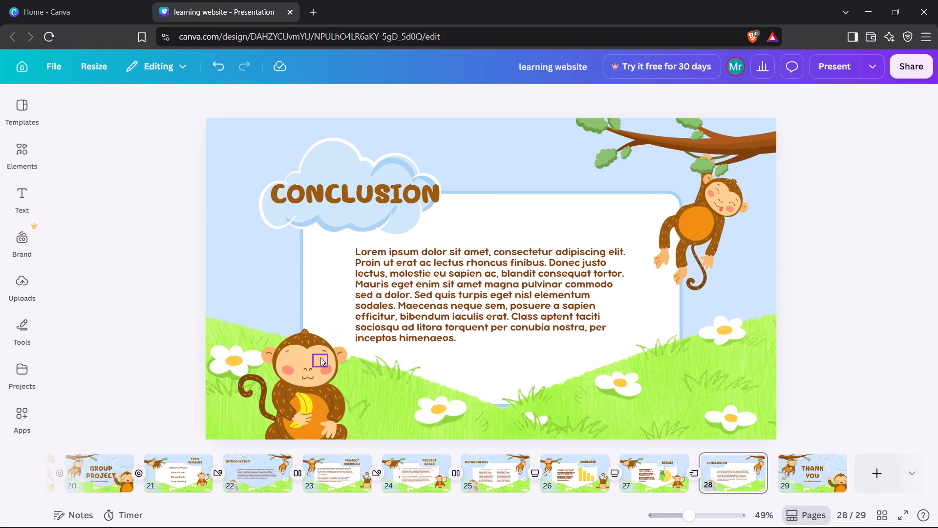
Delete the skin-coloured patches covering the eyes of the banana-holding monkey on the Conclusion slide.
click(316, 358)
click(337, 326)
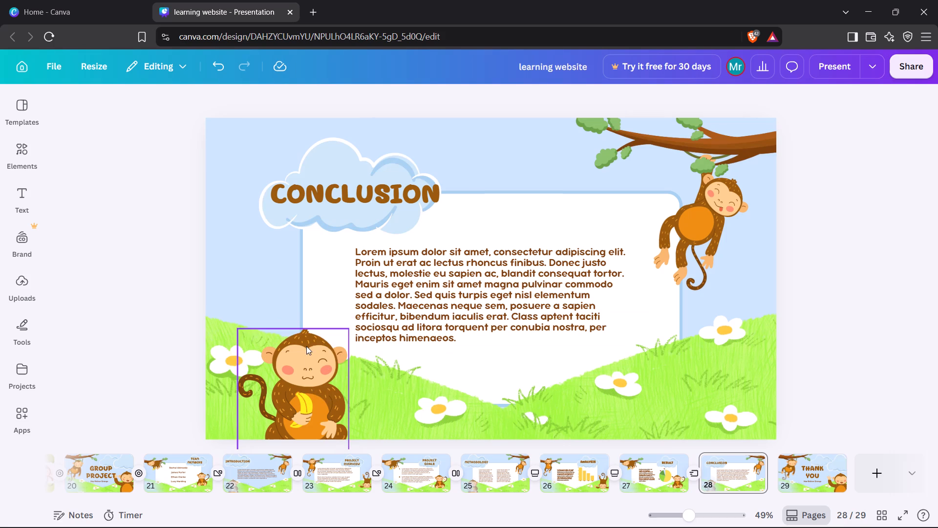
click(292, 358)
click(313, 336)
Apply the Wipe page animation to the Conclusion slide.
click(269, 268)
click(497, 96)
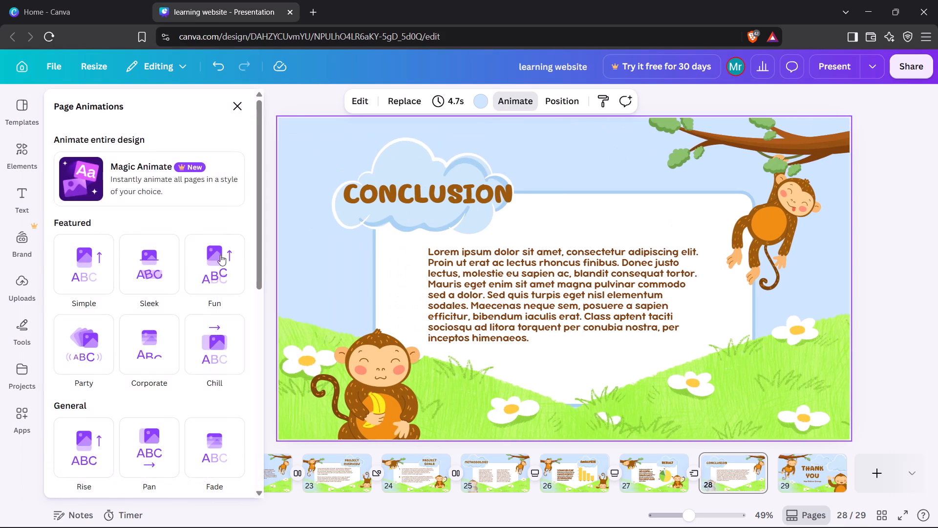
scroll(178, 367, down, 2)
click(154, 387)
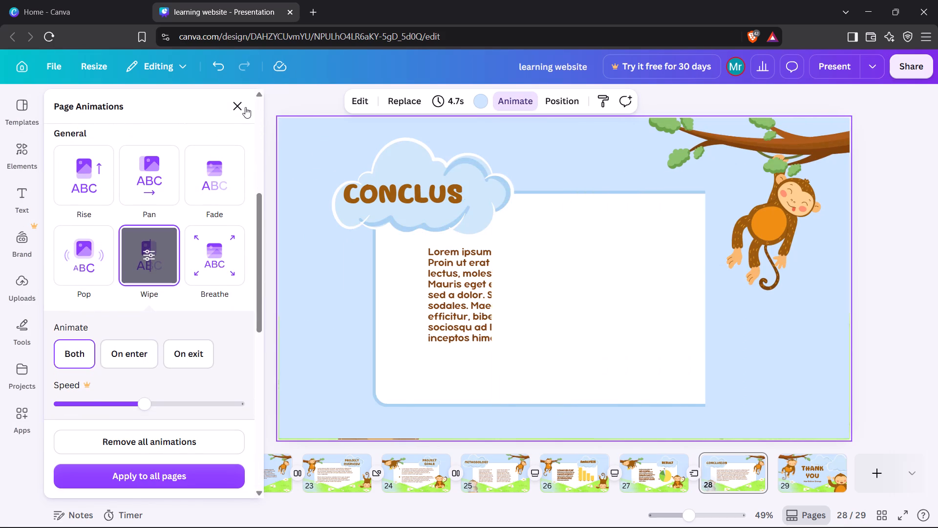
Add a Match & Move transition with a duration of 1.2 seconds between the Conclusion and Thank You slides.
click(238, 109)
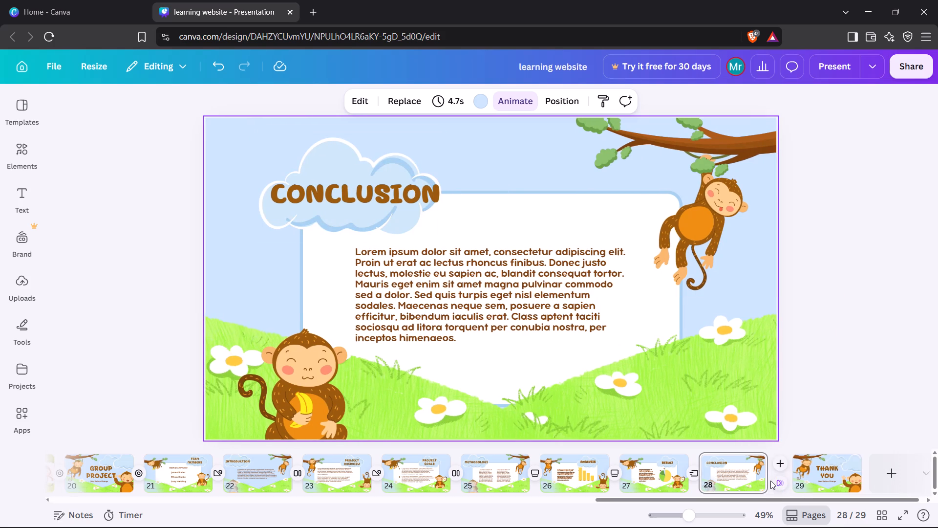
click(778, 485)
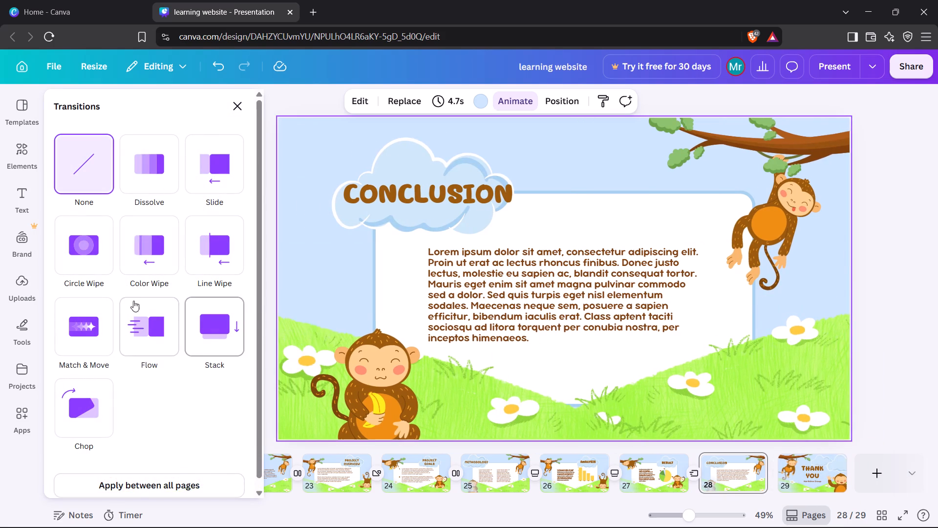
click(89, 306)
click(125, 418)
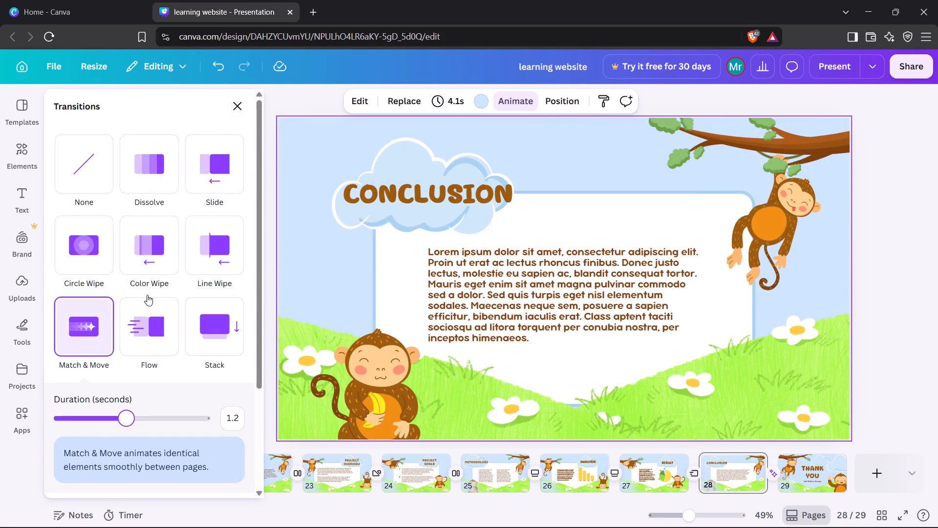
click(237, 116)
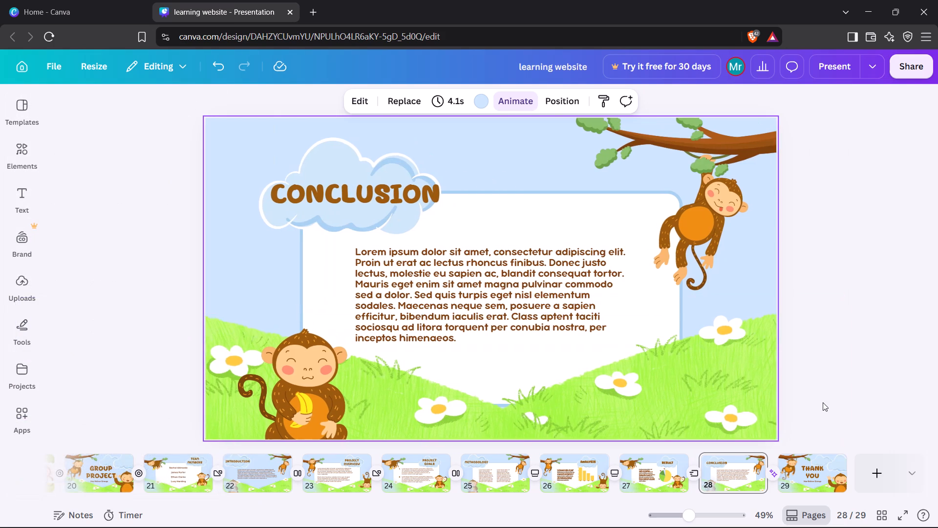
Delete the skin-coloured patches covering the eyes of the waving monkey on the Thank You slide.
click(824, 403)
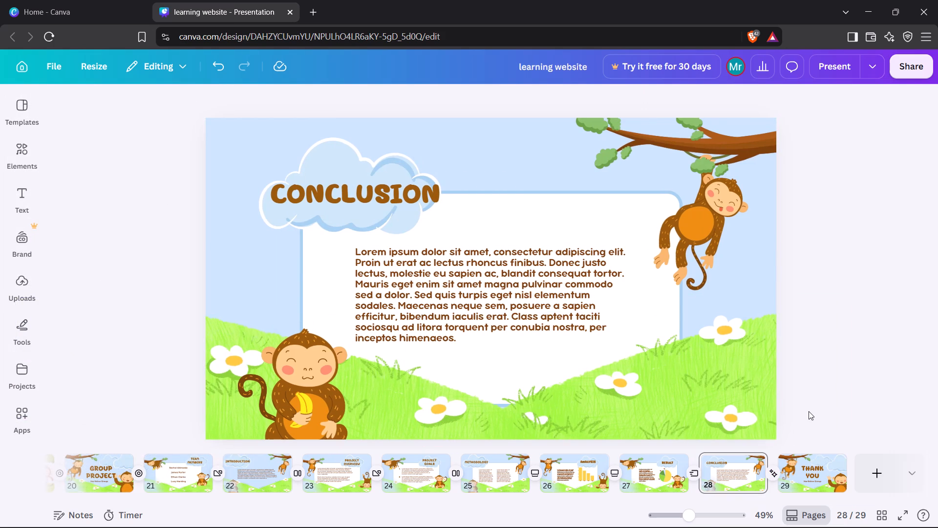
key(Right)
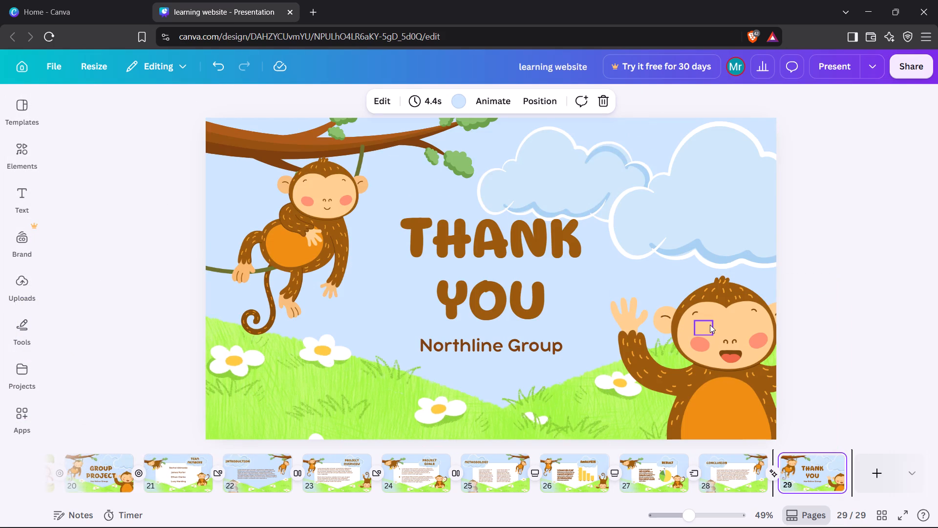
click(710, 325)
click(724, 298)
click(739, 330)
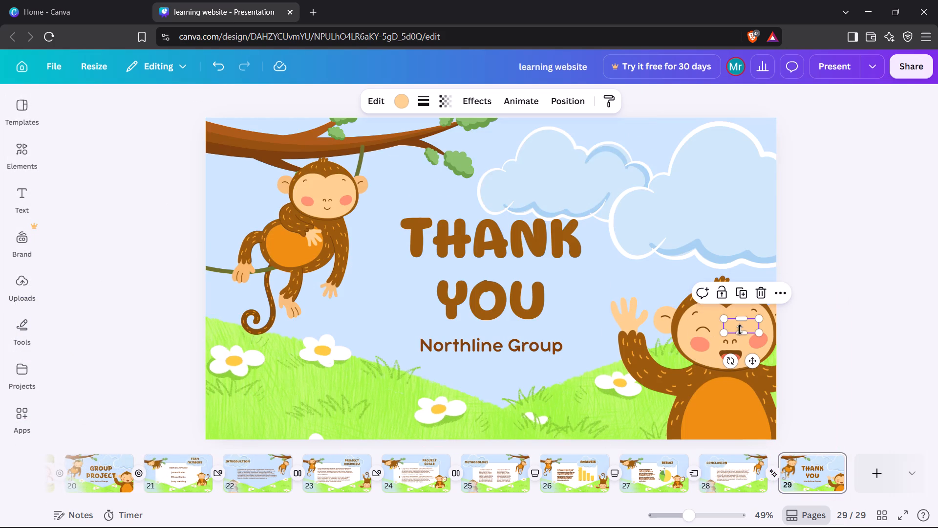
click(761, 289)
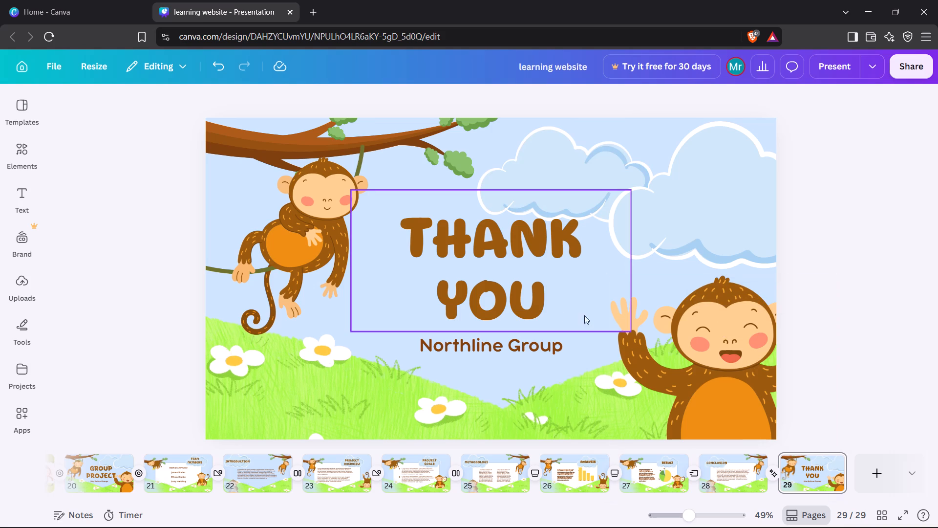
Delete the skin-coloured patches covering the eyes of the monkey hanging from the branch on the Thank You slide.
click(313, 182)
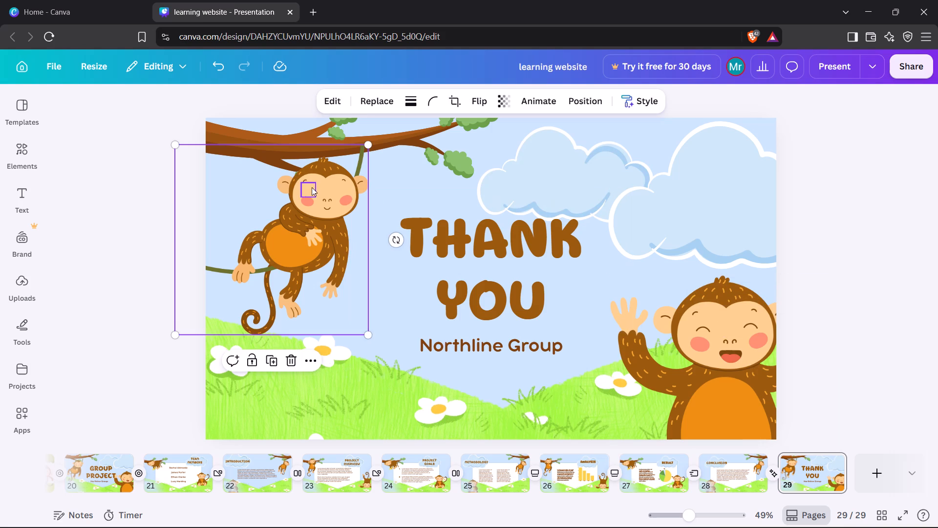
click(312, 187)
click(330, 158)
click(339, 191)
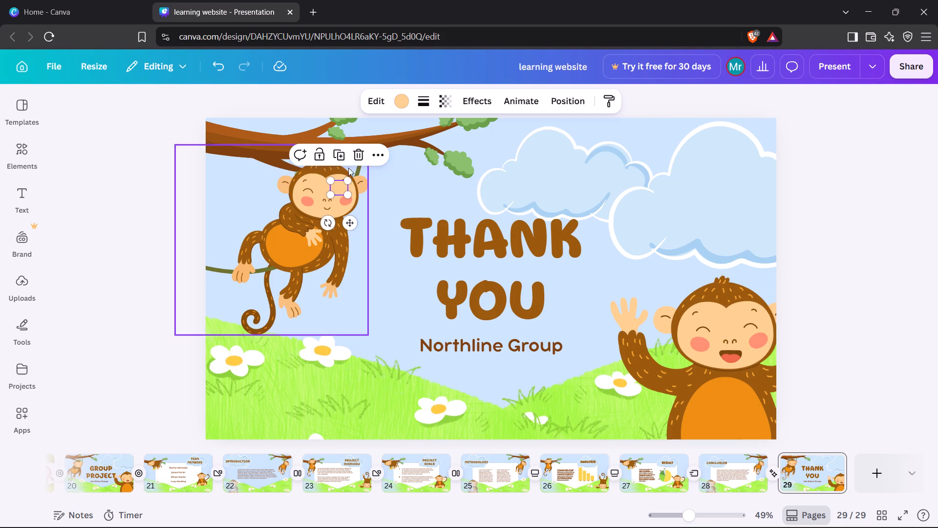
click(352, 160)
Move the flowered grass hill beneath the hanging monkey on the Thank You slide slightly up and towards the waving monkey.
click(382, 273)
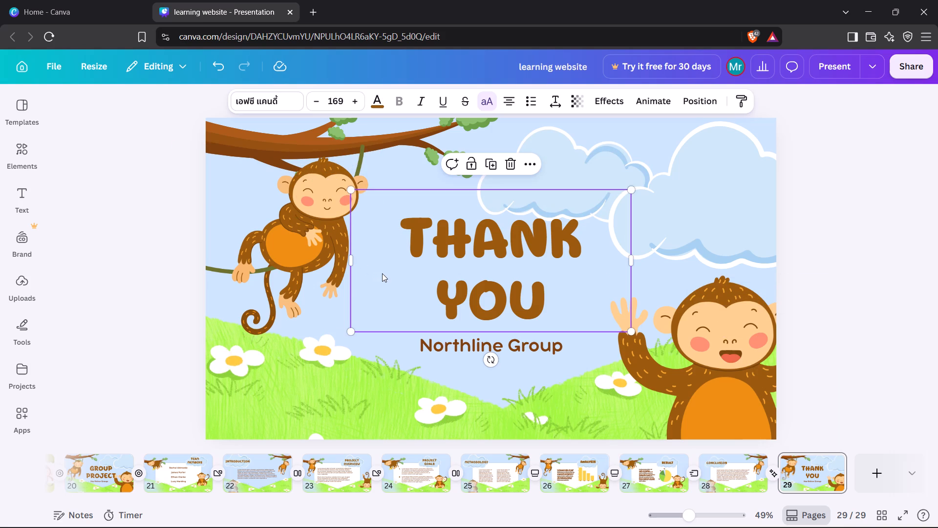
click(336, 376)
drag(336, 376, 344, 376)
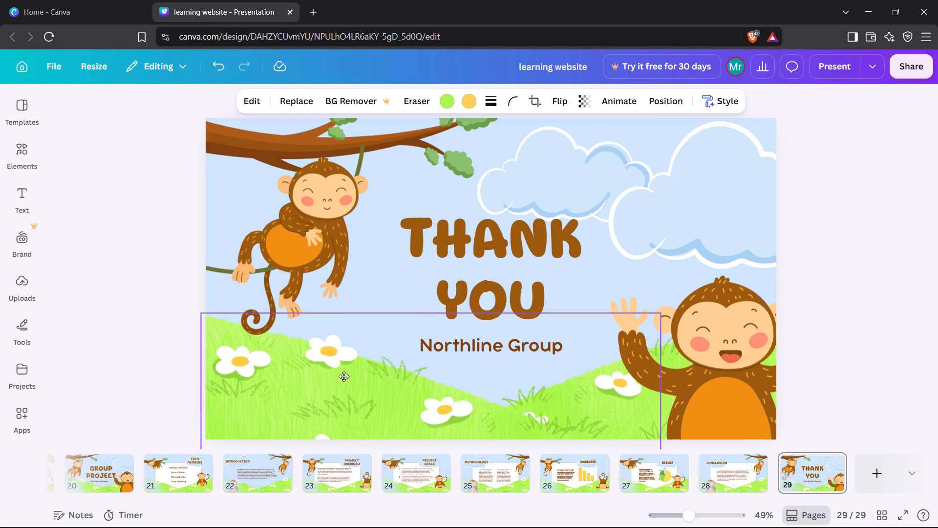
drag(344, 376, 352, 370)
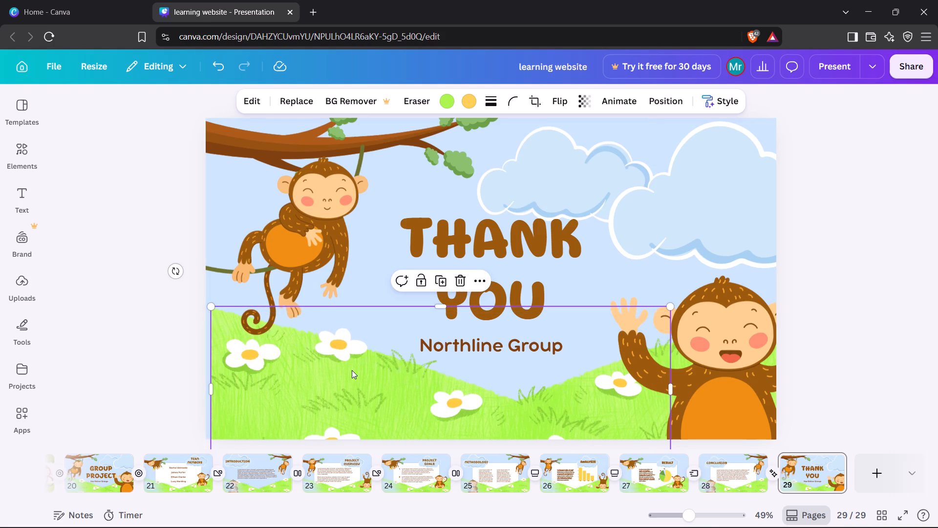
drag(347, 381, 358, 374)
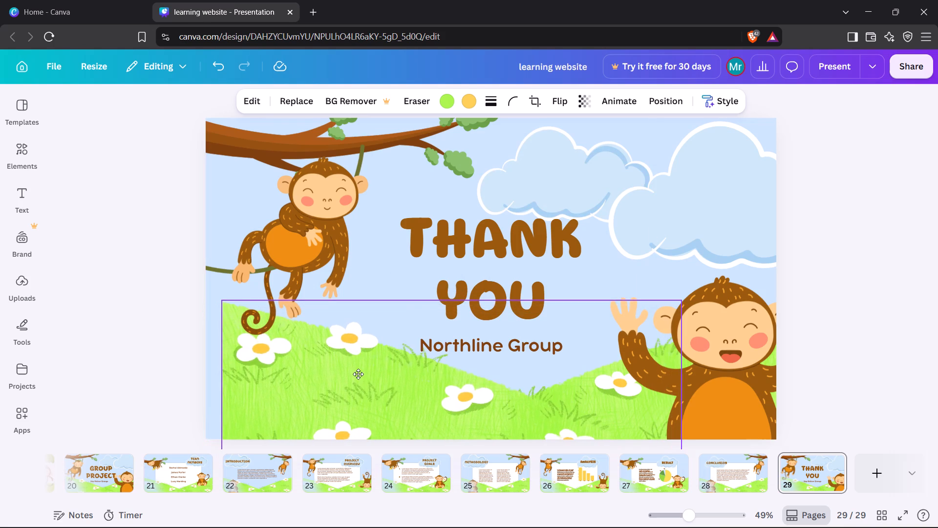
drag(358, 374, 359, 372)
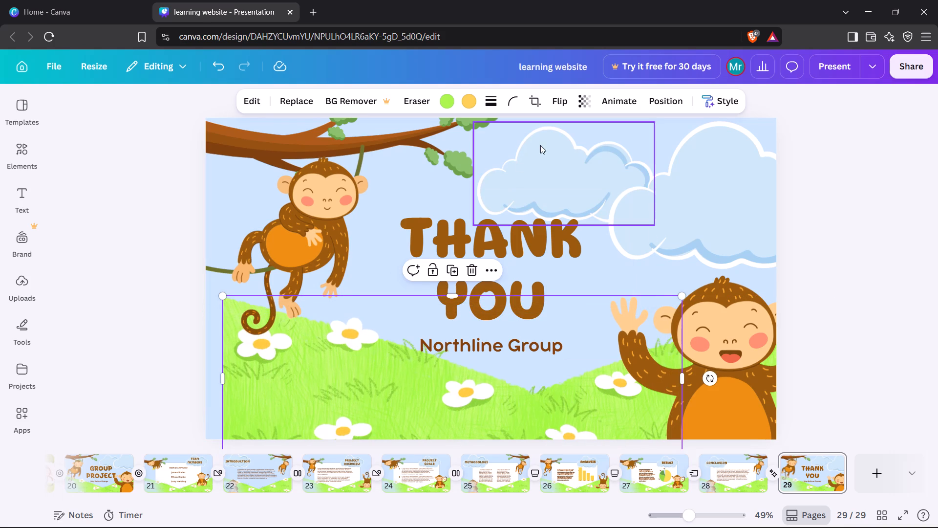
click(384, 115)
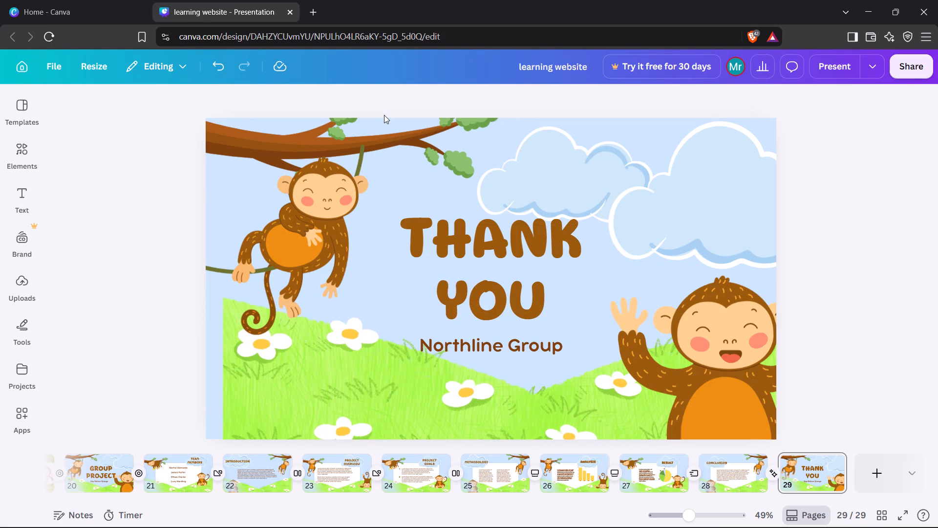
Apply the Drift page animation to the Thank You slide.
click(387, 129)
click(408, 211)
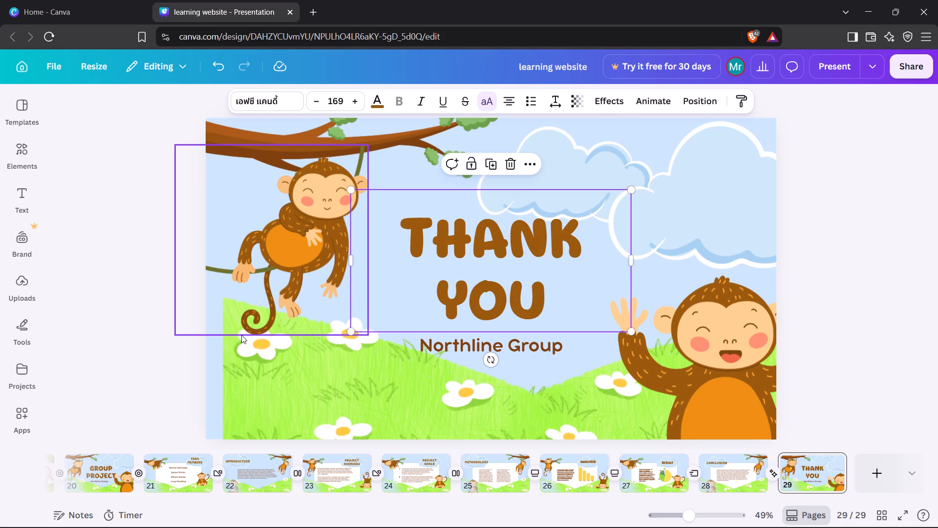
click(217, 357)
click(531, 103)
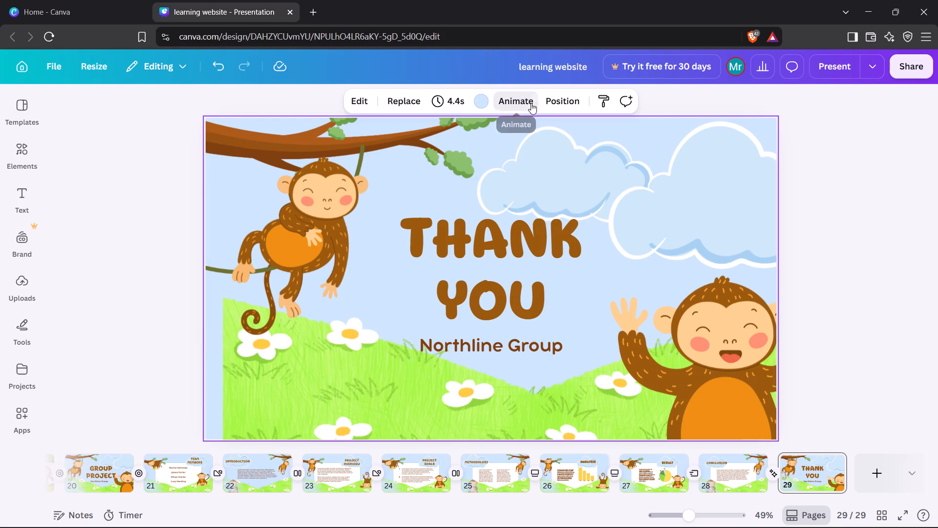
scroll(148, 417, down, 3)
click(148, 417)
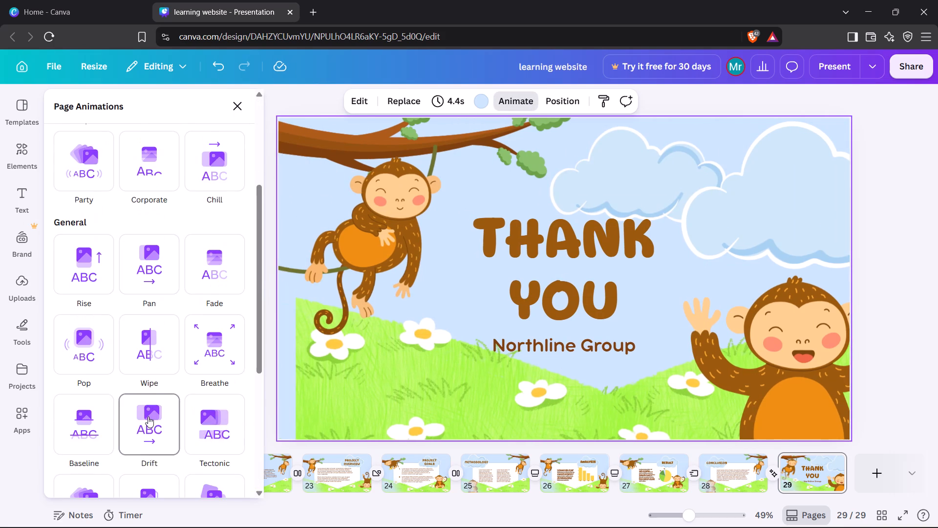
click(241, 110)
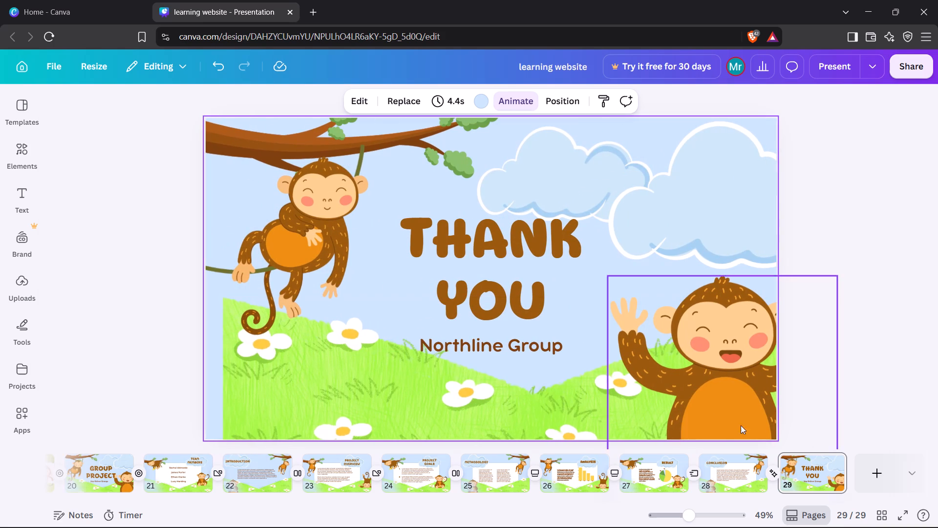
Review the monkey slides from the Thank You slide back to the Introduction slide and forward again to the end.
scroll(836, 482, left, 2)
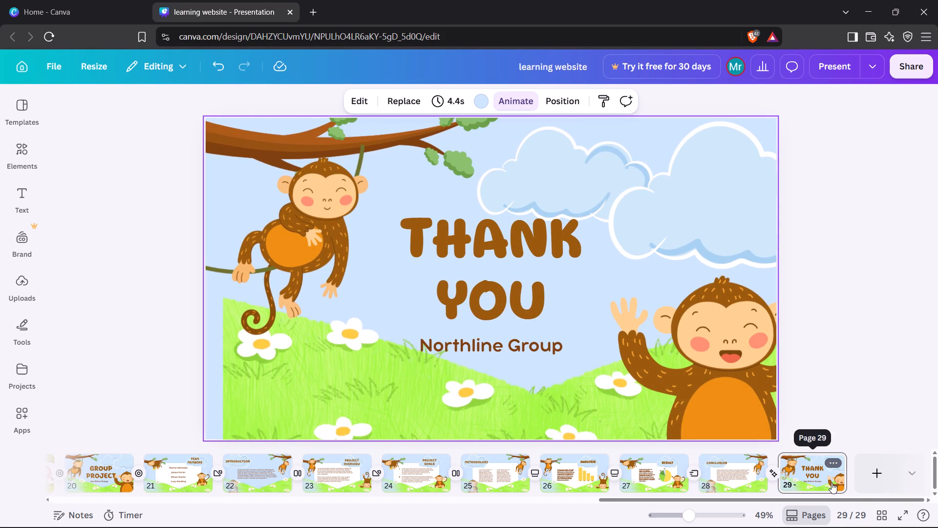
key(Left)
key(Left)
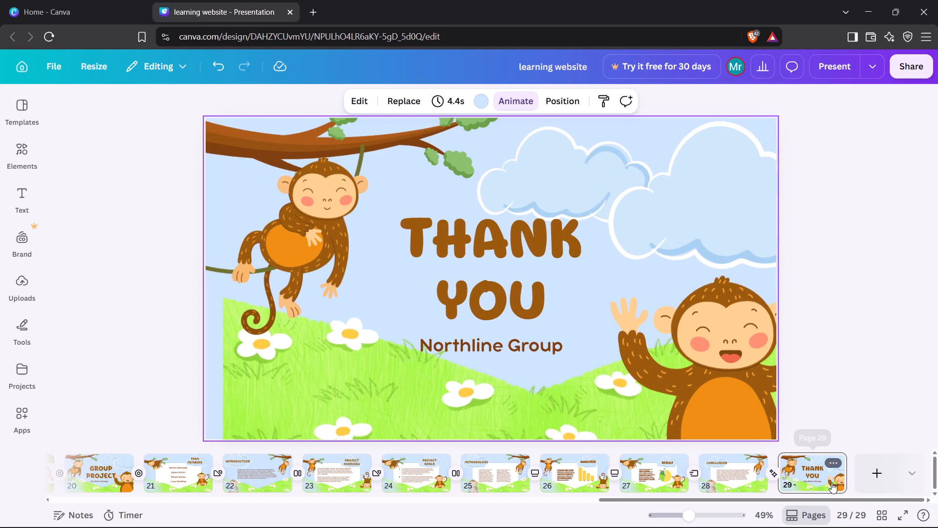
key(Left)
key(Left)
click(826, 384)
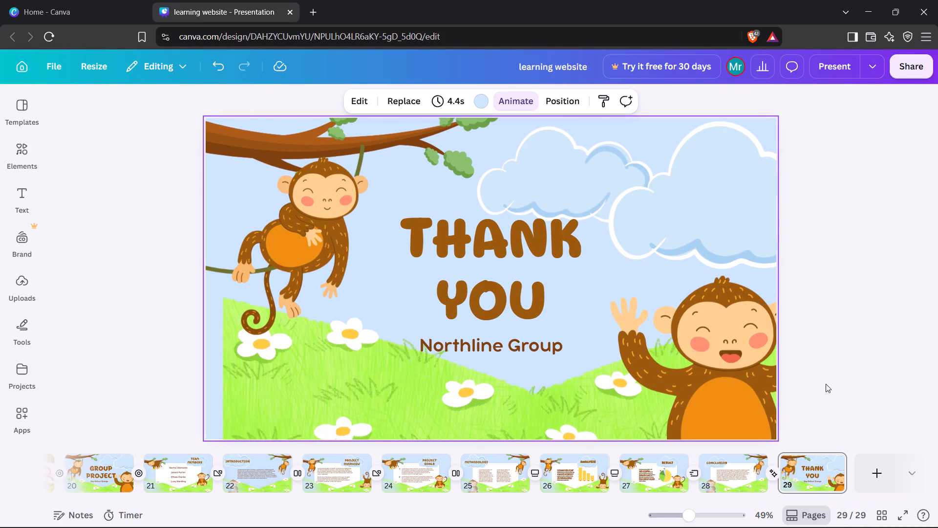
key(Left)
key(Left)
key(Left)
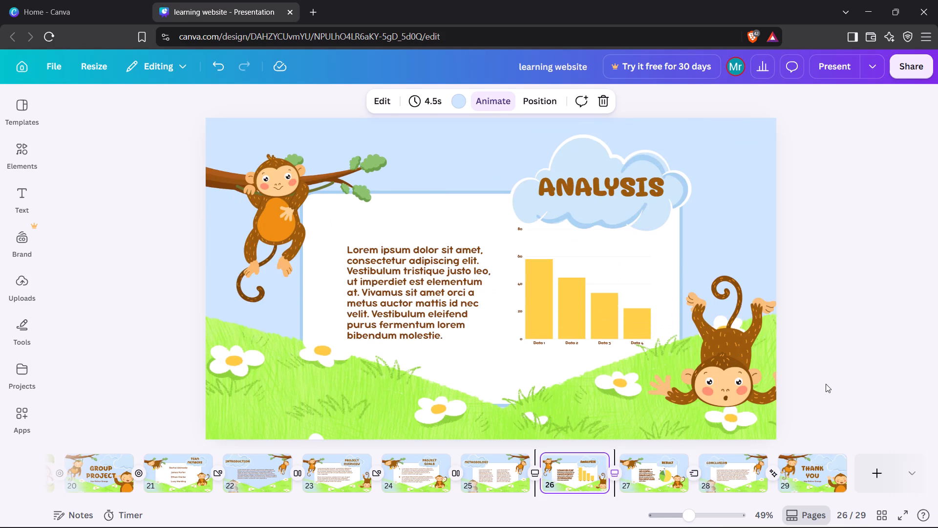
key(Left)
key(Left)
key(Left)
key(Left)
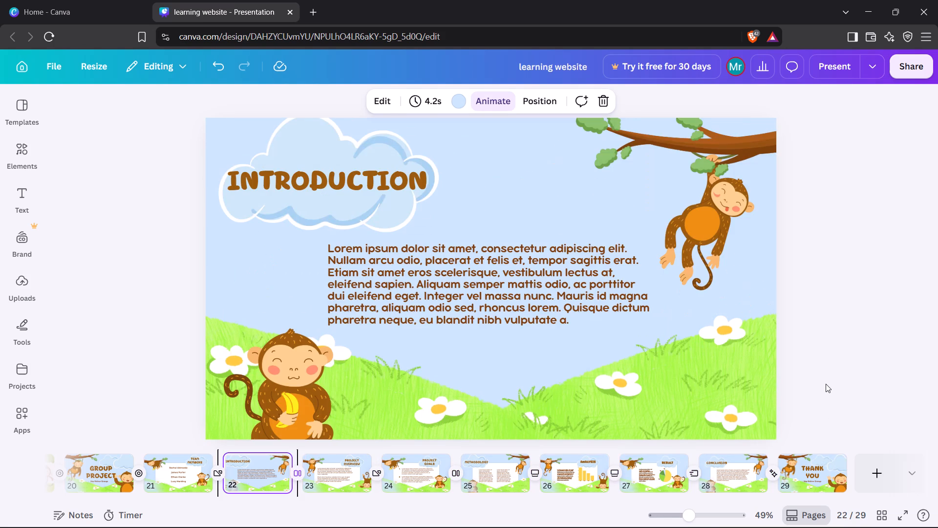
key(Right)
key(Right)
key(Right)
key(Right)
key(Right)
key(Right)
key(Right)
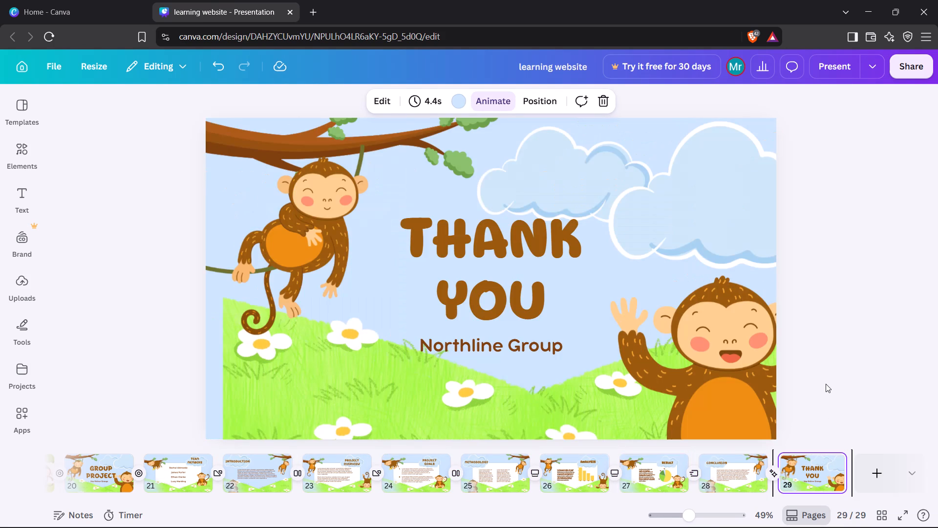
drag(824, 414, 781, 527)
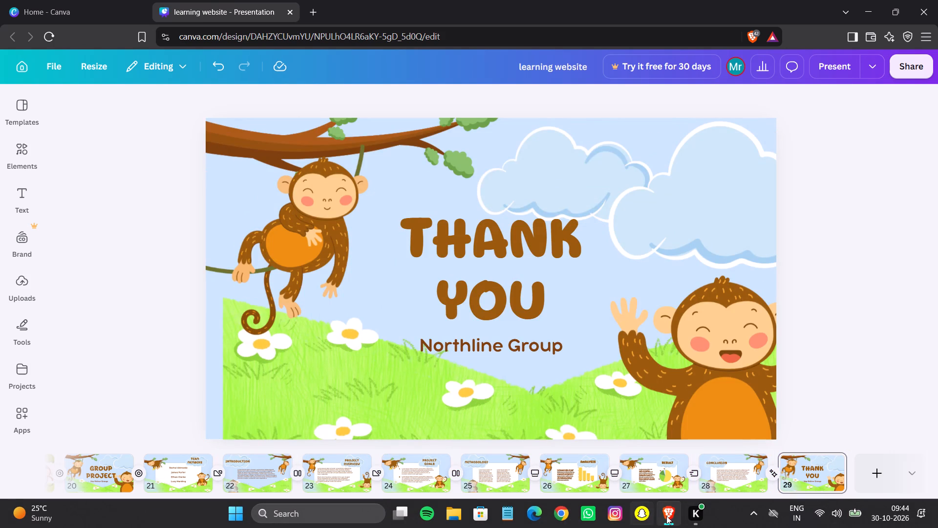